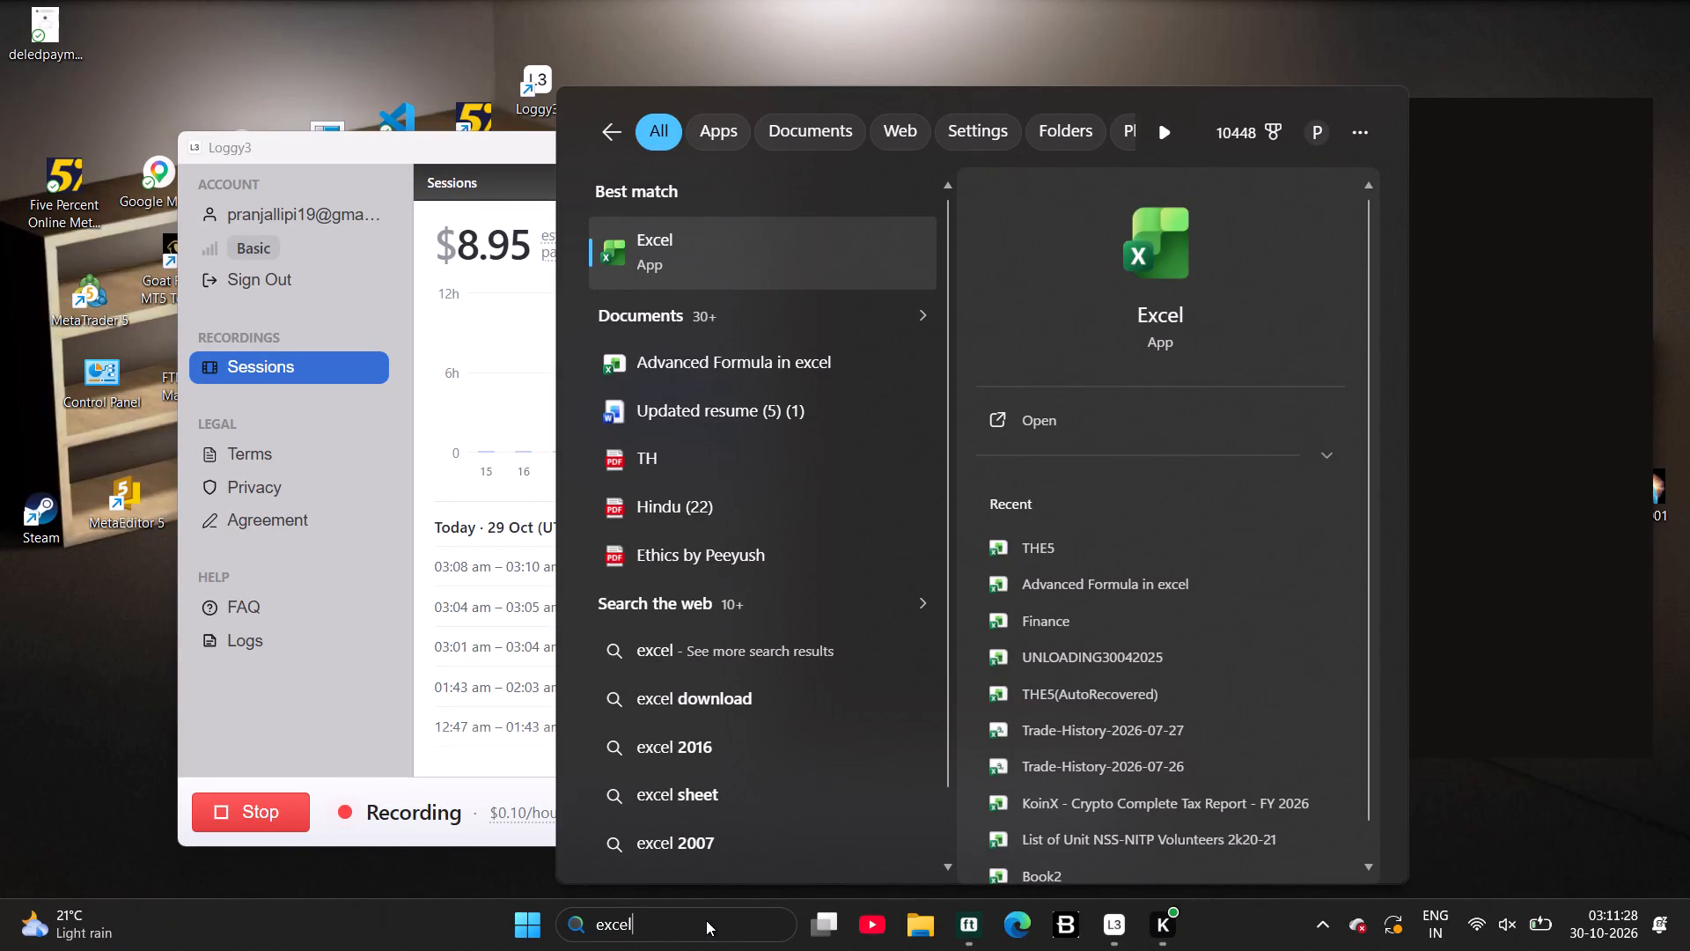
Open the recent THE5 workbook in Excel, maximize its window and go to Sheet2.
{"action": "left_click", "coordinate": [1081, 550]}
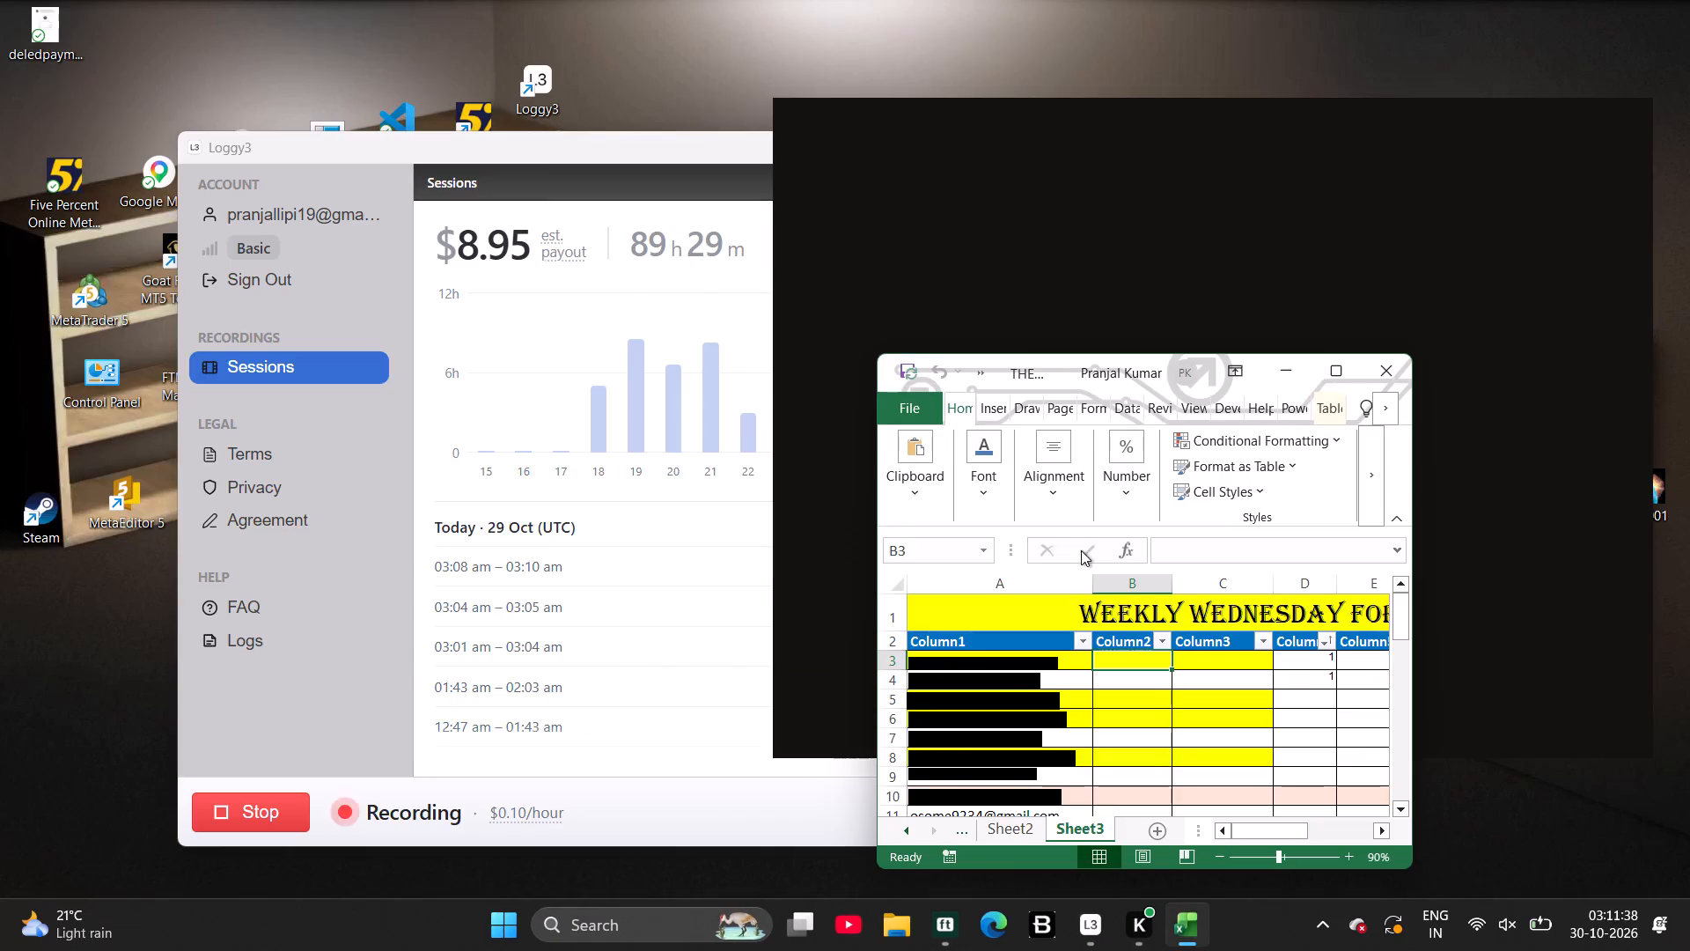
{"action": "left_click", "coordinate": [1337, 365]}
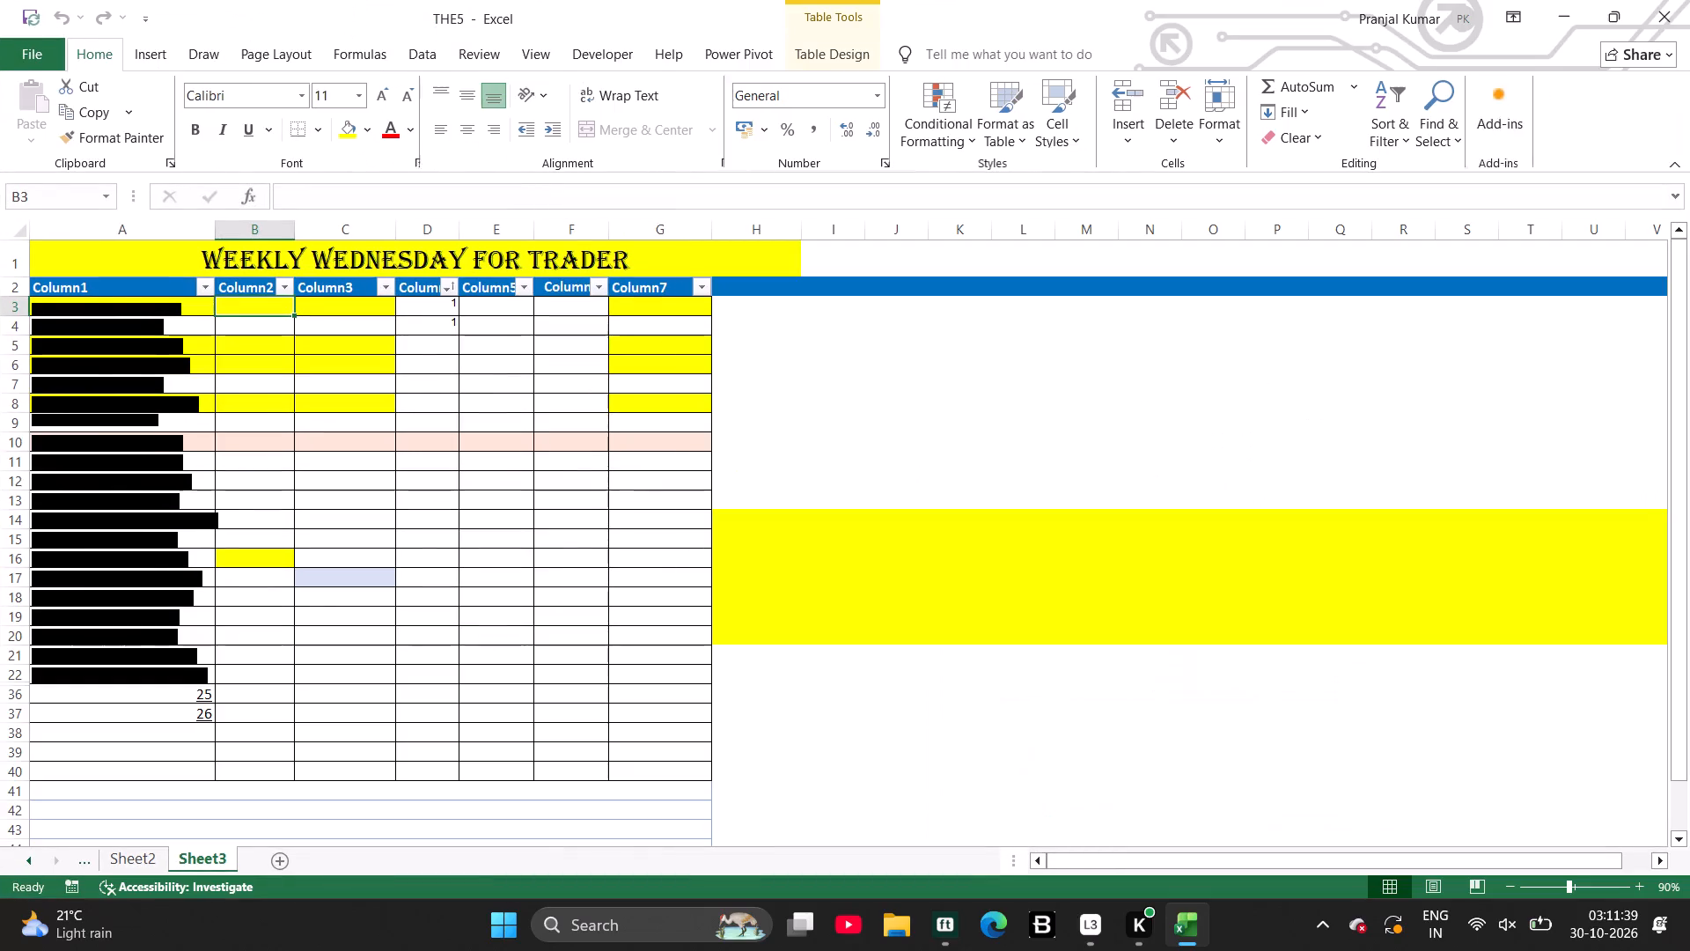
{"action": "left_click", "coordinate": [133, 853]}
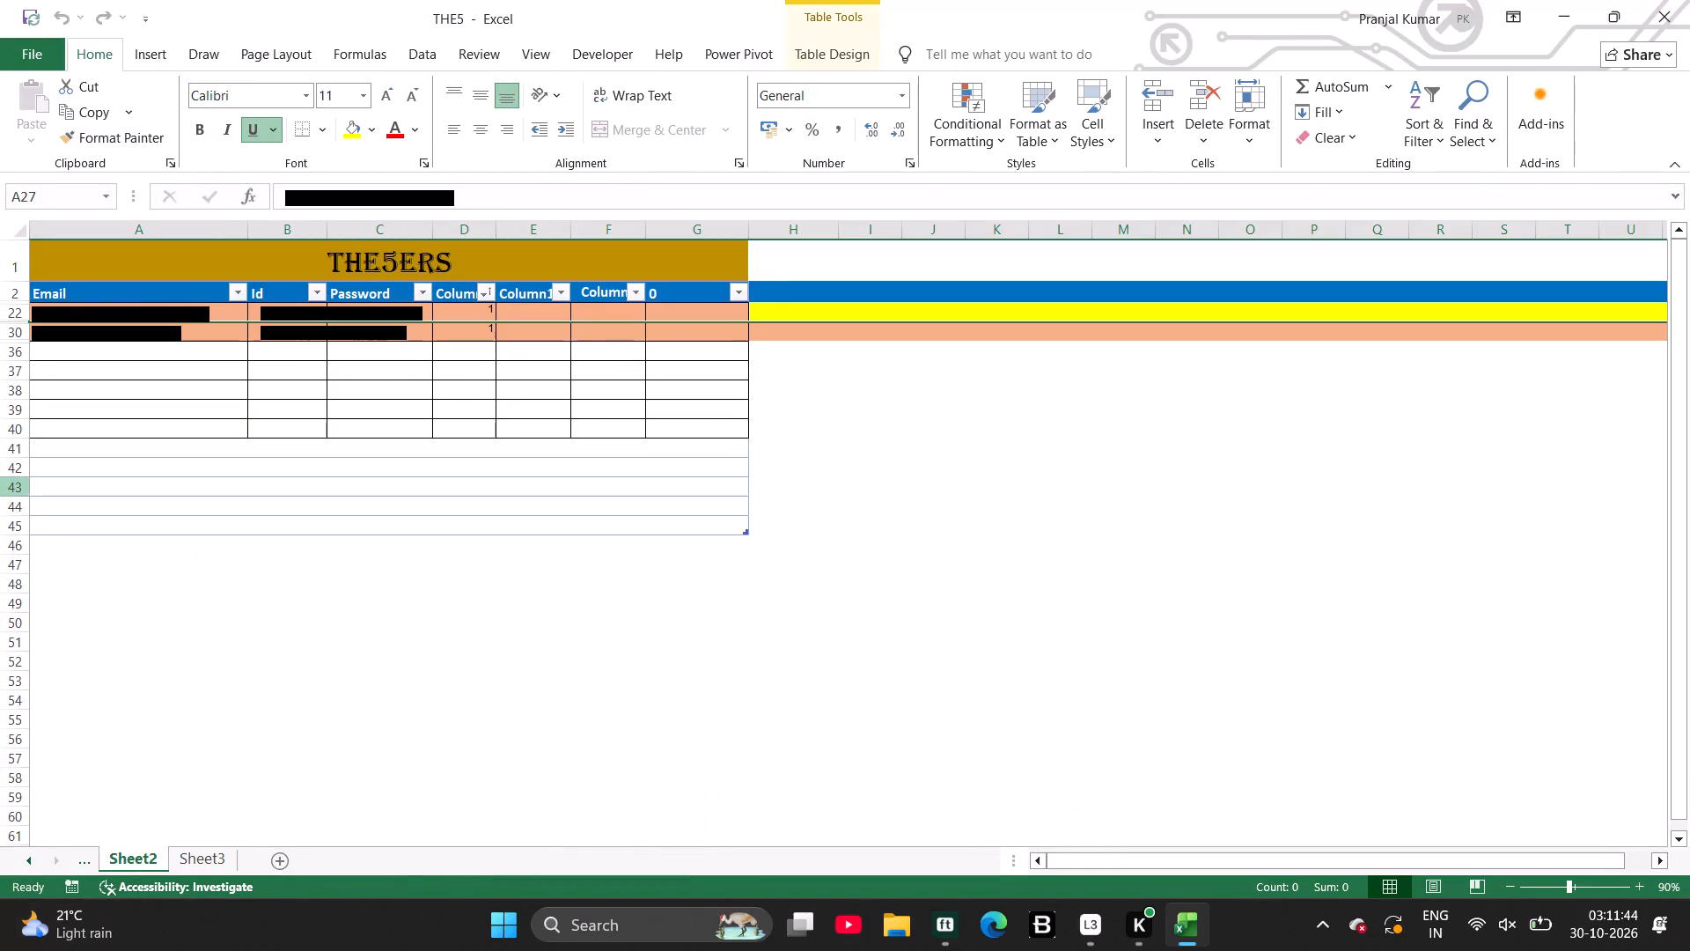
Clear the account entries in cells A22:D38, below the table's header row.
{"action": "left_click_drag", "start_coordinate": [388, 387], "coordinate": [227, 333]}
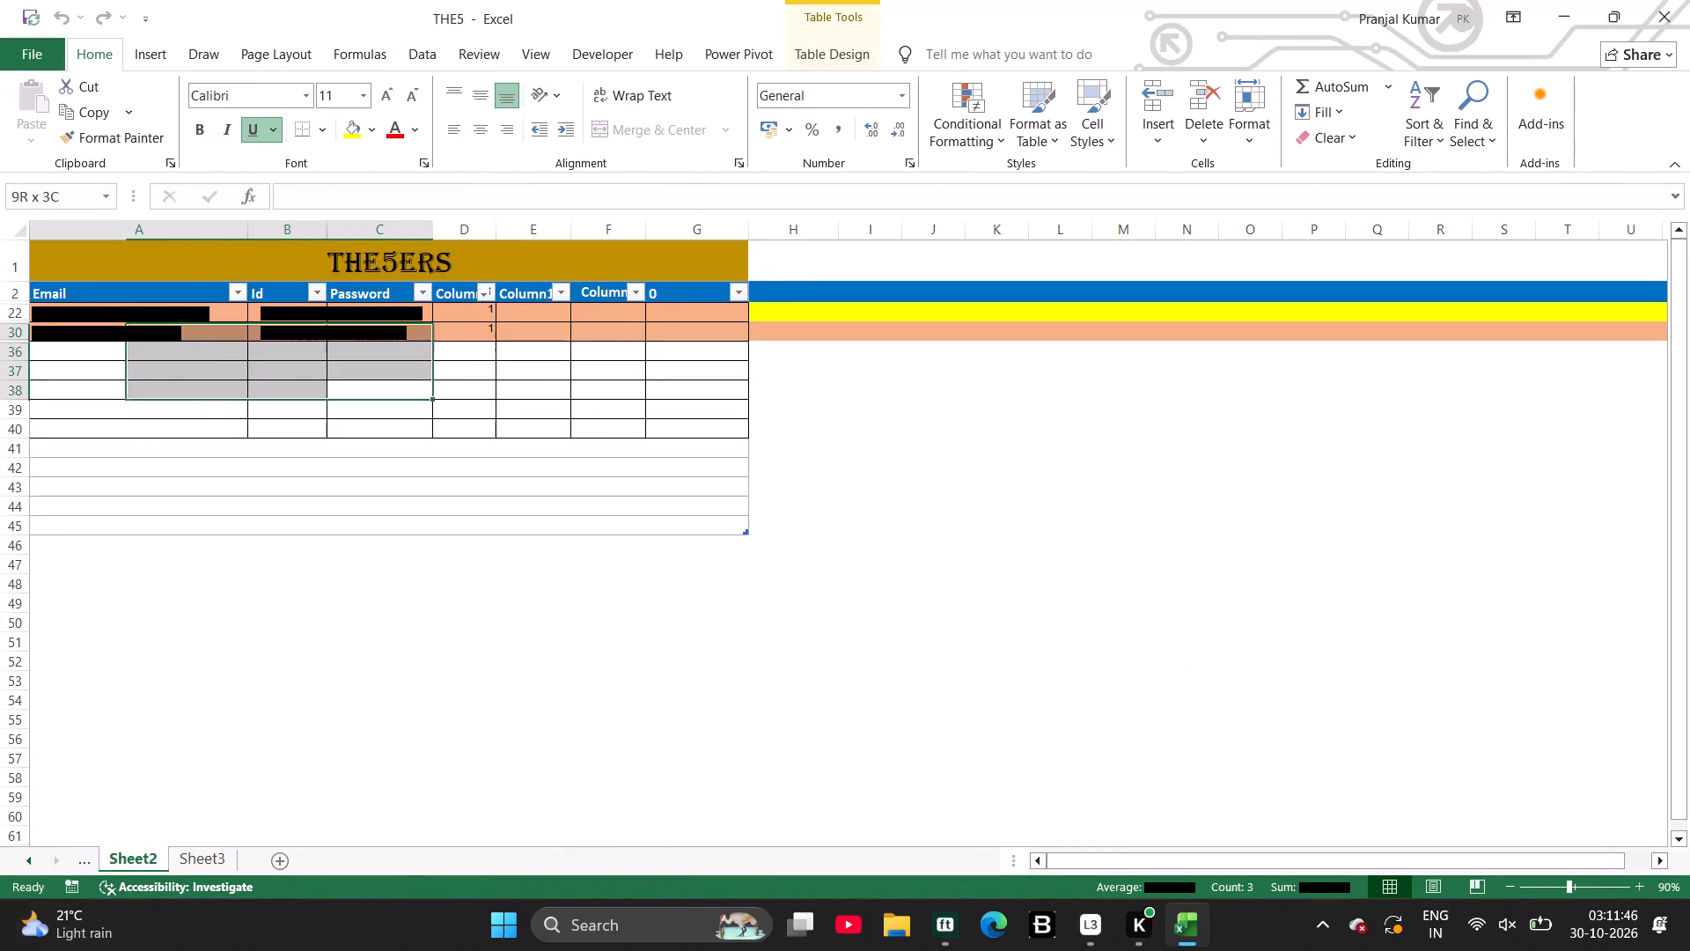
{"action": "left_click_drag", "start_coordinate": [227, 333], "coordinate": [204, 302]}
{"action": "left_click", "coordinate": [339, 462]}
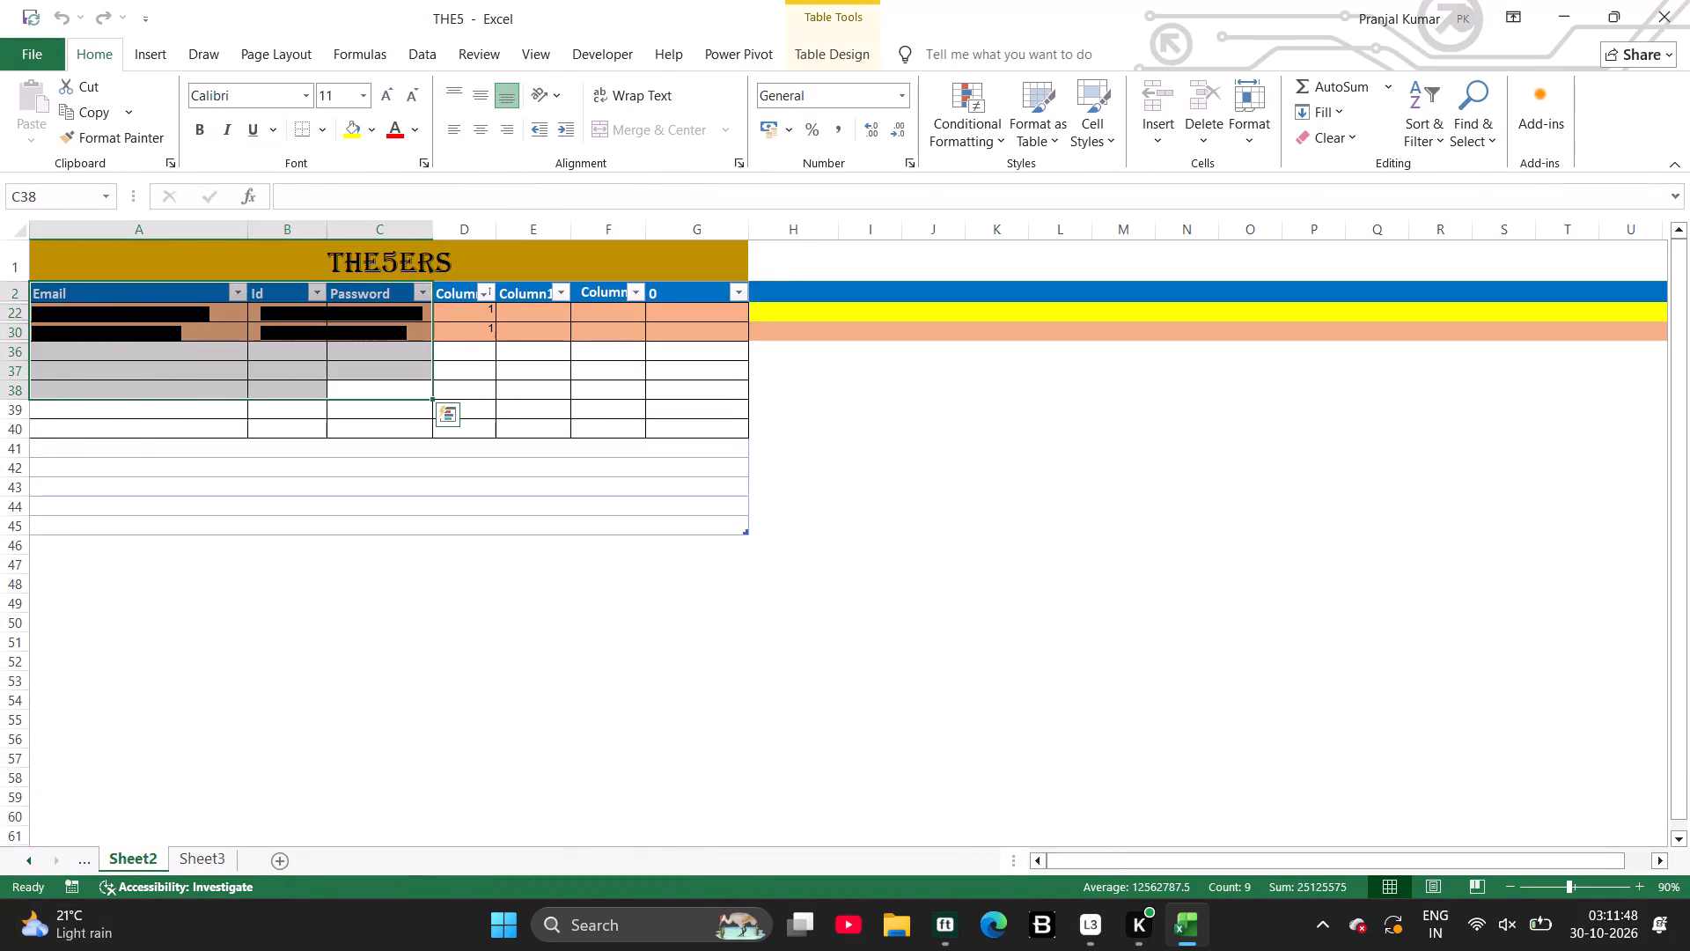
{"action": "left_click_drag", "start_coordinate": [437, 395], "coordinate": [244, 317]}
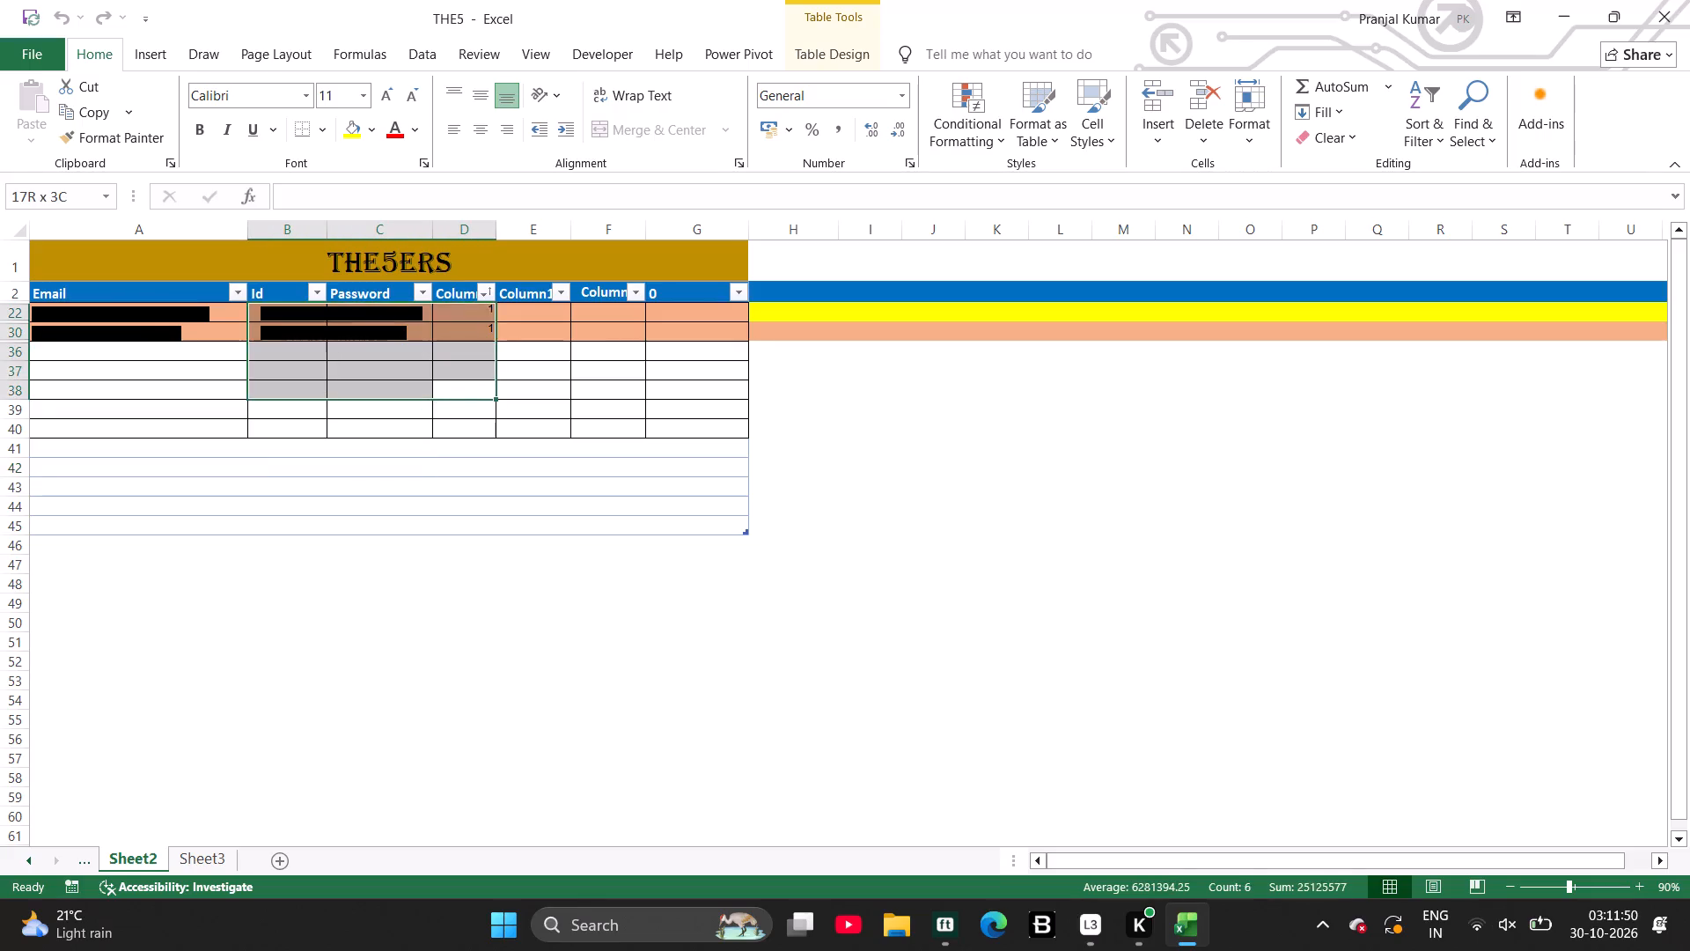
{"action": "left_click_drag", "start_coordinate": [244, 317], "coordinate": [219, 313]}
{"action": "key", "text": "Delete"}
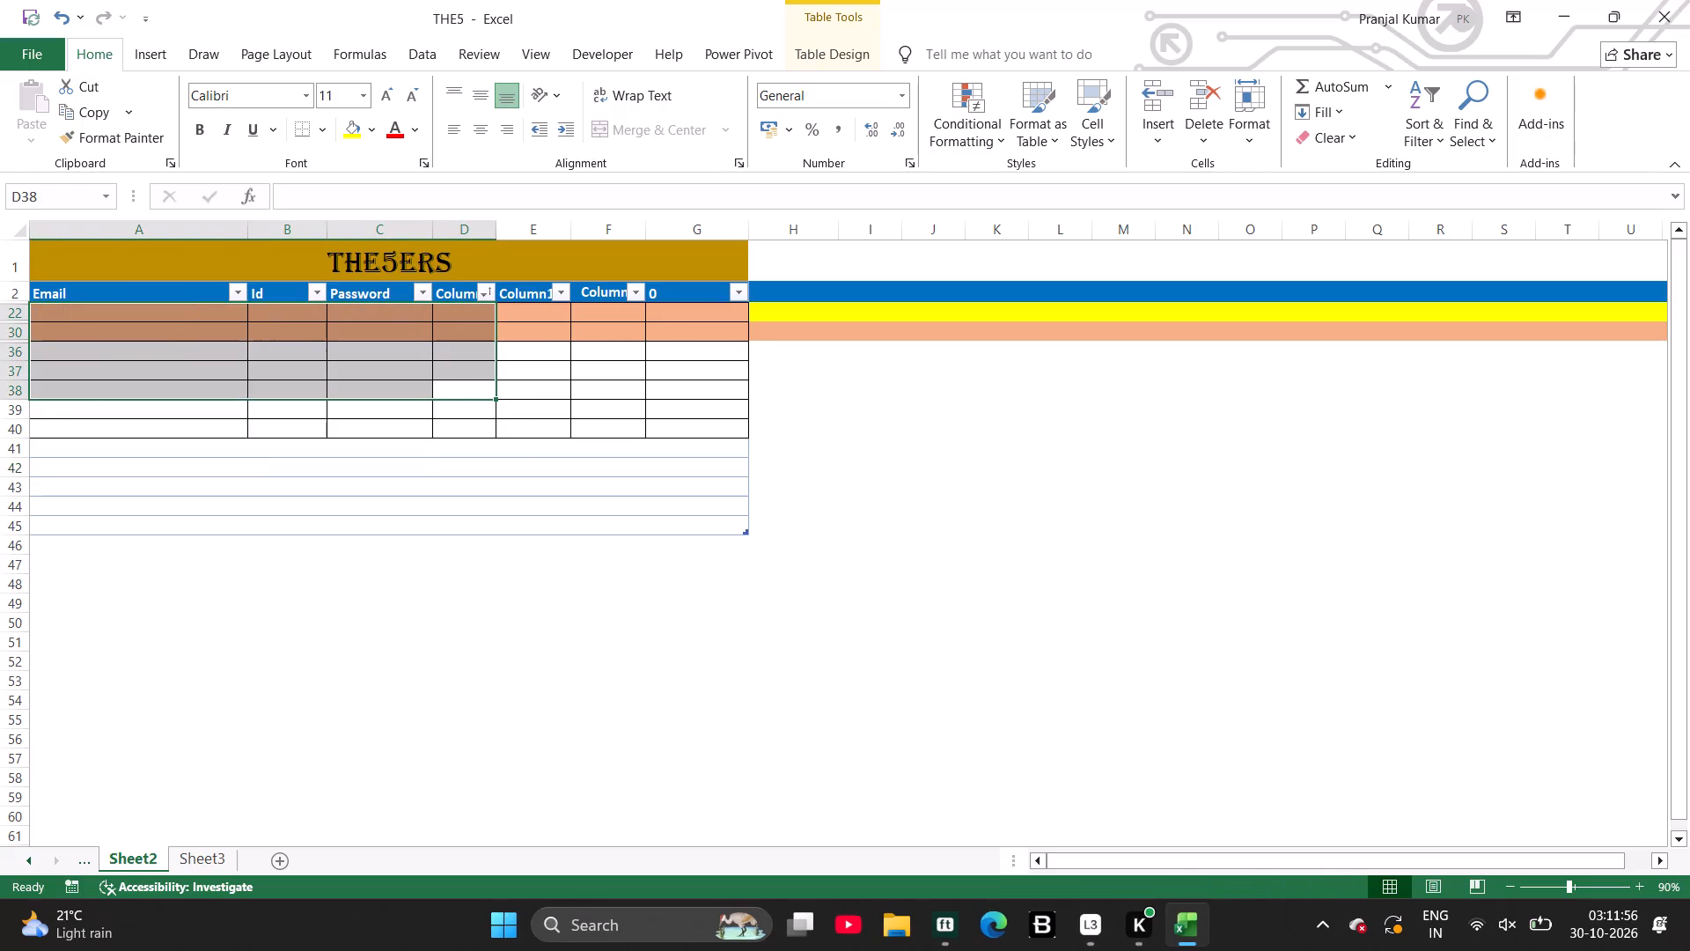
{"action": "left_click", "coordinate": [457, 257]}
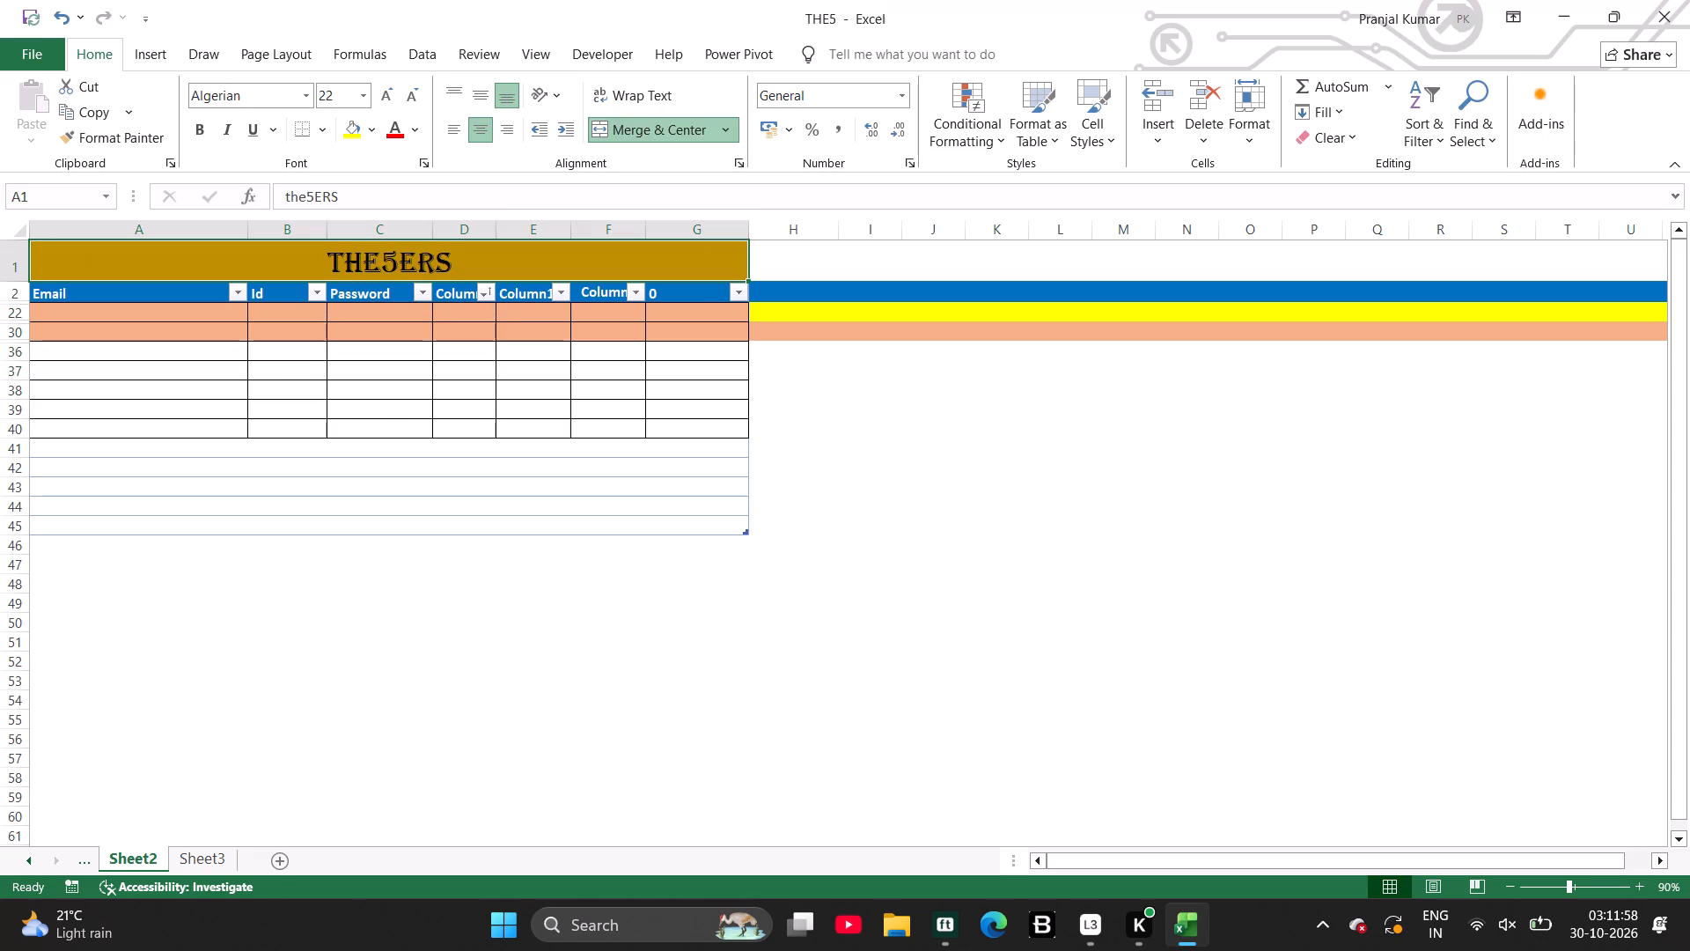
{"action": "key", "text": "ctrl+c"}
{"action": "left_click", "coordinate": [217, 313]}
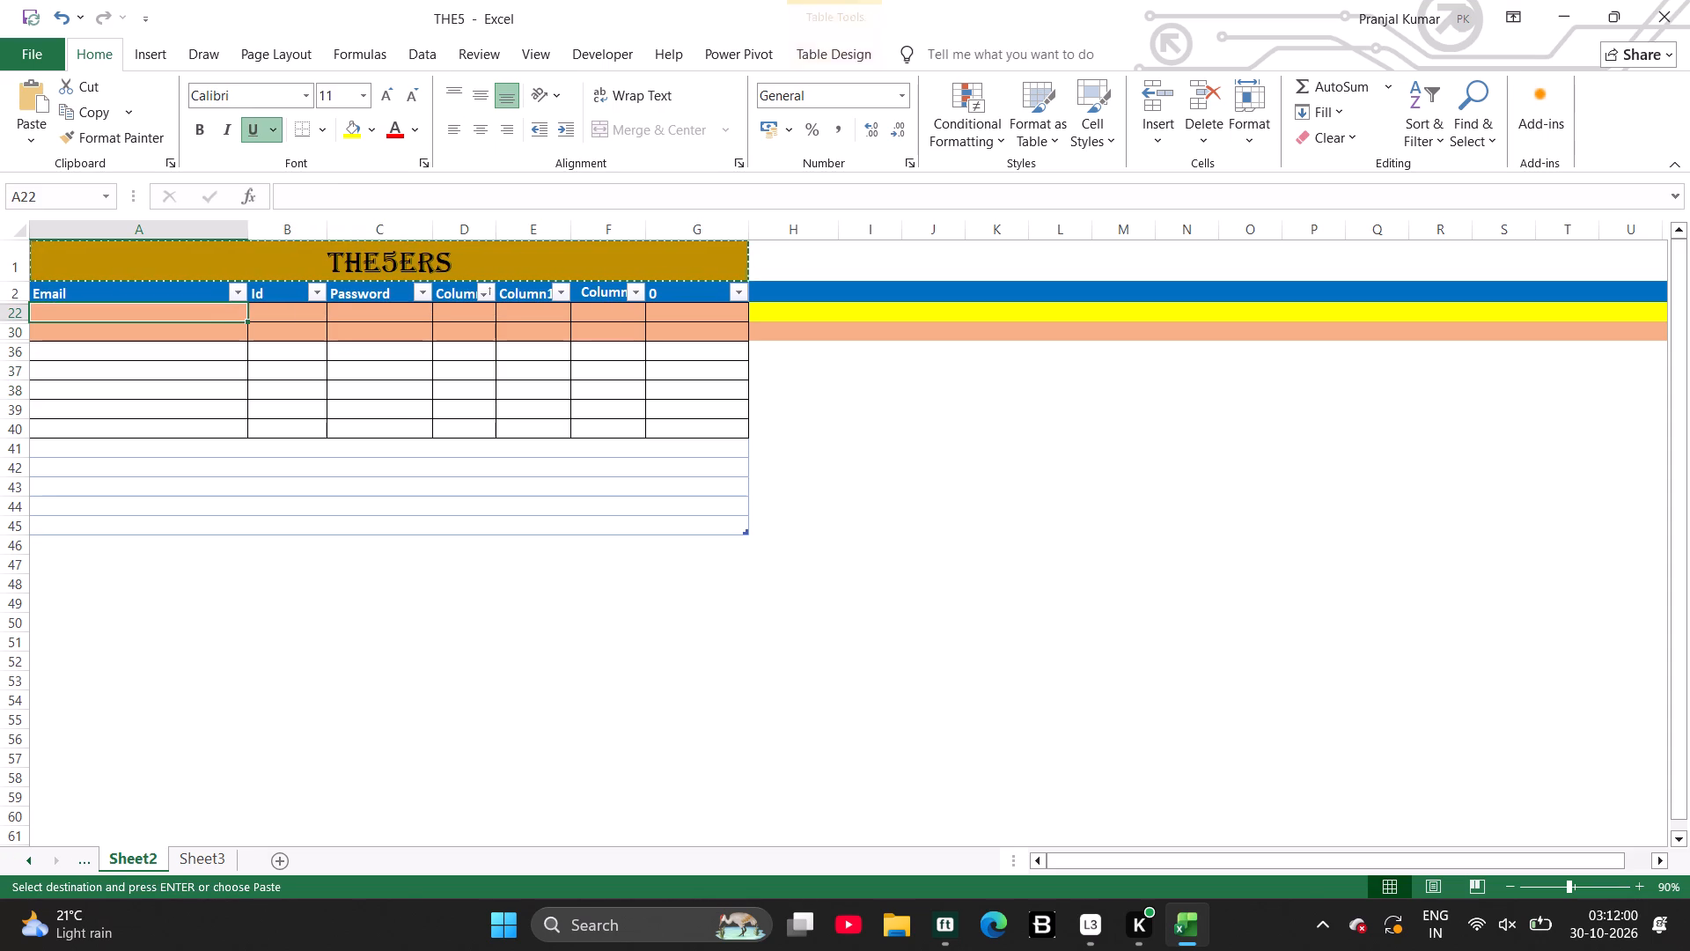
{"action": "left_click", "coordinate": [20, 242]}
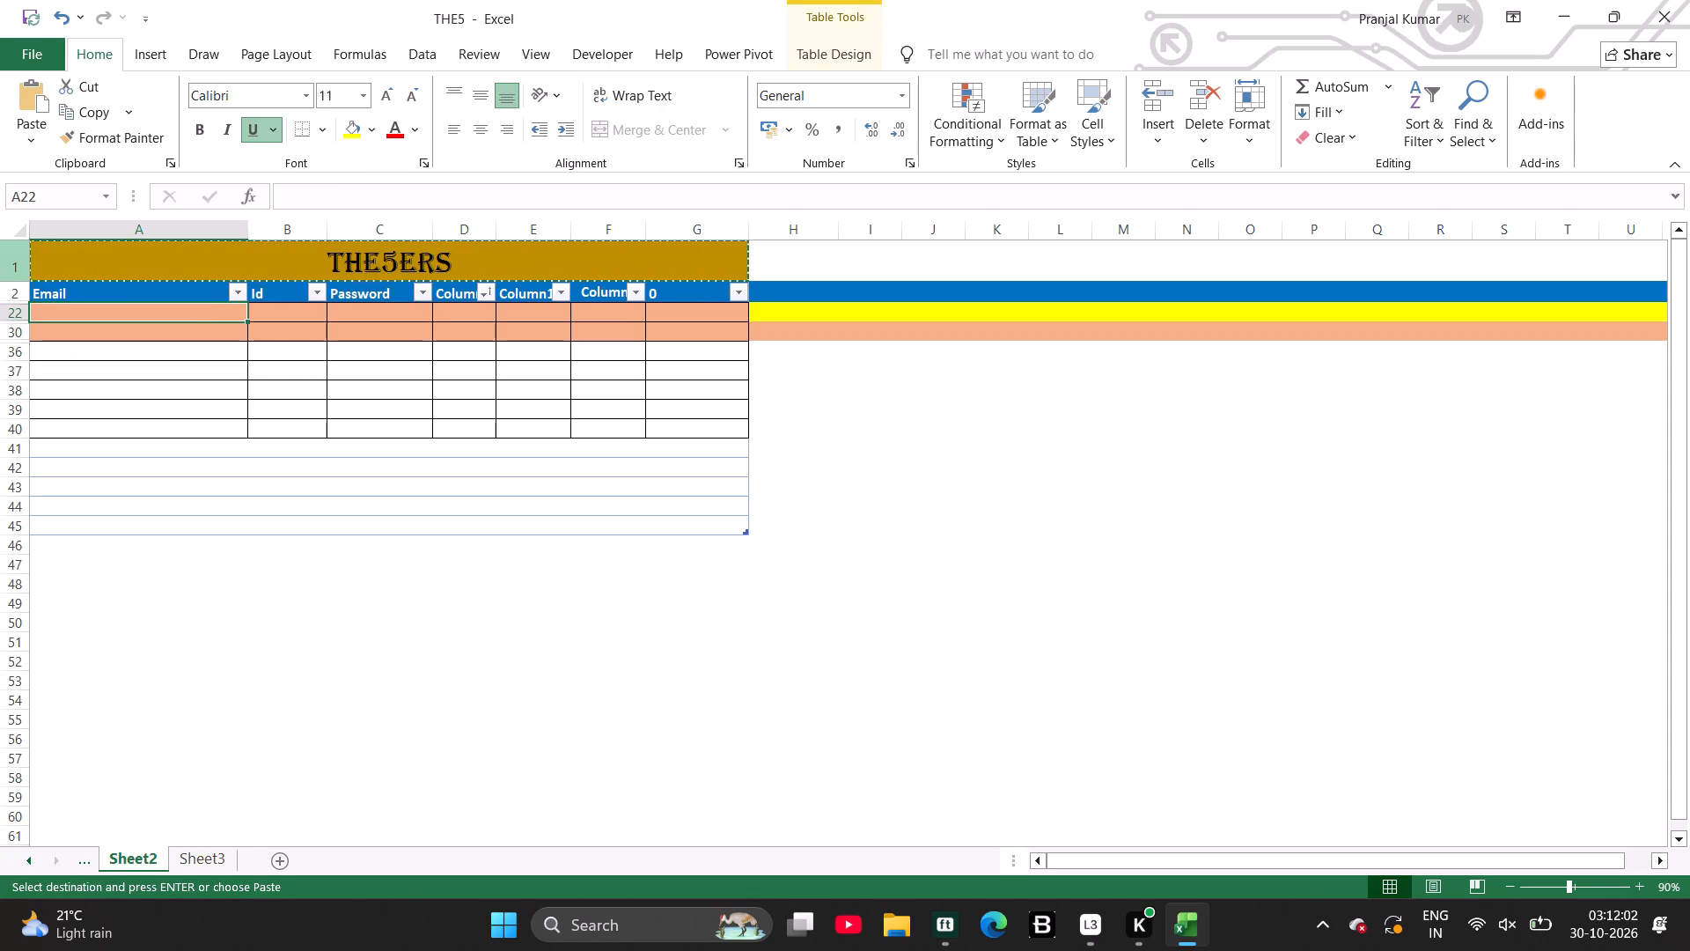
{"action": "left_click_drag", "start_coordinate": [20, 229], "coordinate": [79, 358]}
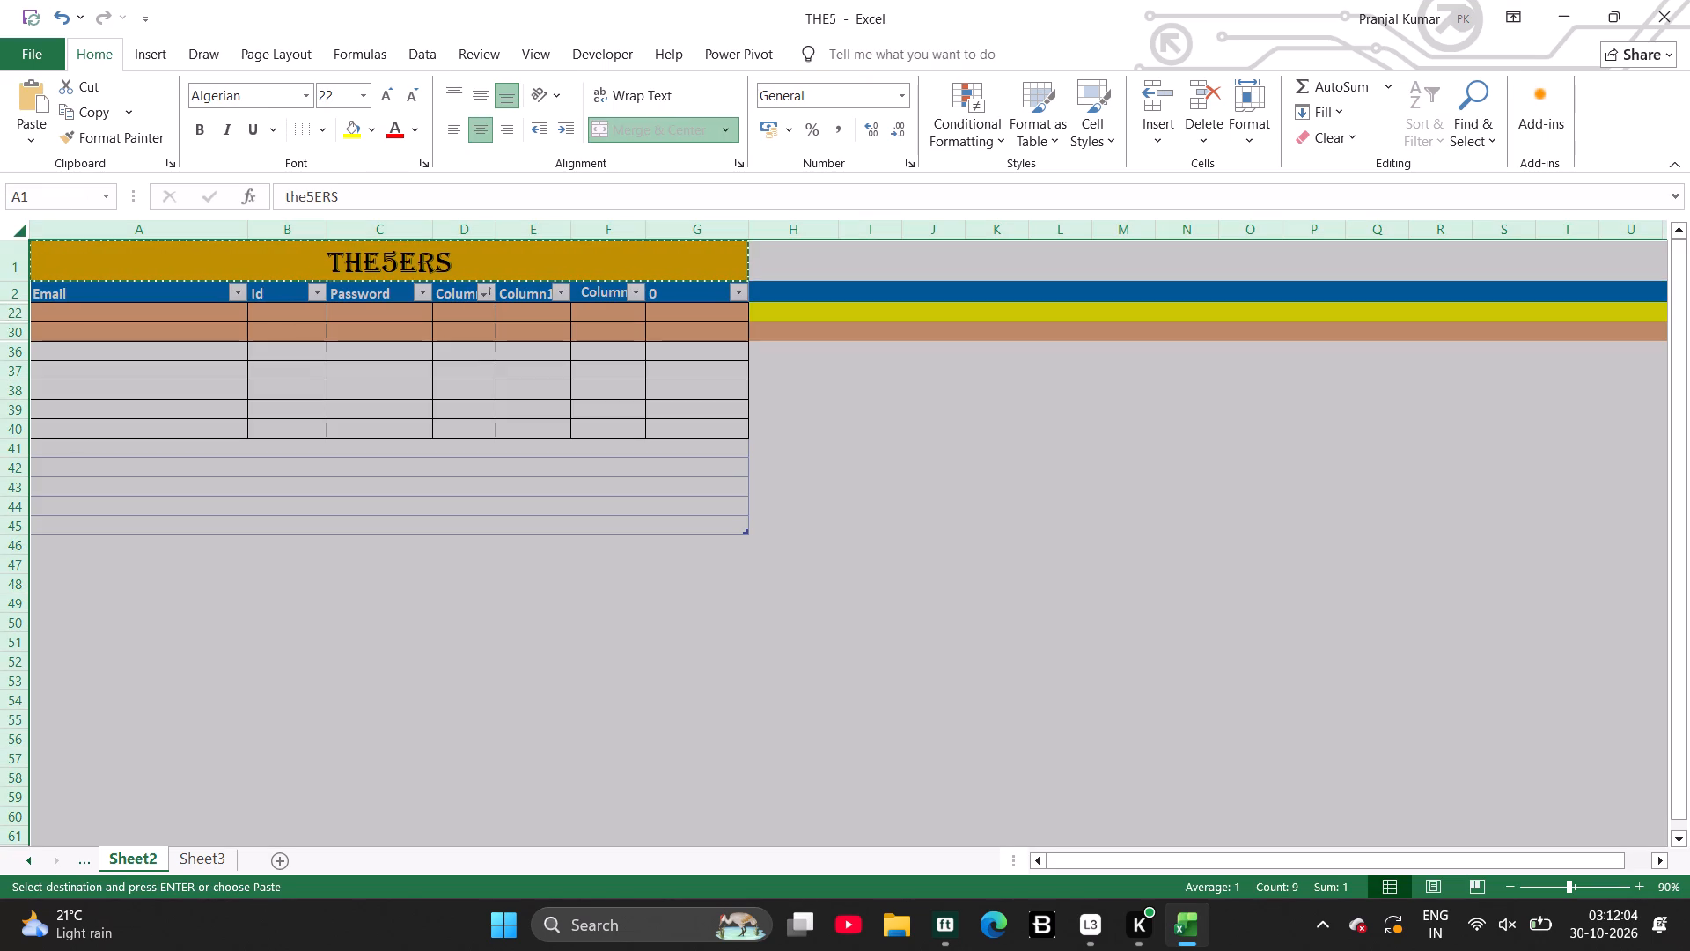
{"action": "right_click", "coordinate": [79, 358]}
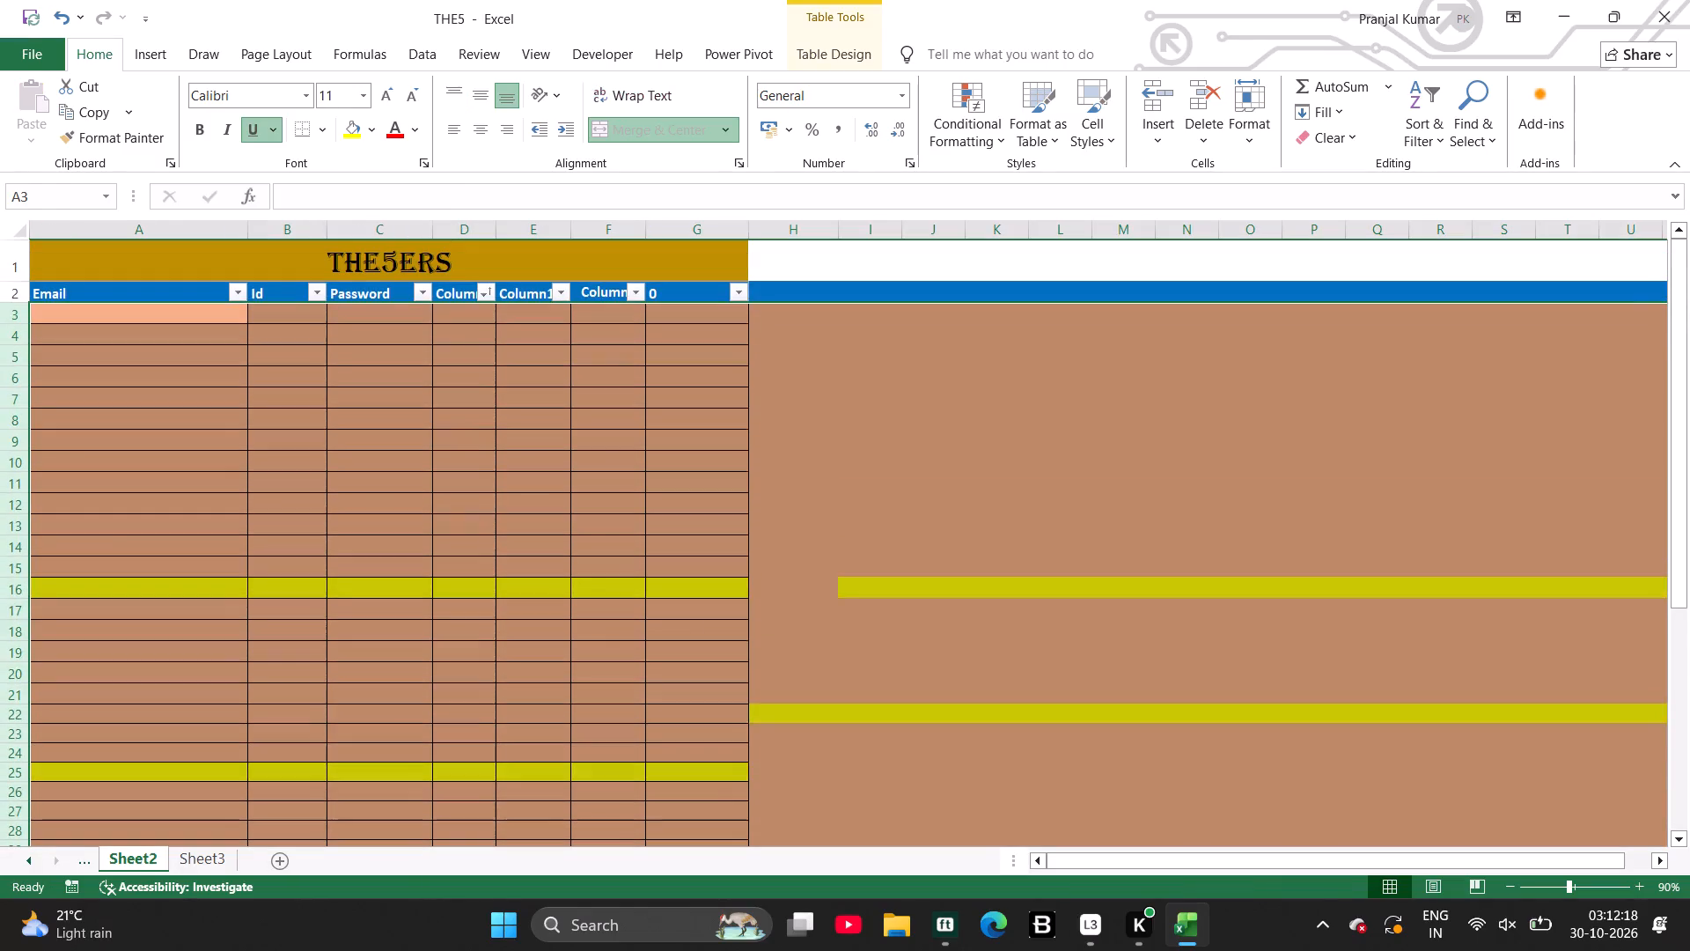
{"action": "left_click", "coordinate": [302, 440]}
Copy the merged the5ERS title from A1 into cell A3 and accept pasting it unmerged.
{"action": "left_click", "coordinate": [213, 306]}
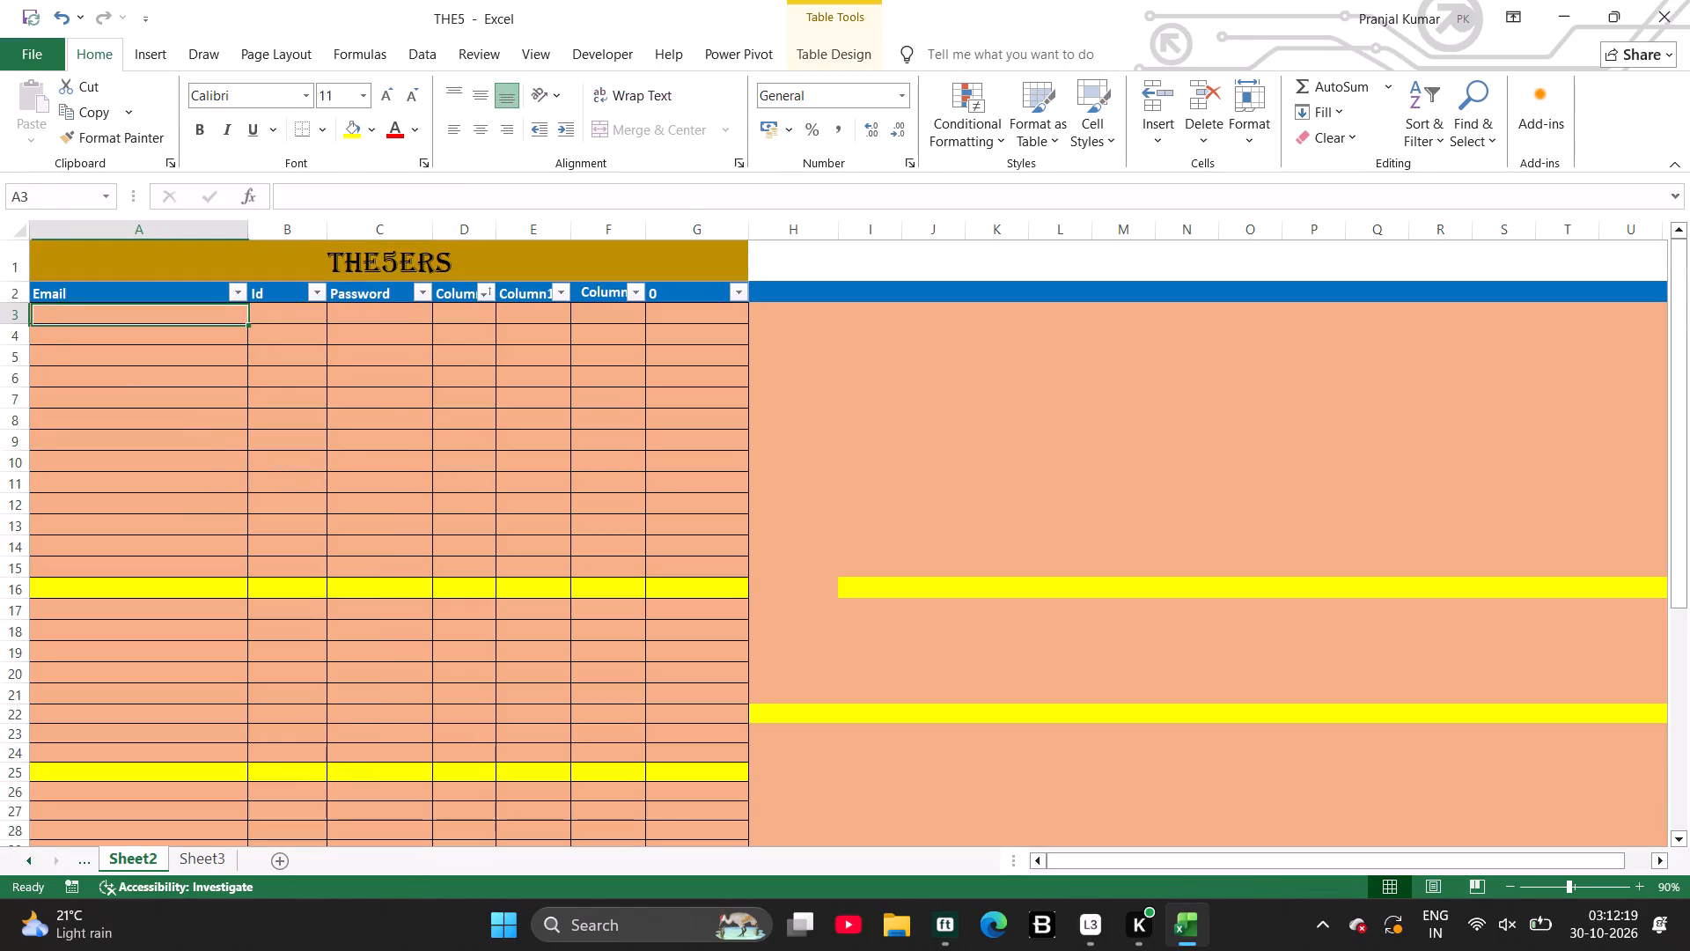
{"action": "key", "text": "ctrl+v"}
{"action": "left_click", "coordinate": [327, 274]}
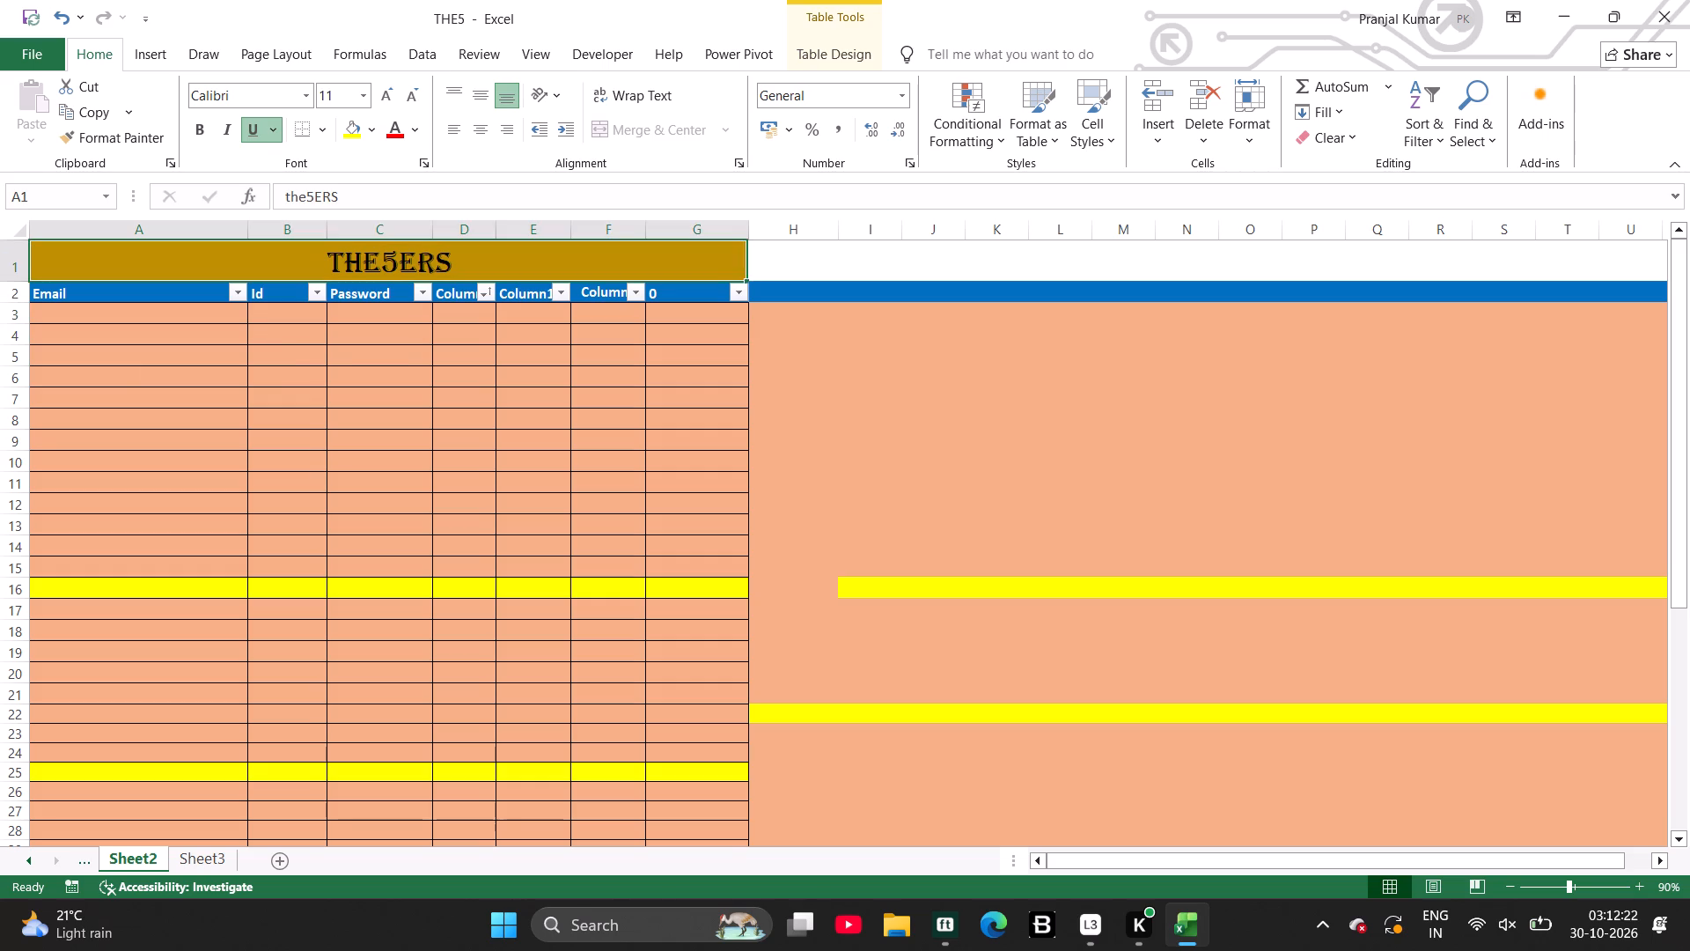
{"action": "key", "text": "ctrl+c"}
{"action": "left_click", "coordinate": [210, 316]}
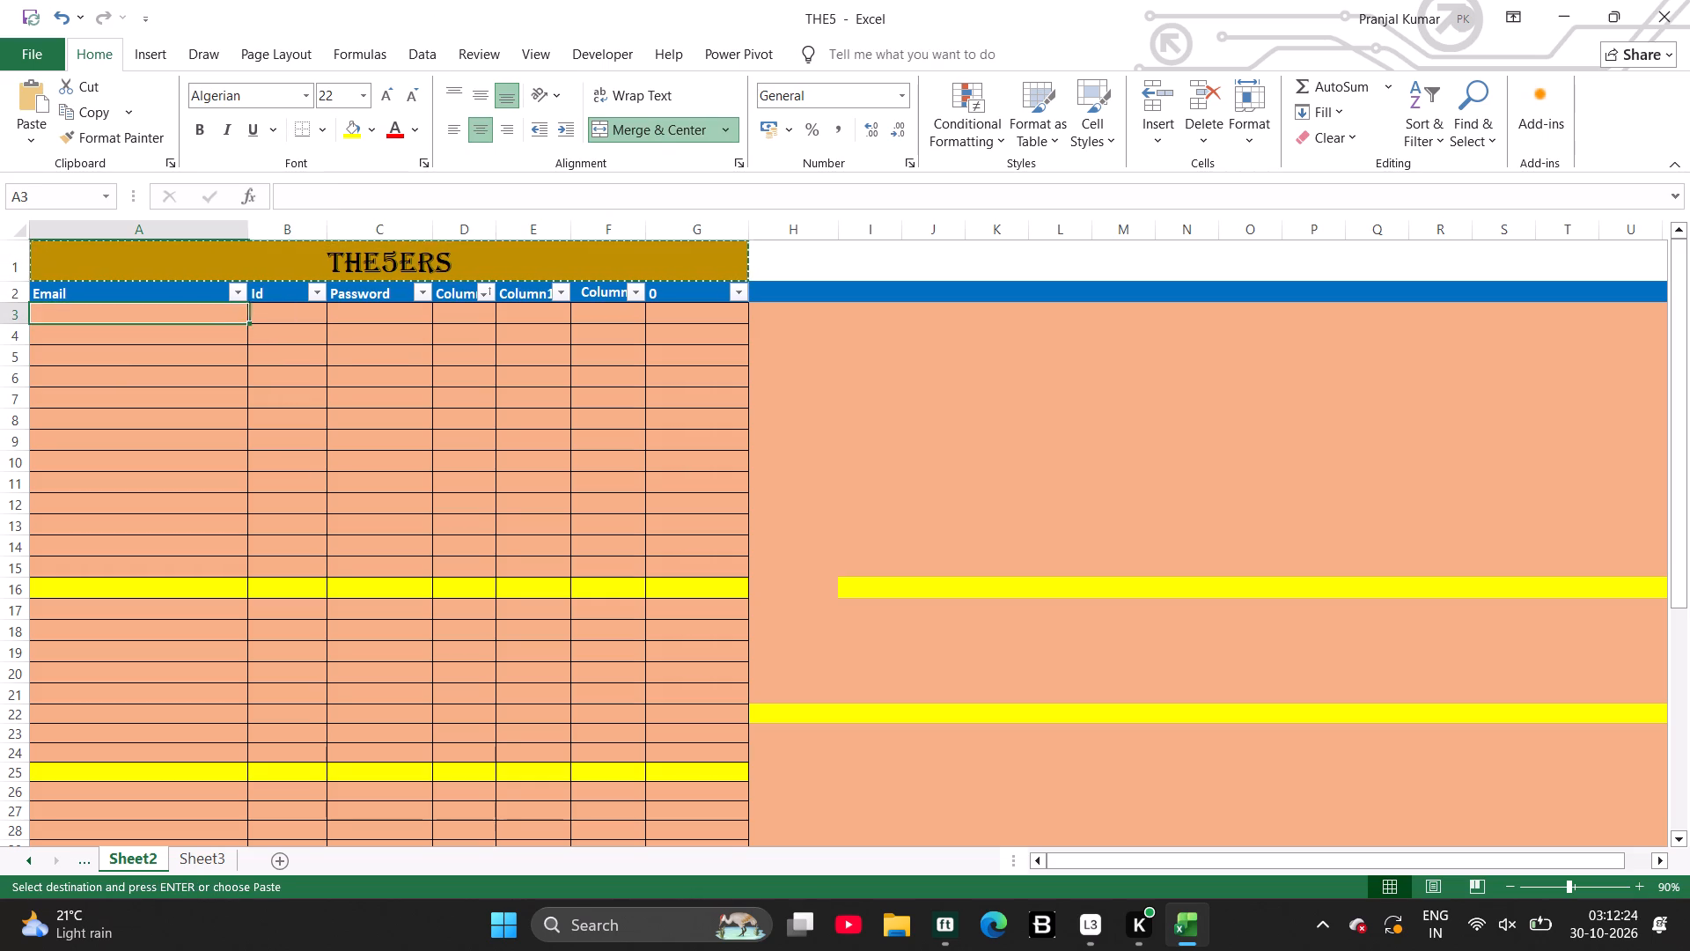
{"action": "key", "text": "ctrl+v"}
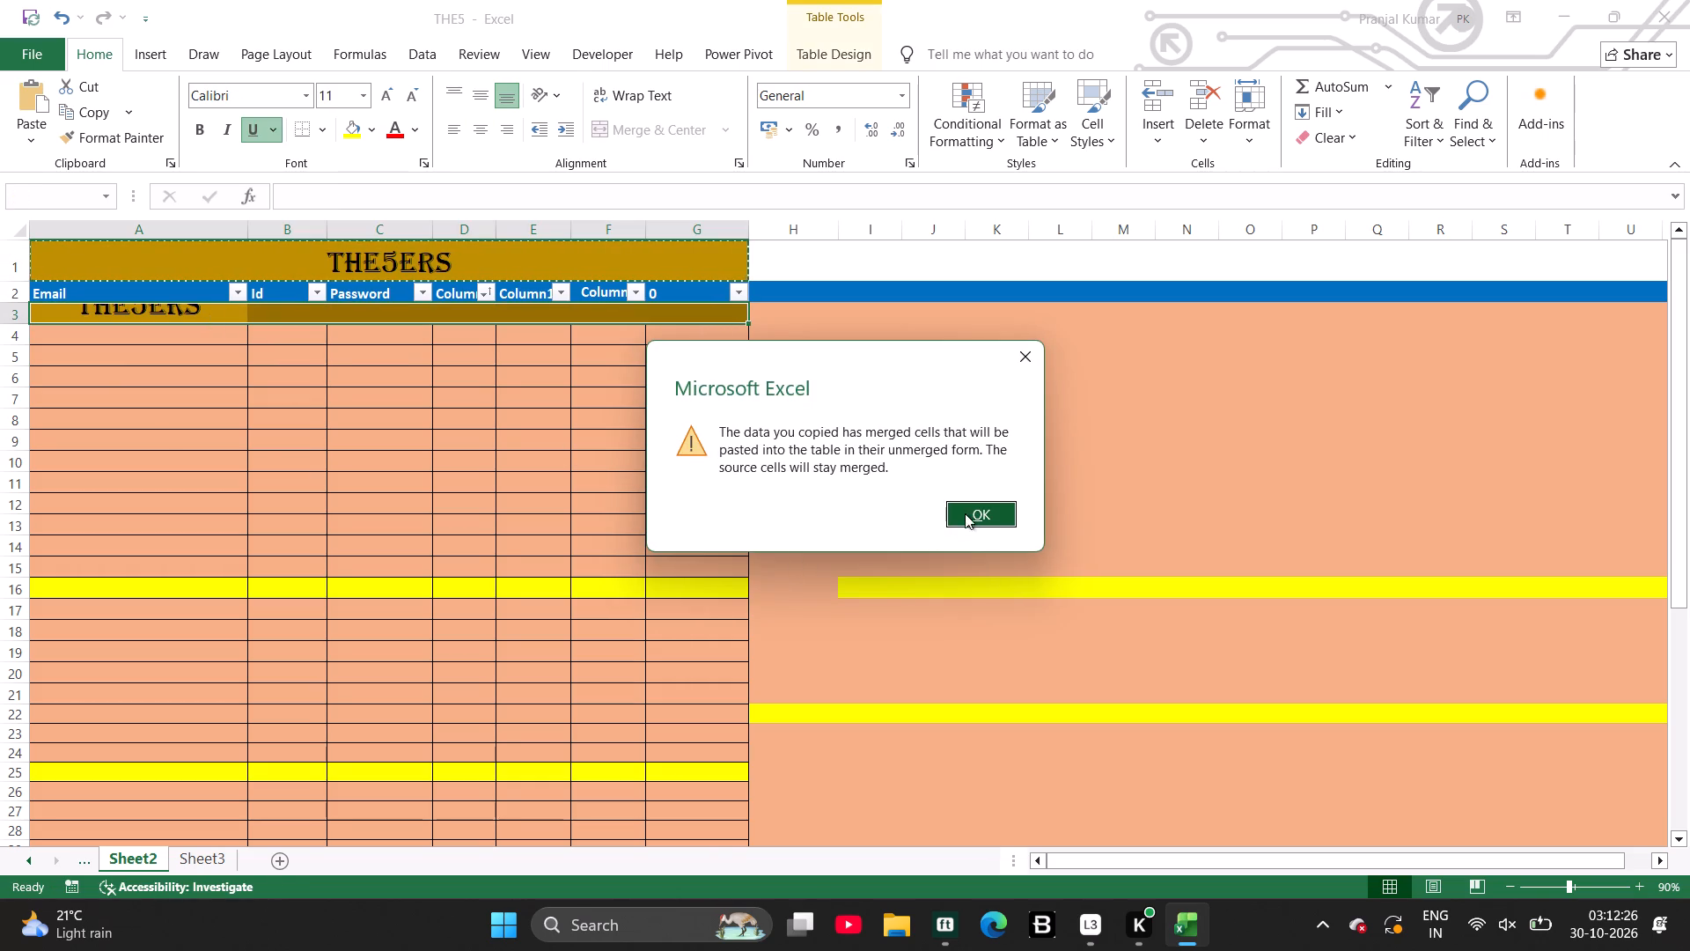
{"action": "left_click", "coordinate": [974, 506]}
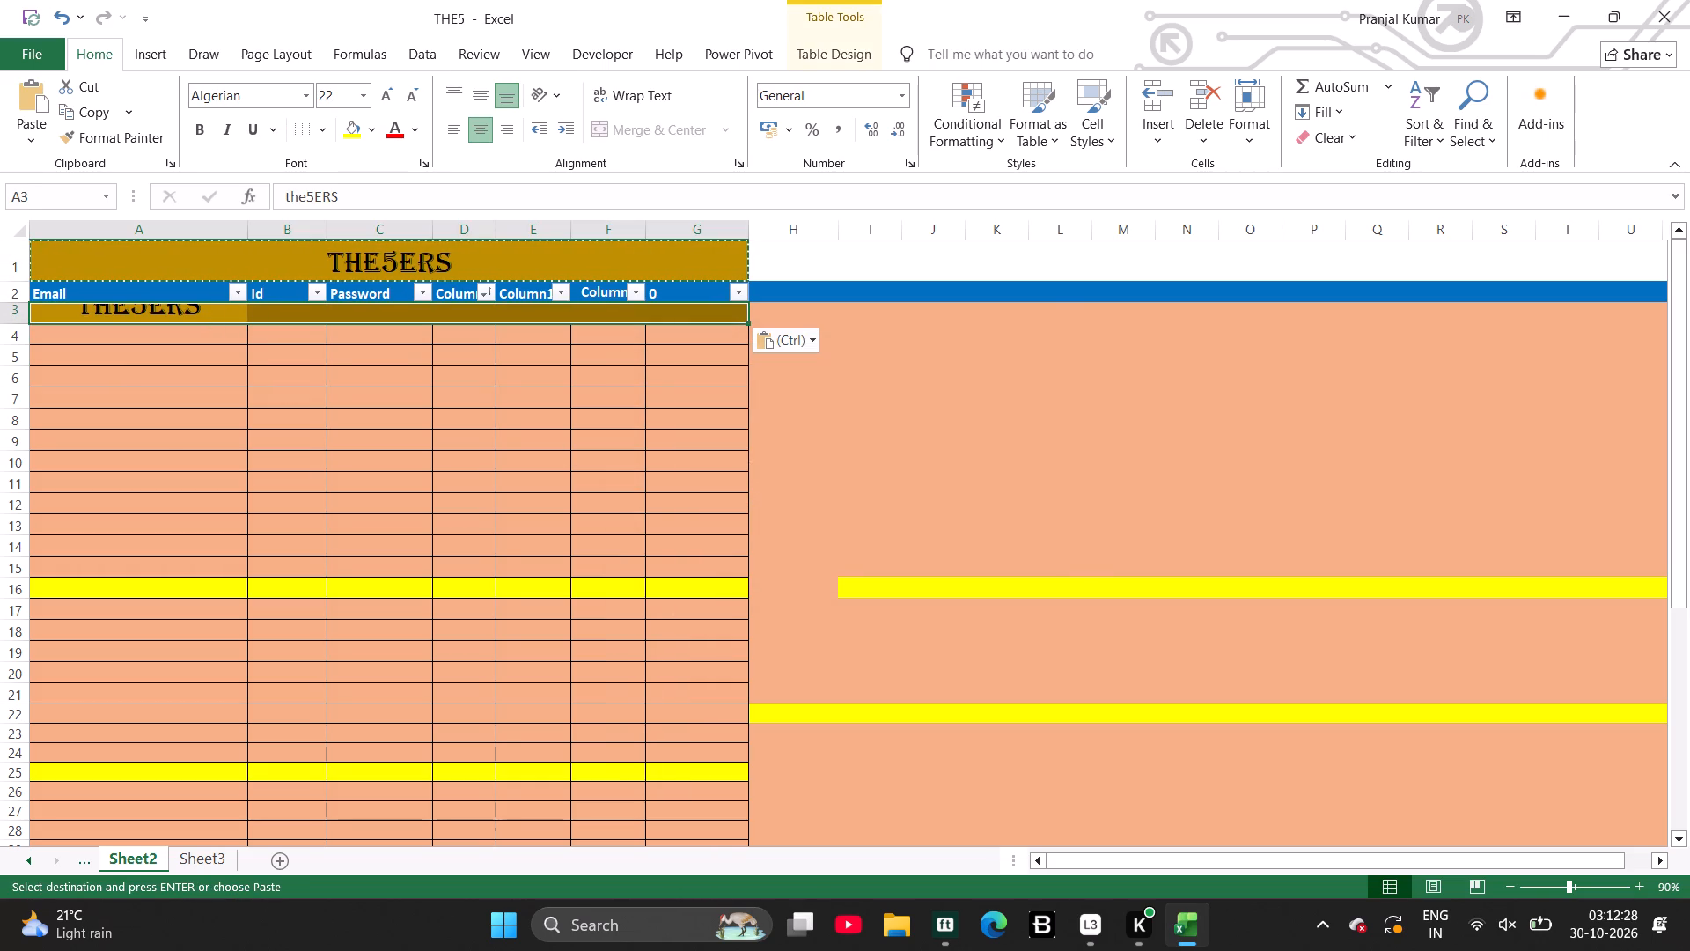
Auto-fit the width of column A and the height of row 2.
{"action": "triple_click", "coordinate": [251, 232]}
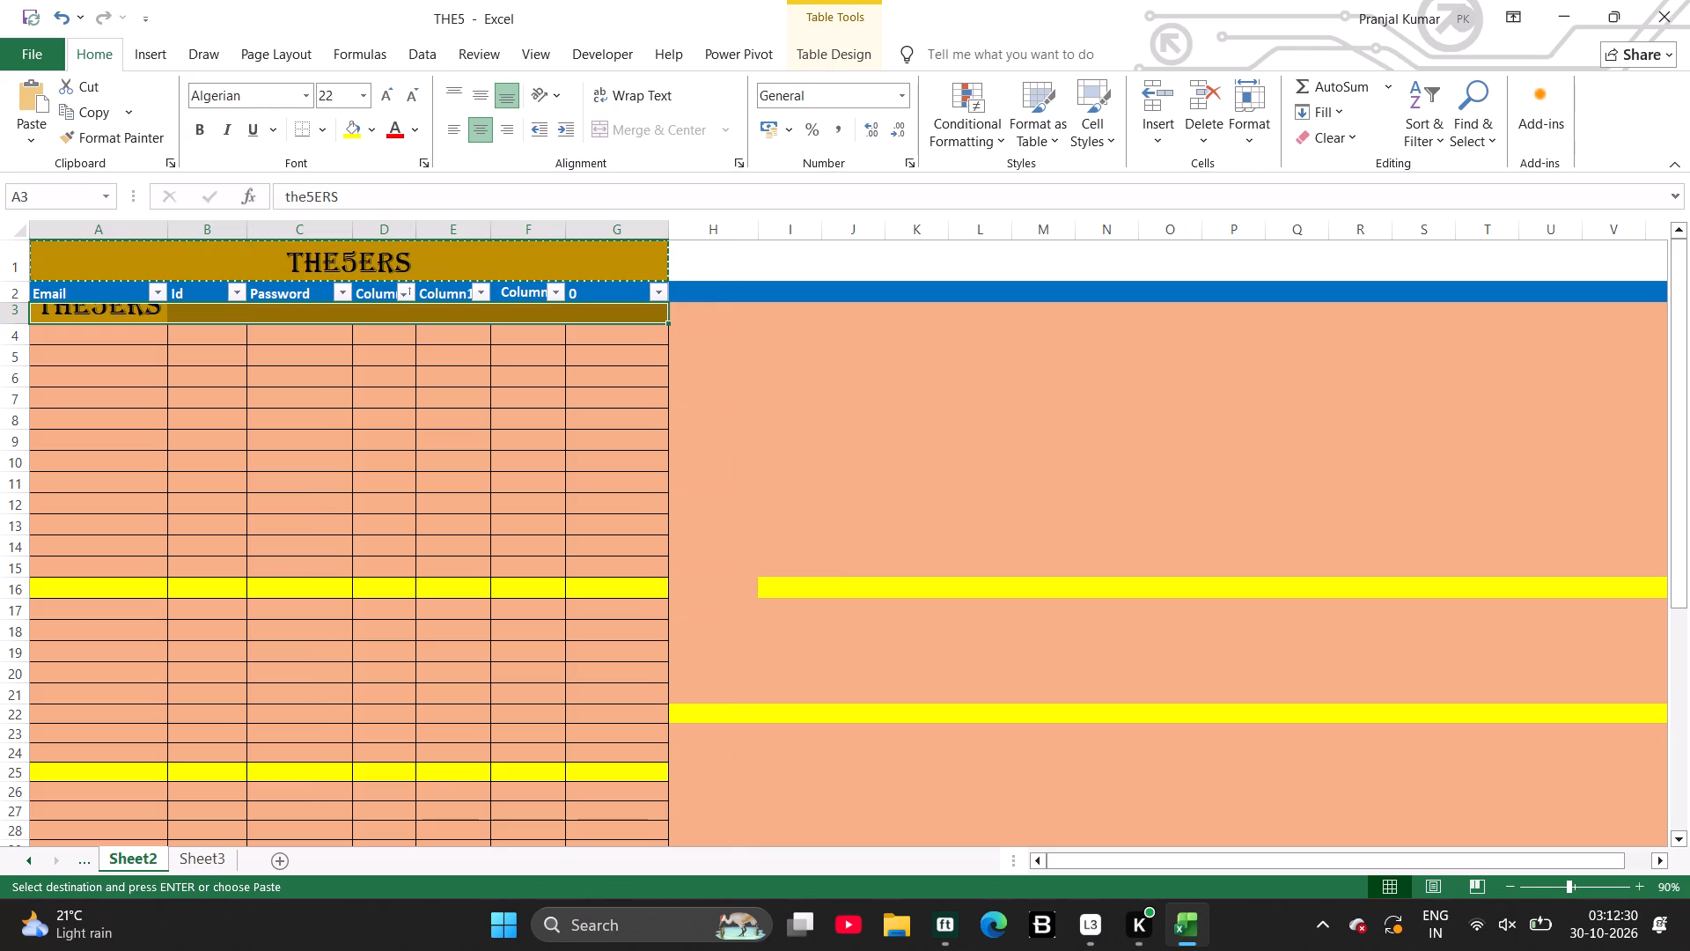
{"action": "double_click", "coordinate": [18, 300]}
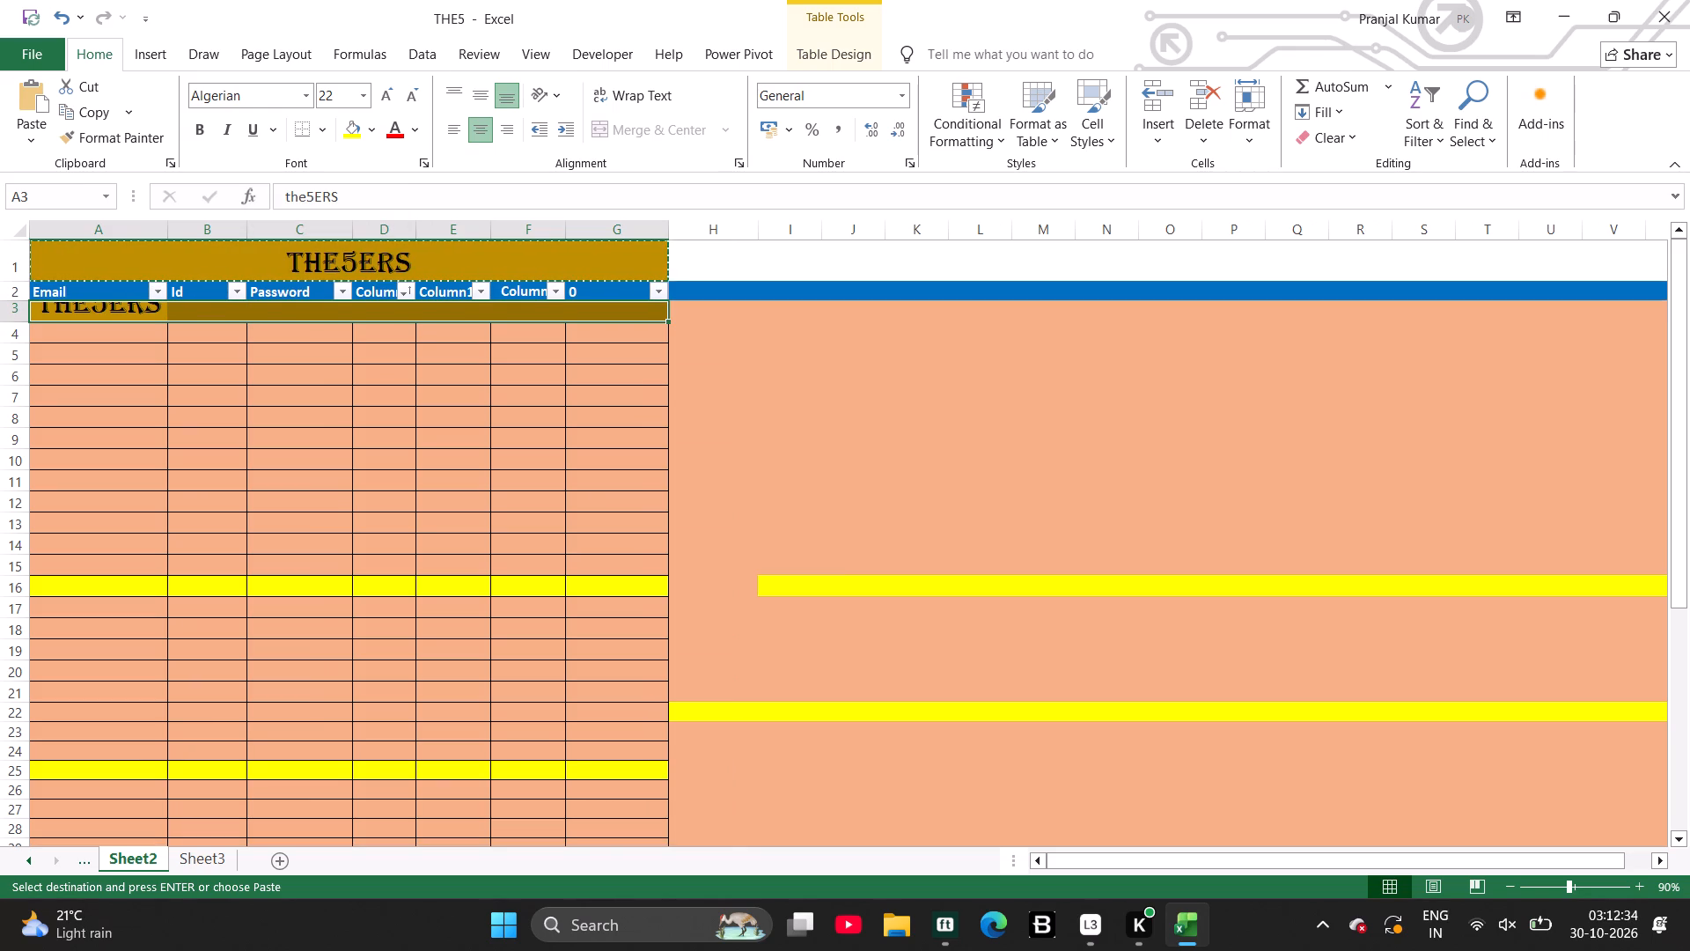
Set the font size of the the5ERS text in cell A3 to 11.
{"action": "left_click", "coordinate": [70, 308]}
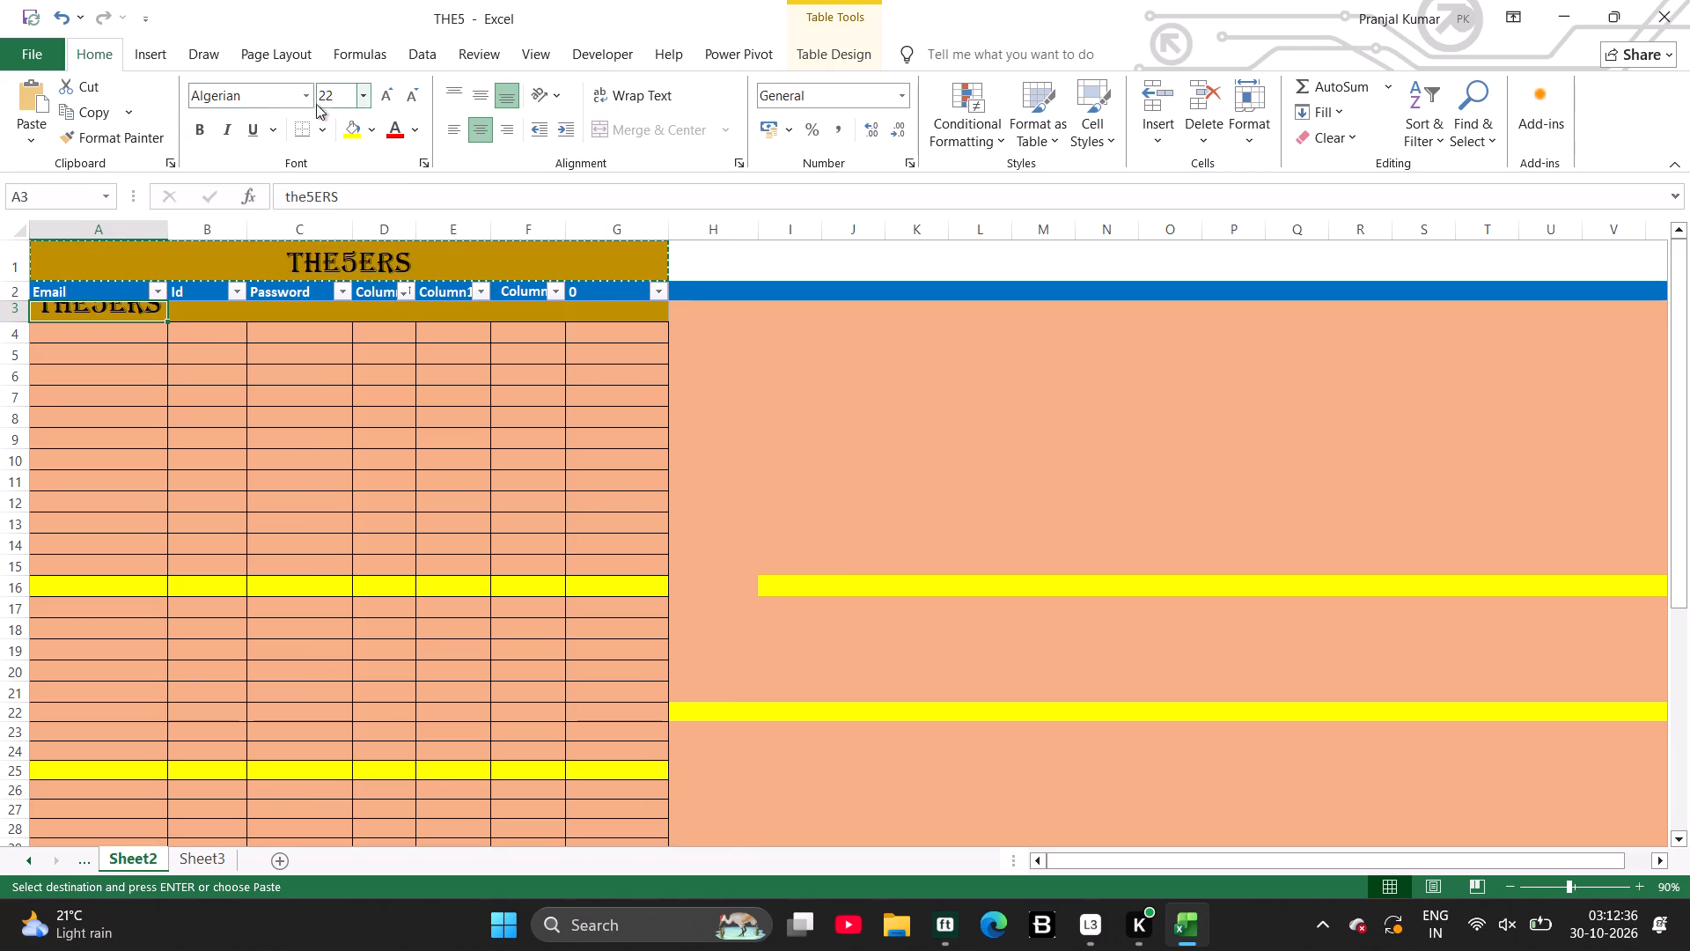
{"action": "double_click", "coordinate": [338, 102]}
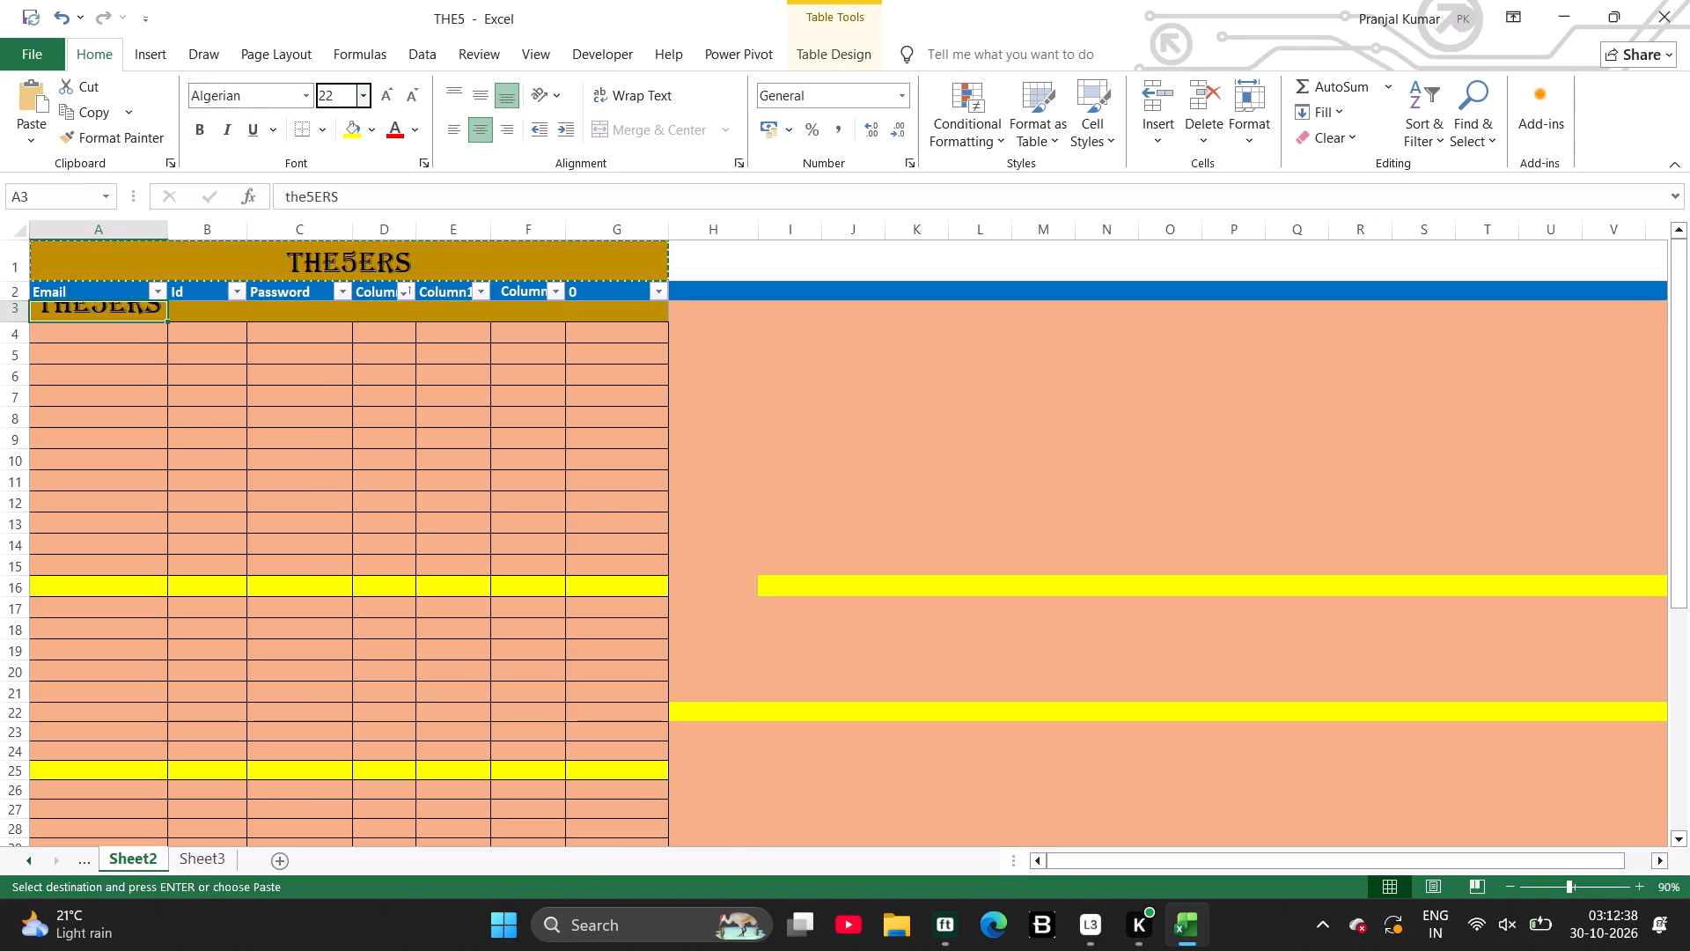
{"action": "double_click", "coordinate": [338, 102]}
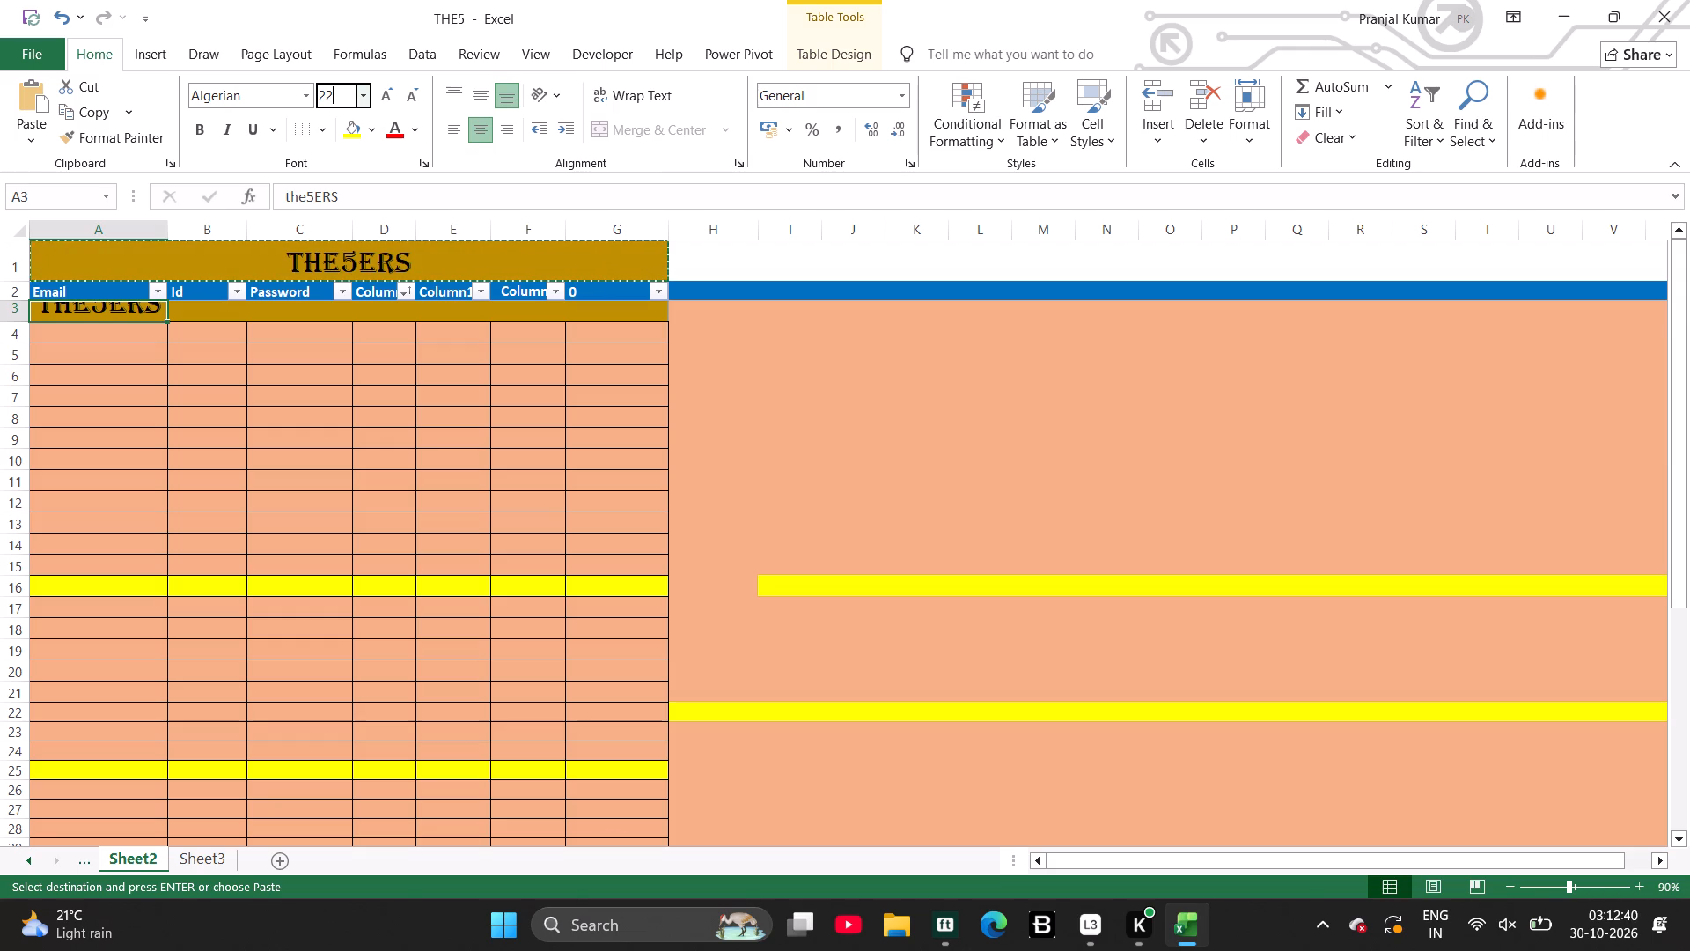
{"action": "left_click_drag", "start_coordinate": [338, 102], "coordinate": [321, 97]}
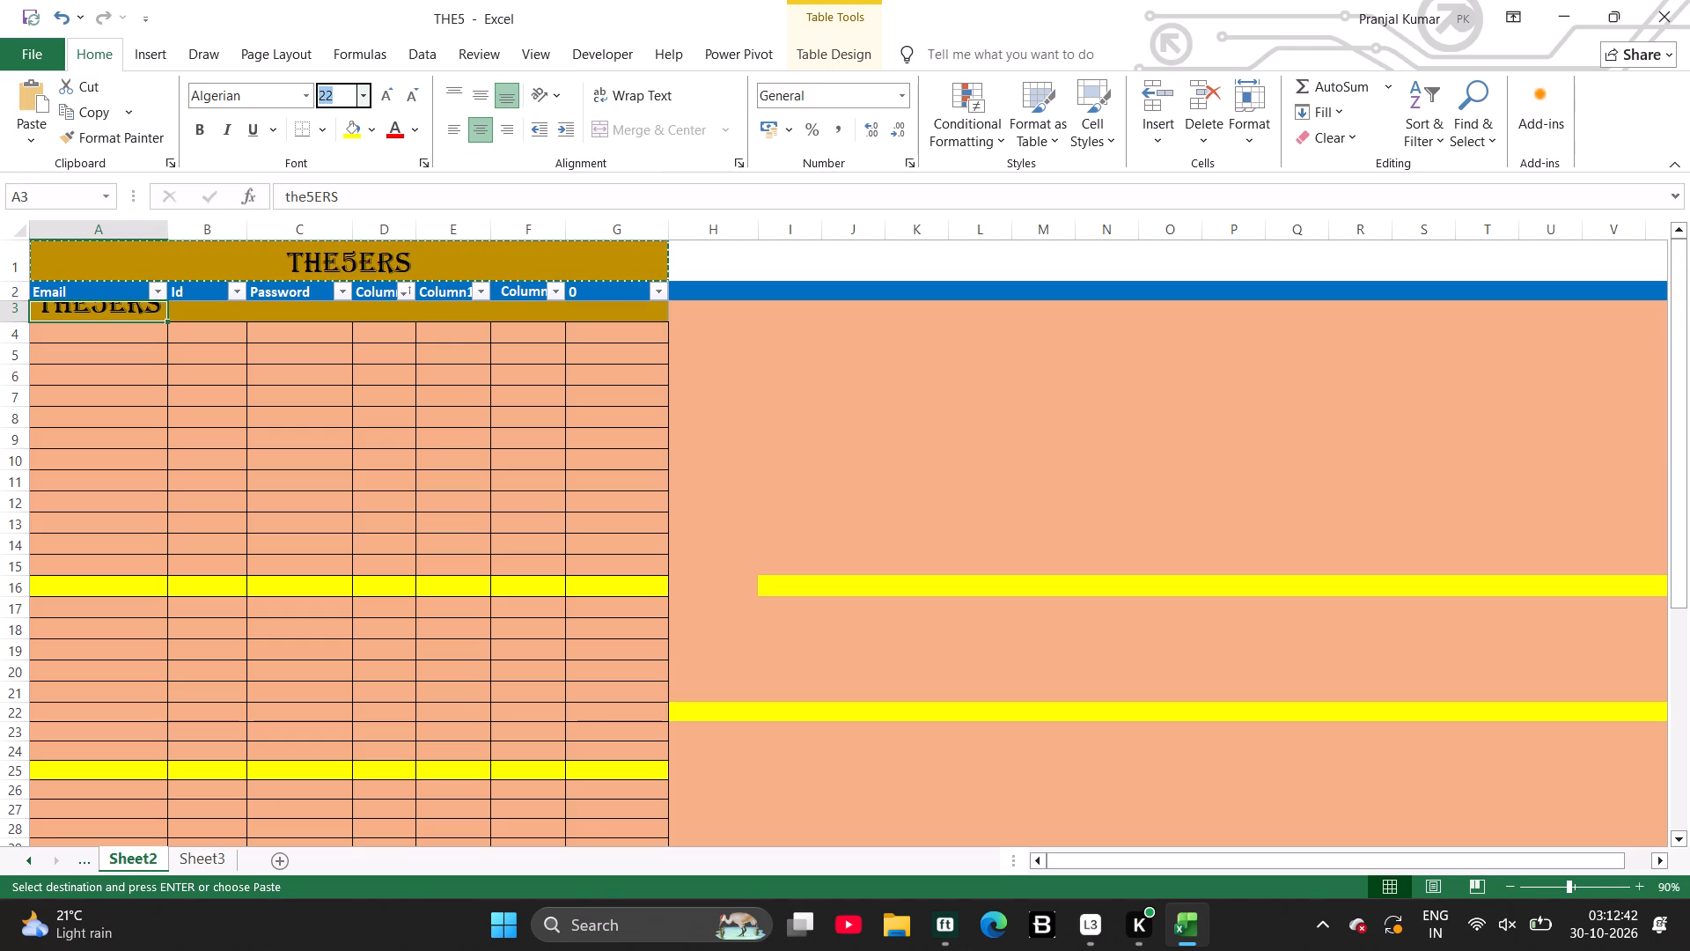
{"action": "left_click_drag", "start_coordinate": [321, 97], "coordinate": [320, 101]}
{"action": "type", "text": "11"}
{"action": "key", "text": "Return"}
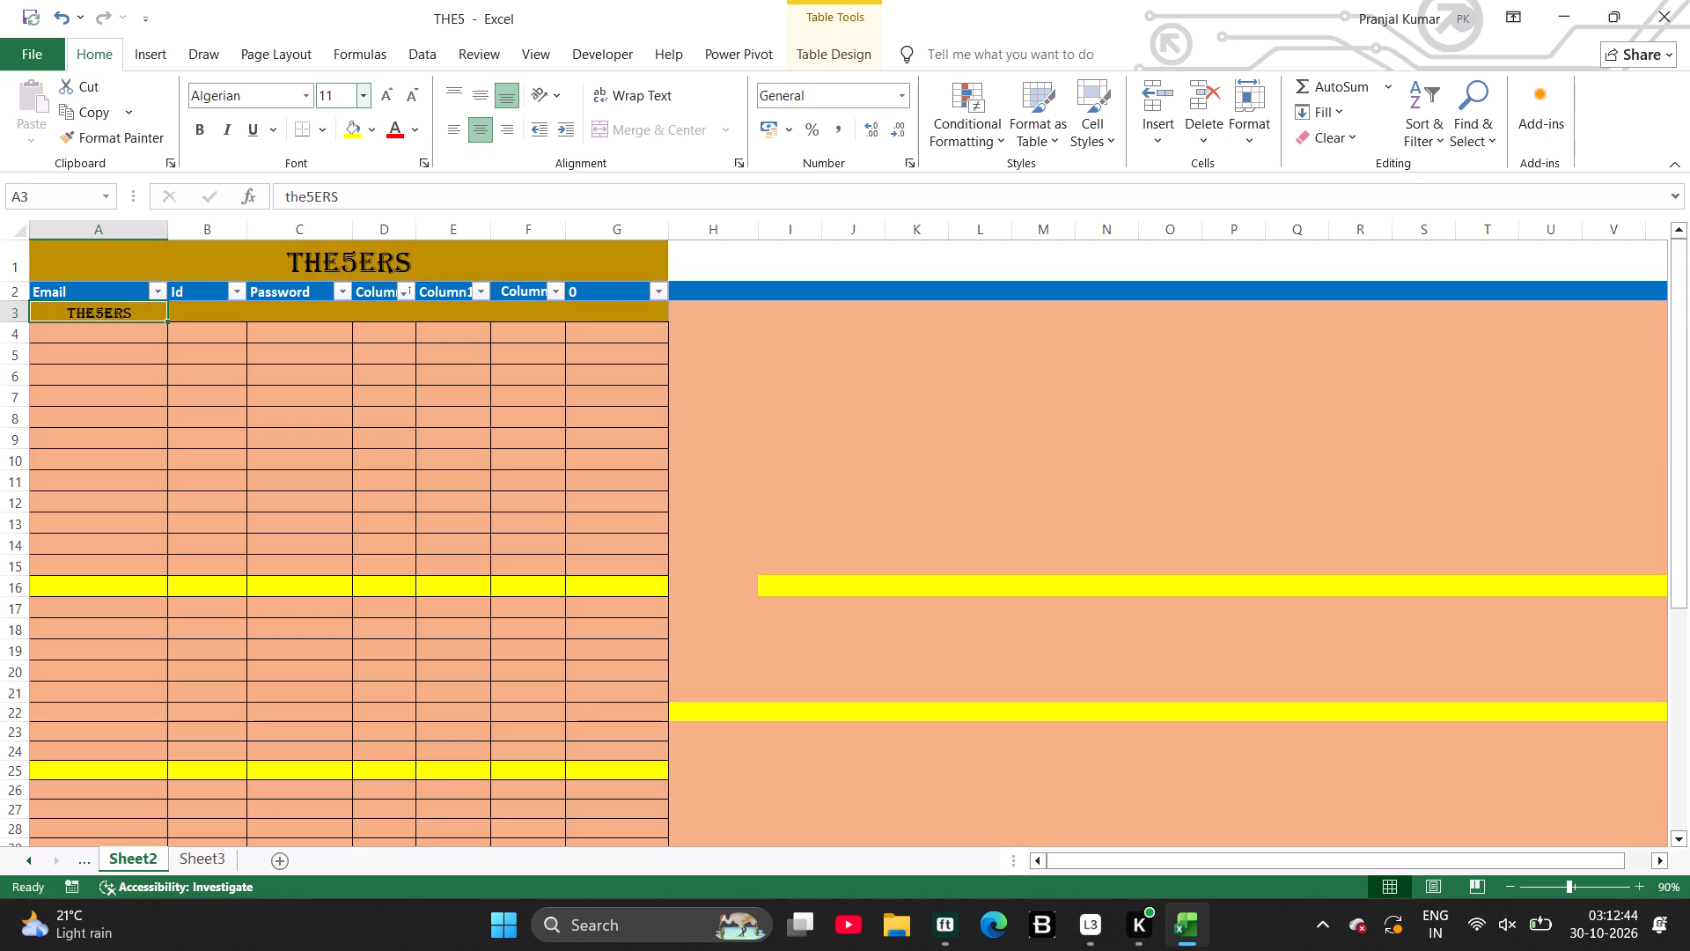
Replace the Email column header in A2 with Propfrm.
{"action": "left_click", "coordinate": [133, 291]}
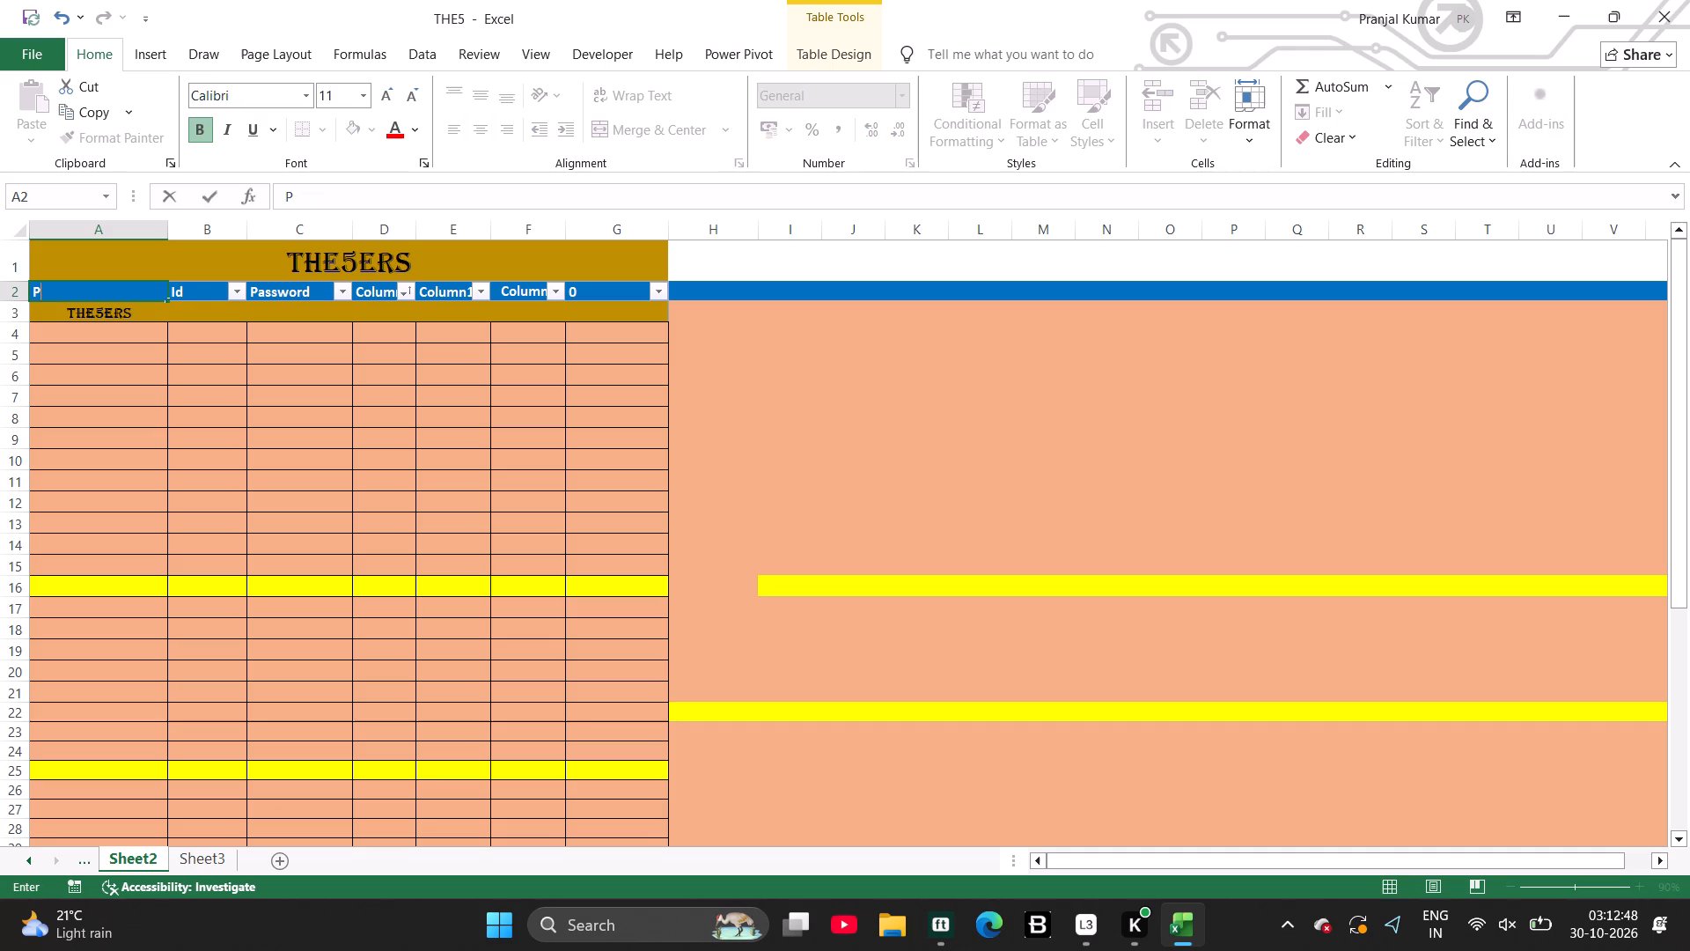
{"action": "type", "text": "ropfrm"}
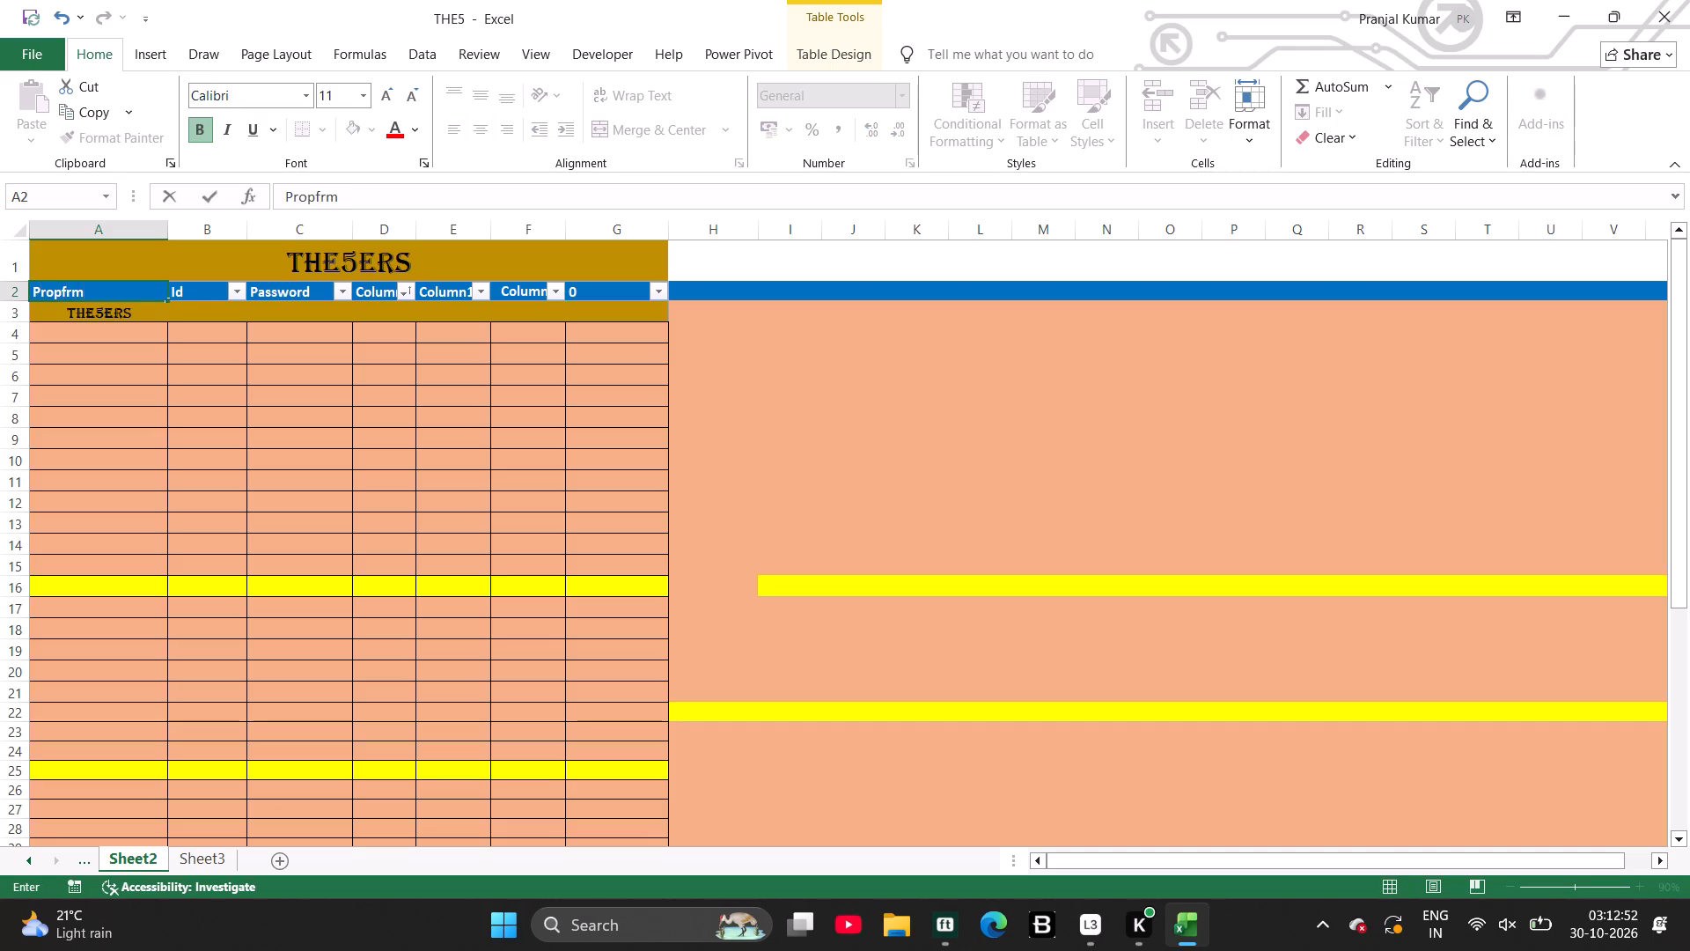
{"action": "key", "text": "Return"}
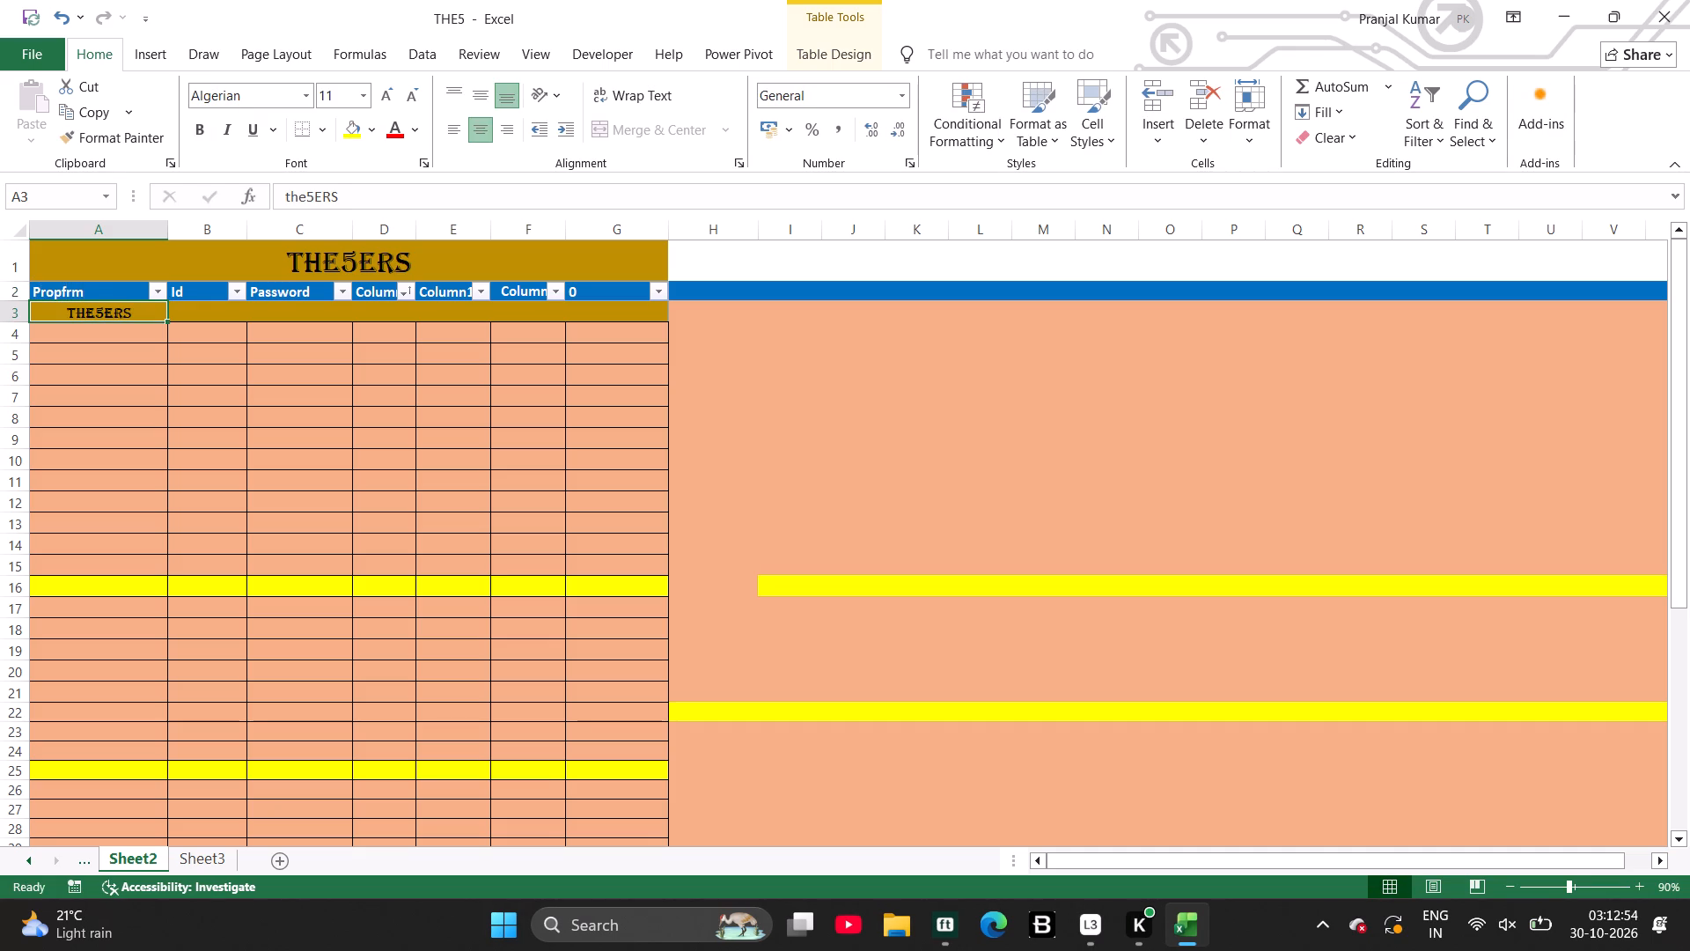
Replace the Id column header in B2 with Size.
{"action": "left_click", "coordinate": [183, 284]}
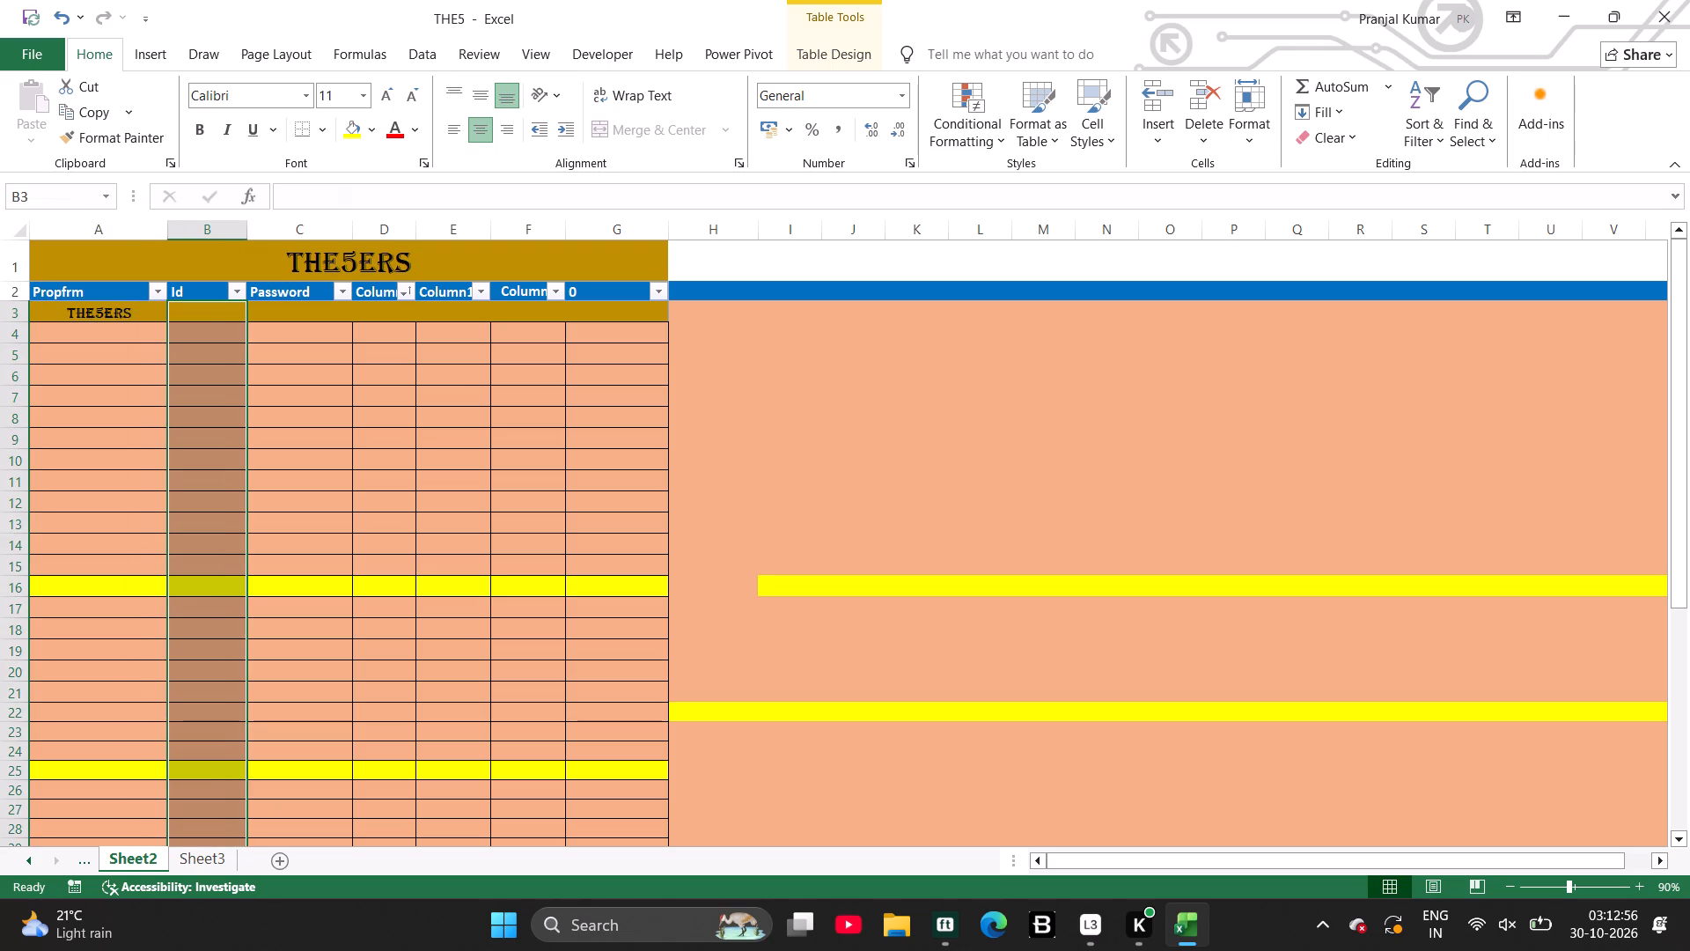
{"action": "left_click", "coordinate": [182, 292]}
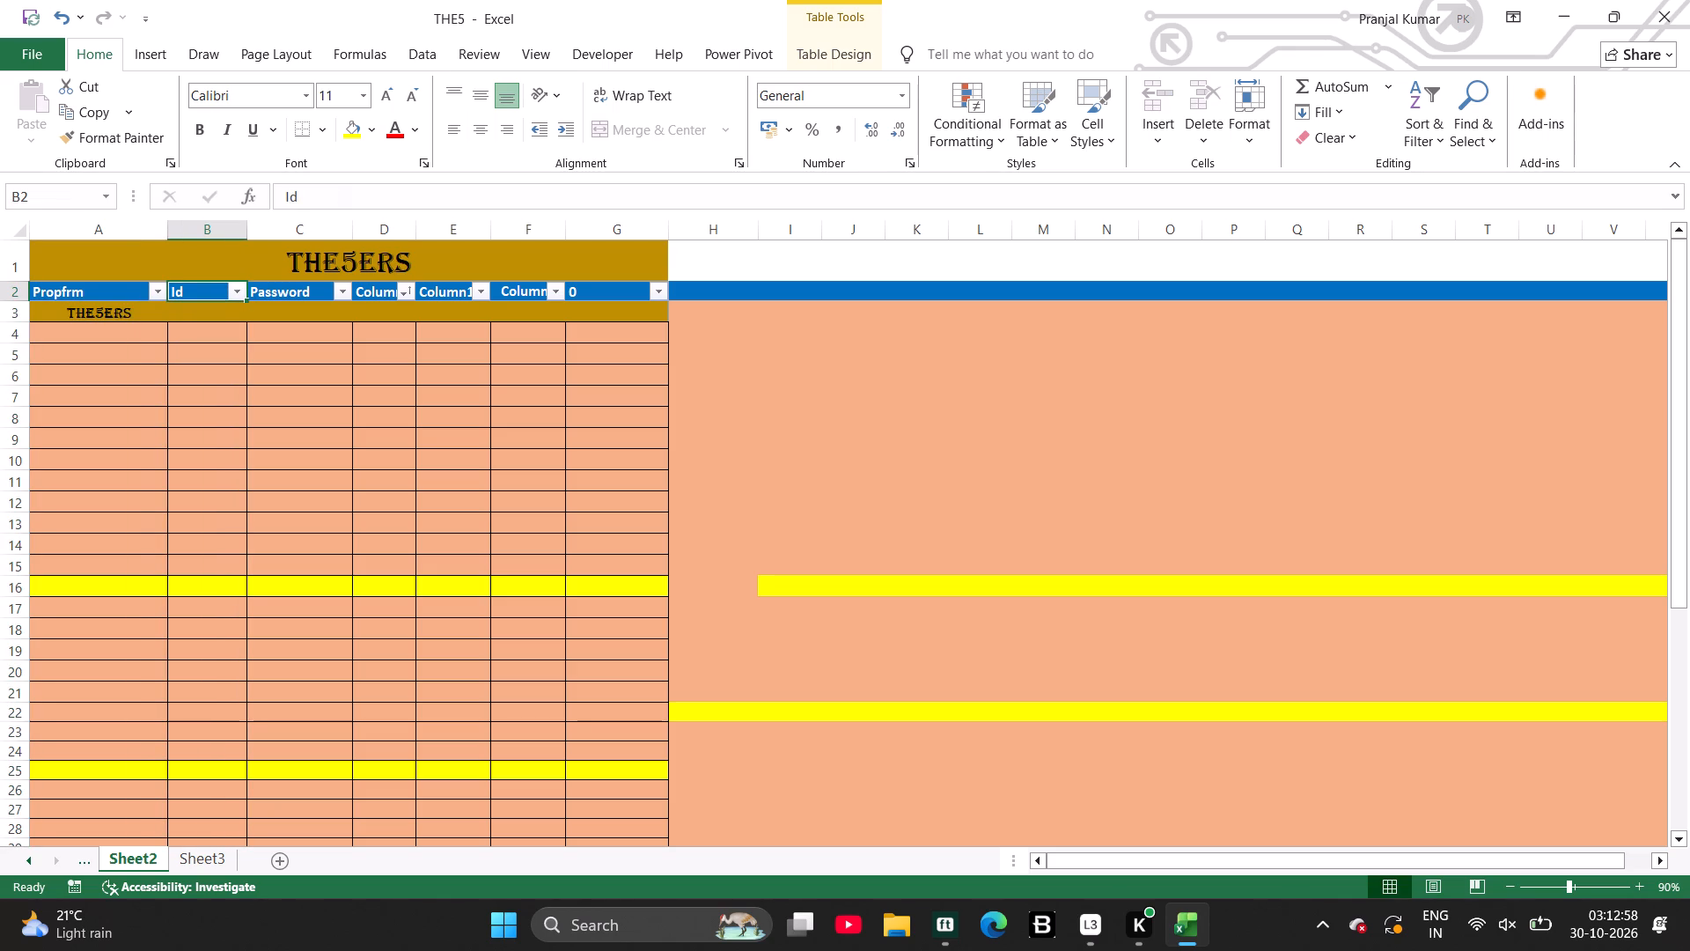
{"action": "key", "text": "s"}
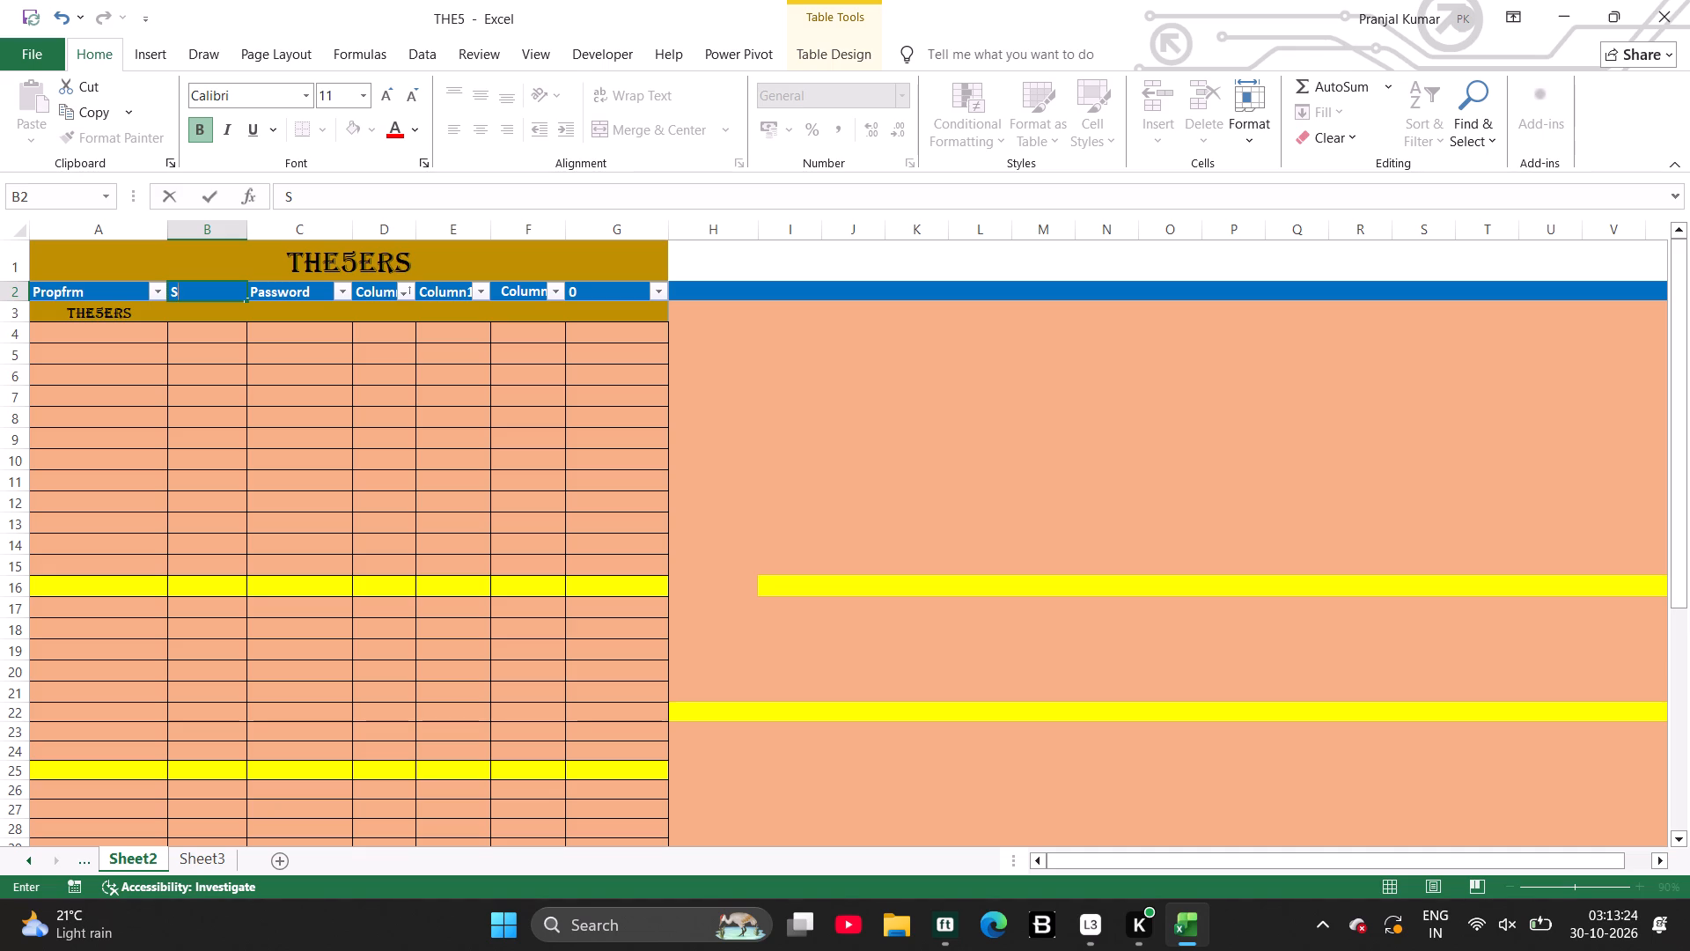
{"action": "key", "text": "i"}
{"action": "type", "text": "ze"}
{"action": "key", "text": "Right"}
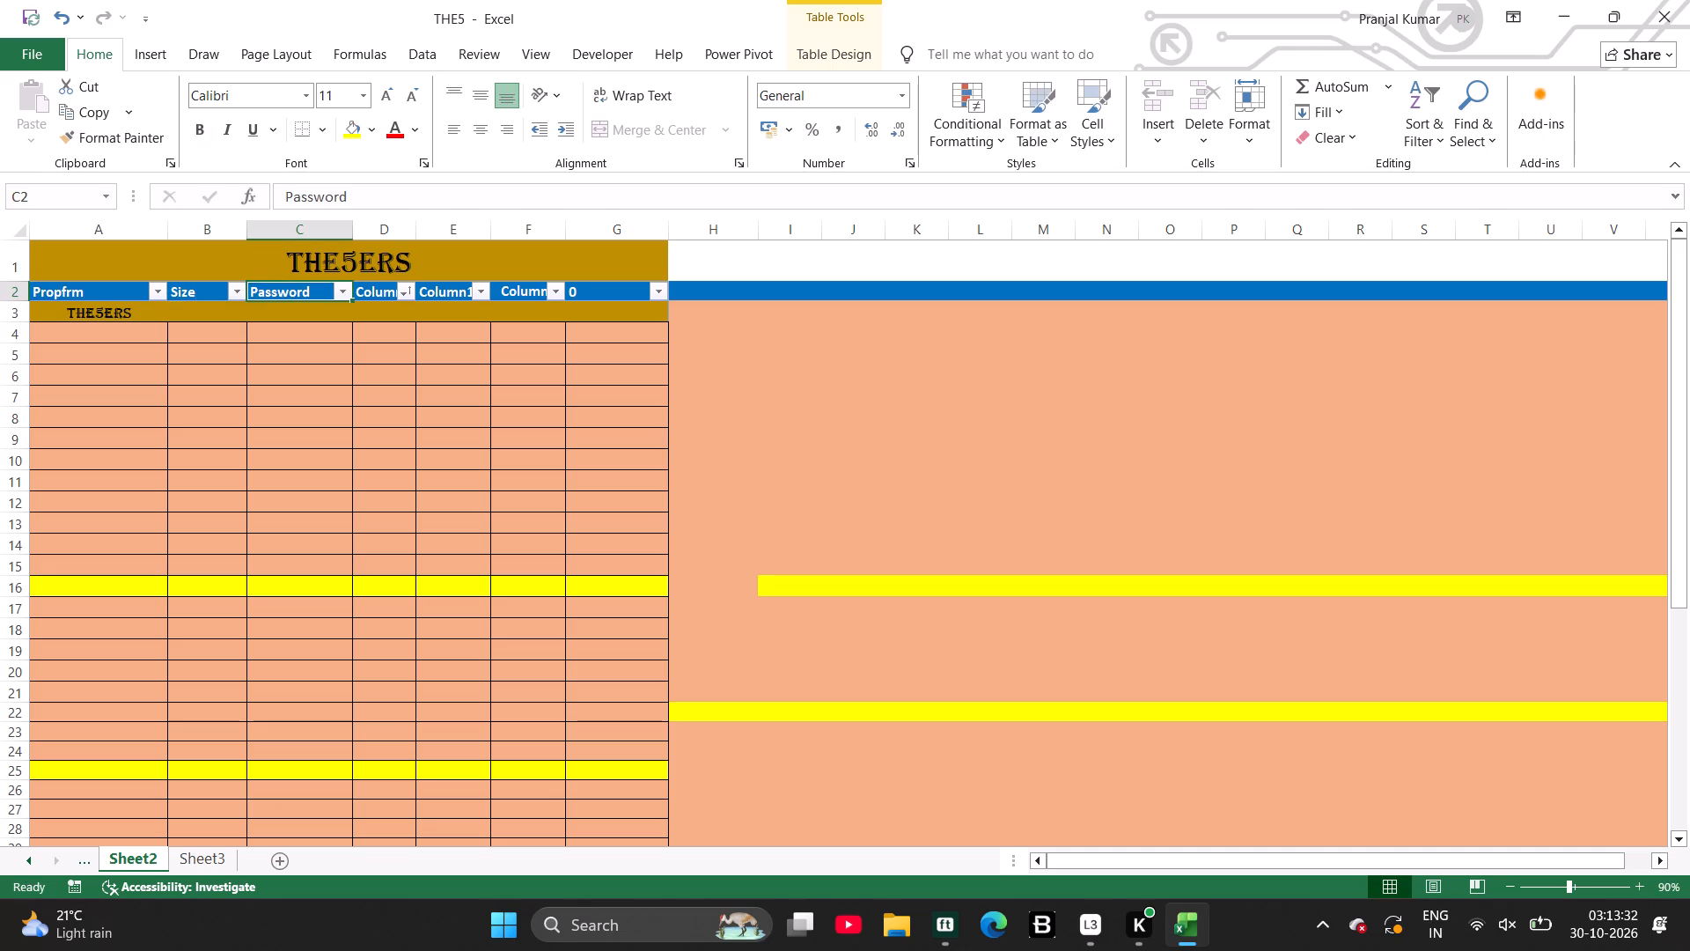
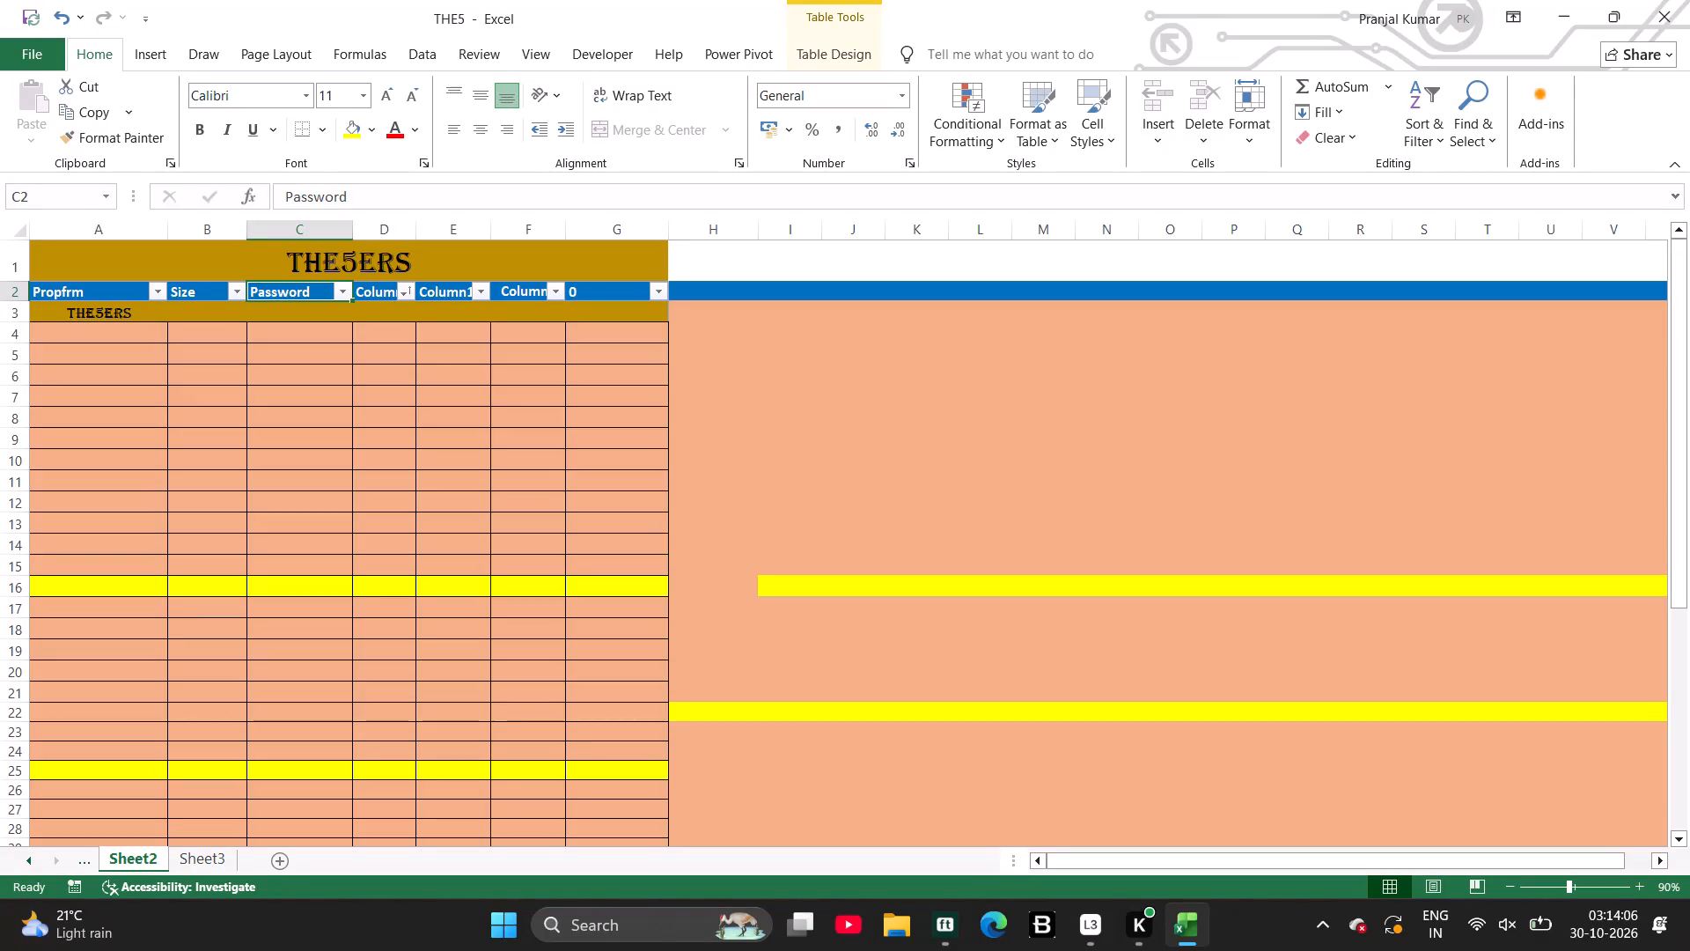
Replace the Password column header in C2 with Stage.
{"action": "left_click", "coordinate": [311, 293]}
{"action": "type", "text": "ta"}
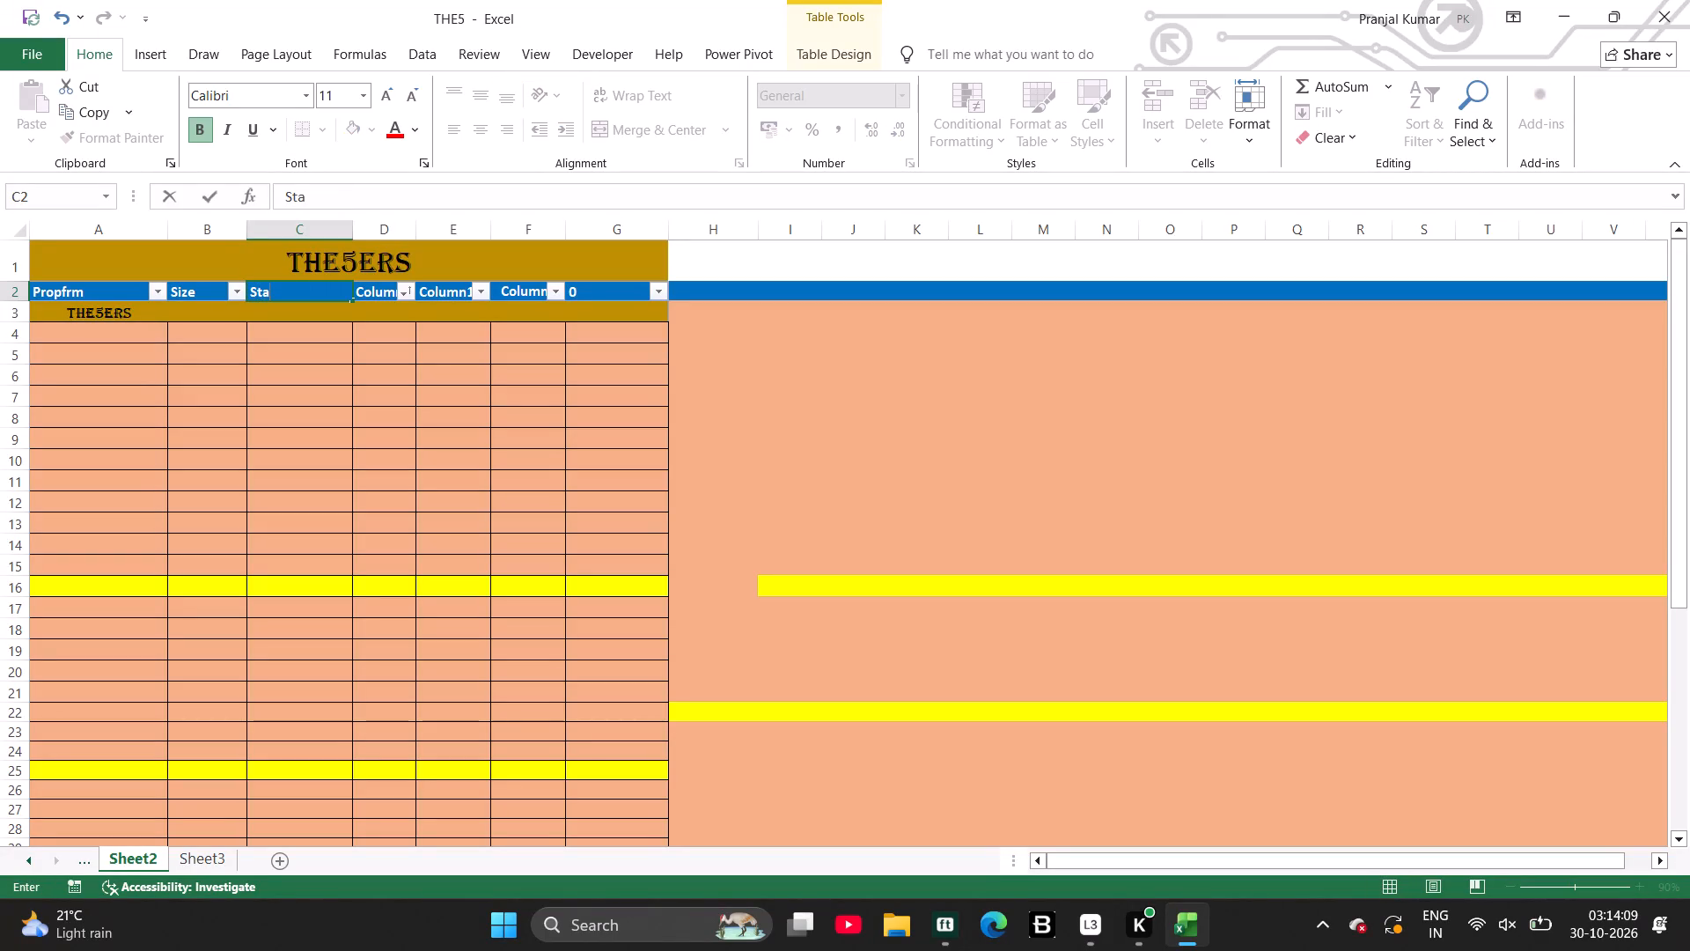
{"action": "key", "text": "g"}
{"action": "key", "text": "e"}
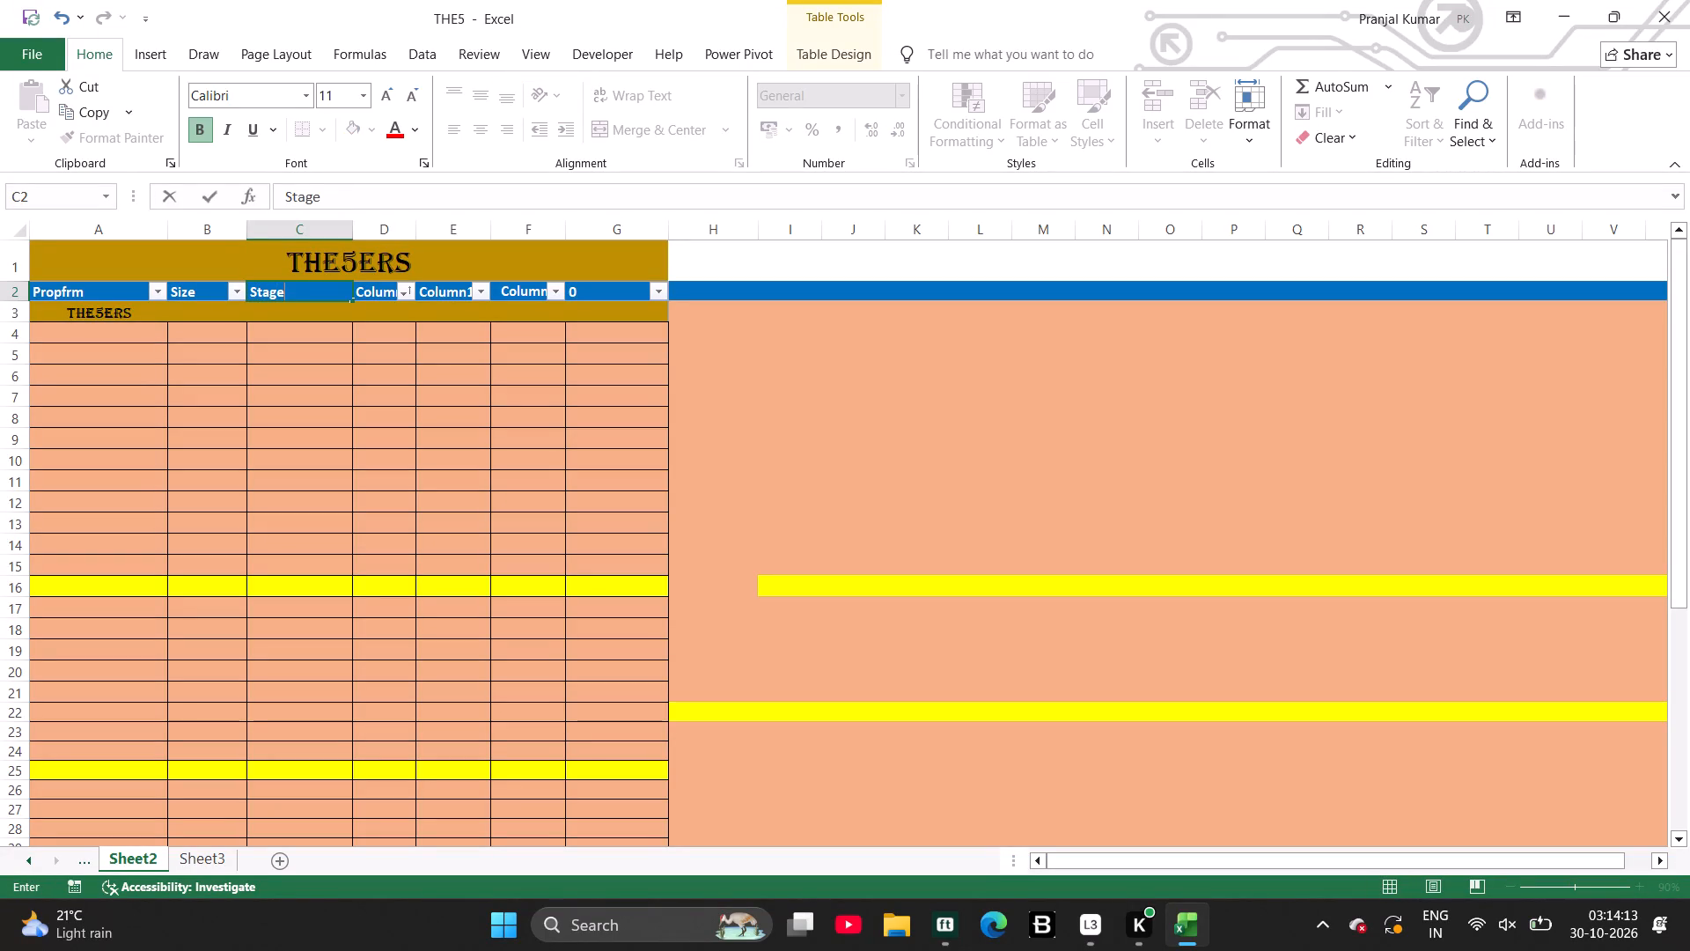
Replace the Column4 header in D2 with text beginning "total draw".
{"action": "left_click", "coordinate": [374, 291]}
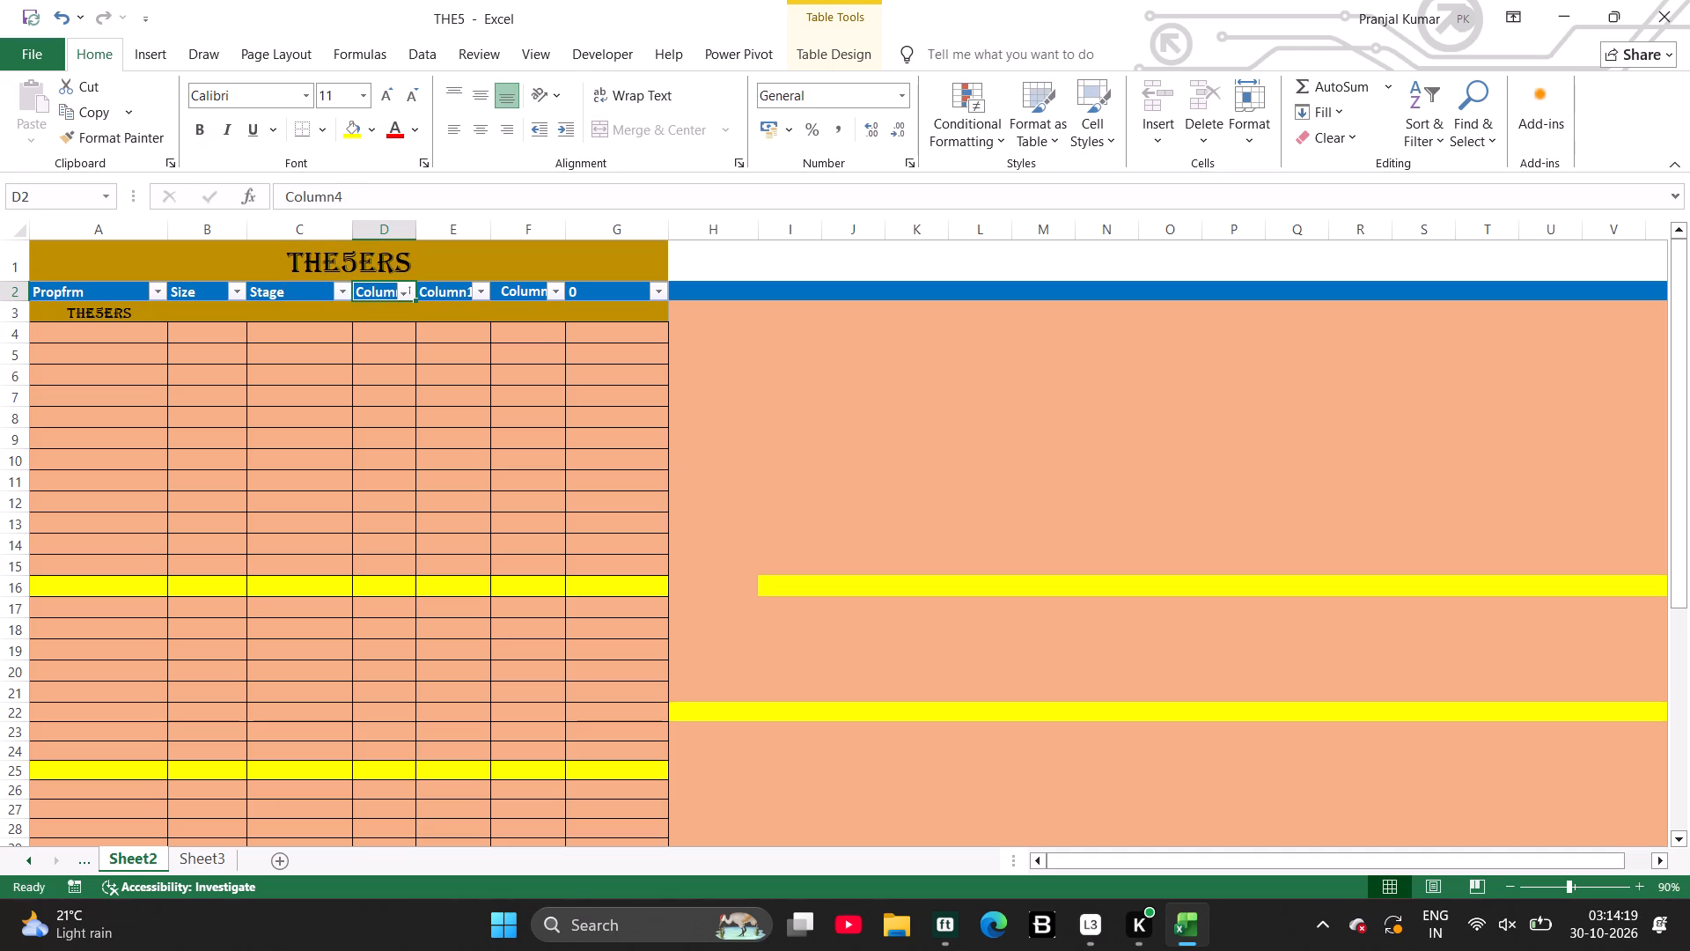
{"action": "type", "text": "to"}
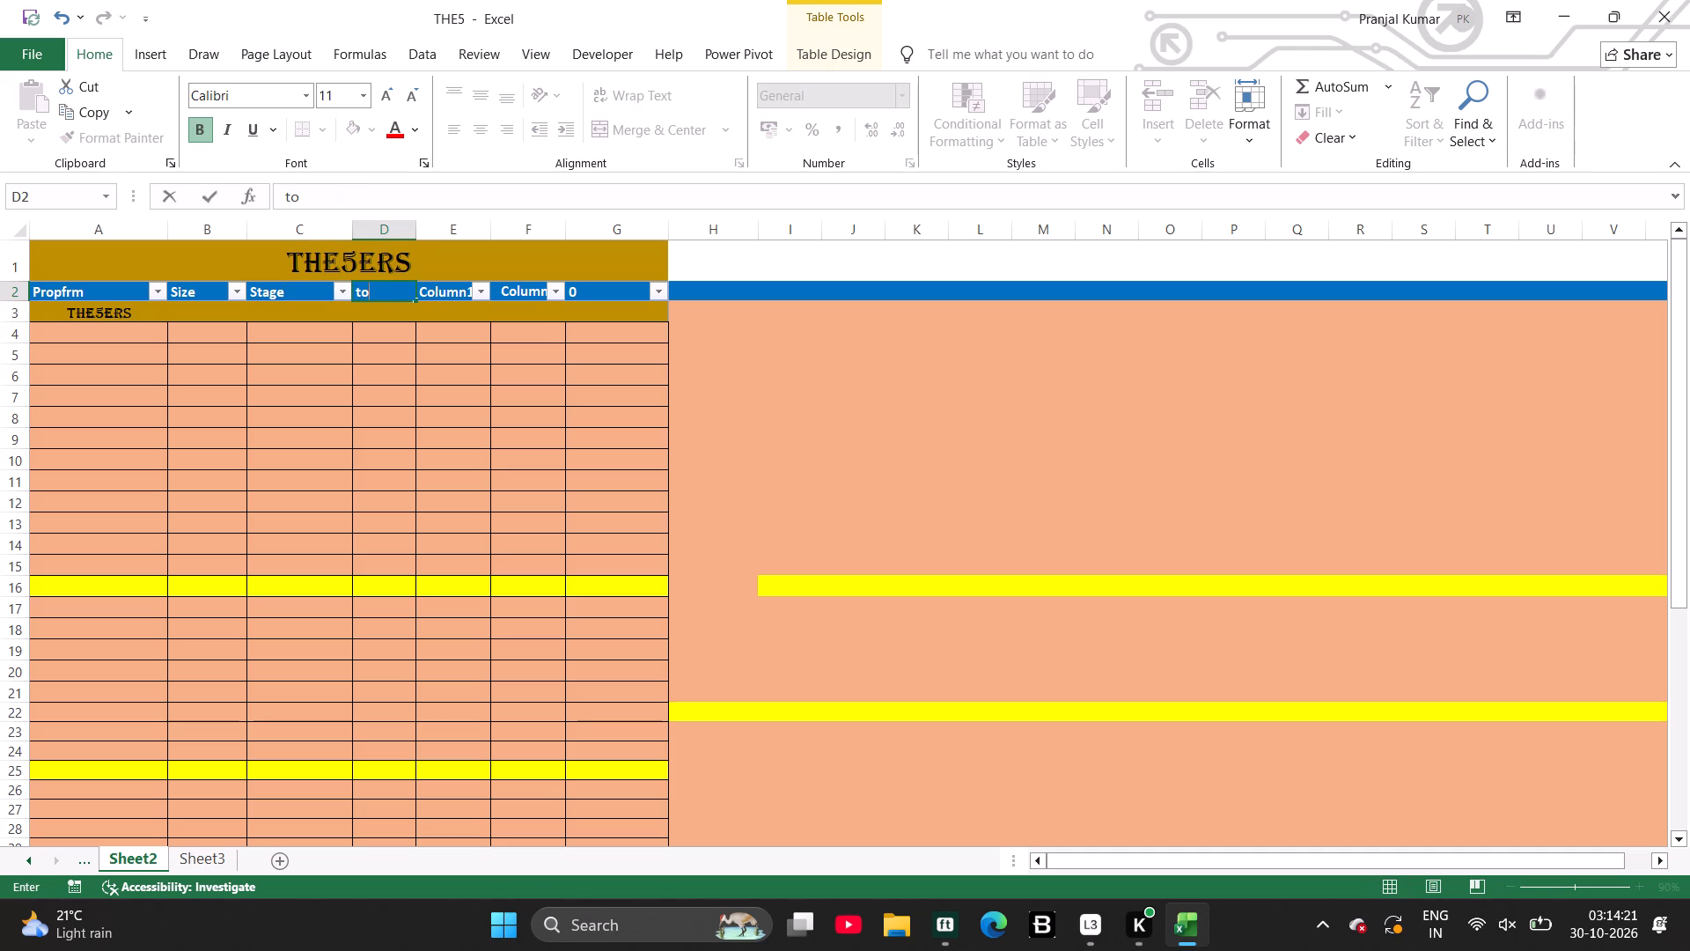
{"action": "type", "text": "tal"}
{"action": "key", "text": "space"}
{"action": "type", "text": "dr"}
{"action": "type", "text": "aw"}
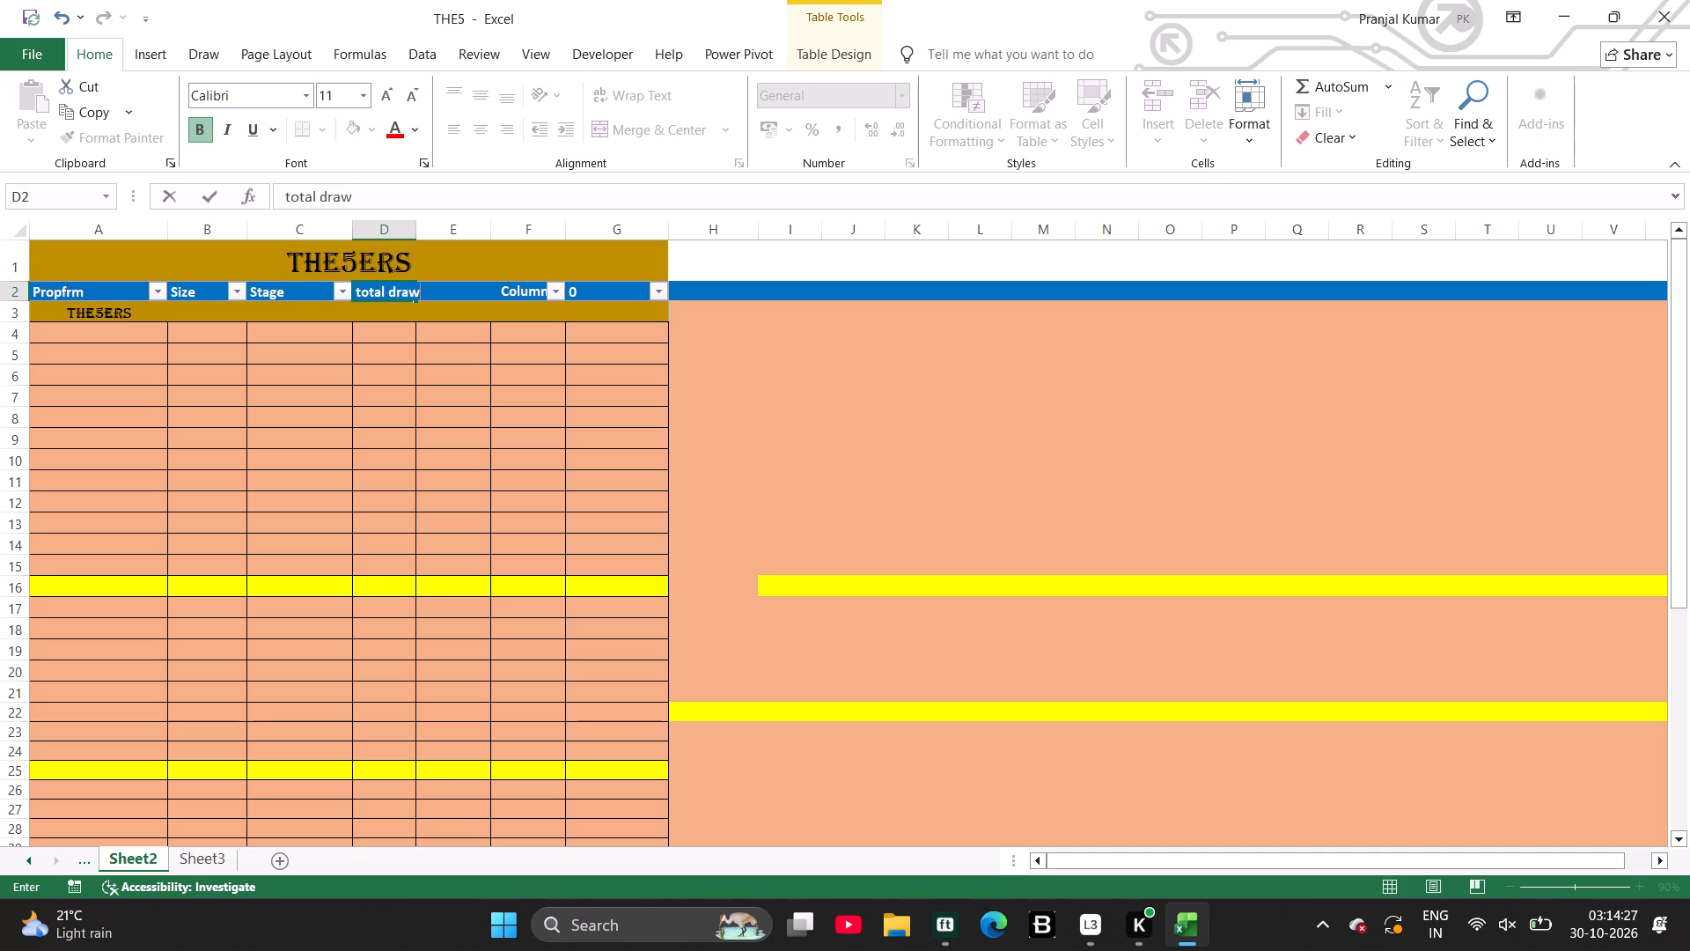
Complete the D2 column header as total drawdown and auto-fit the width of column D.
{"action": "type", "text": "down"}
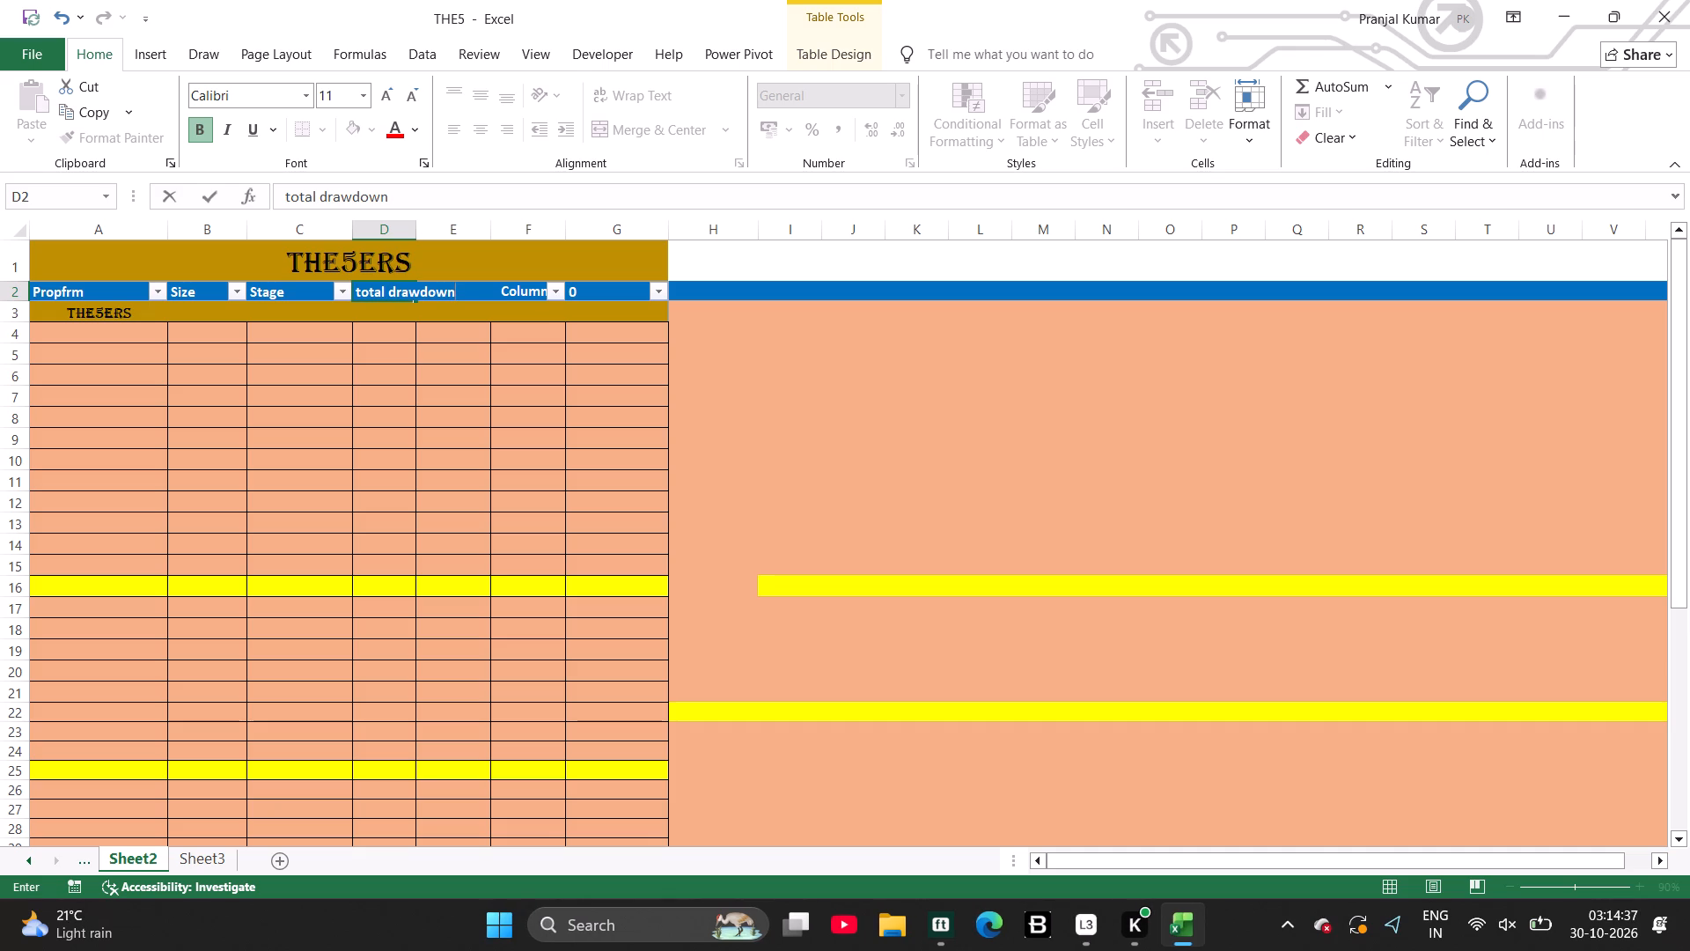
{"action": "key", "text": "Return"}
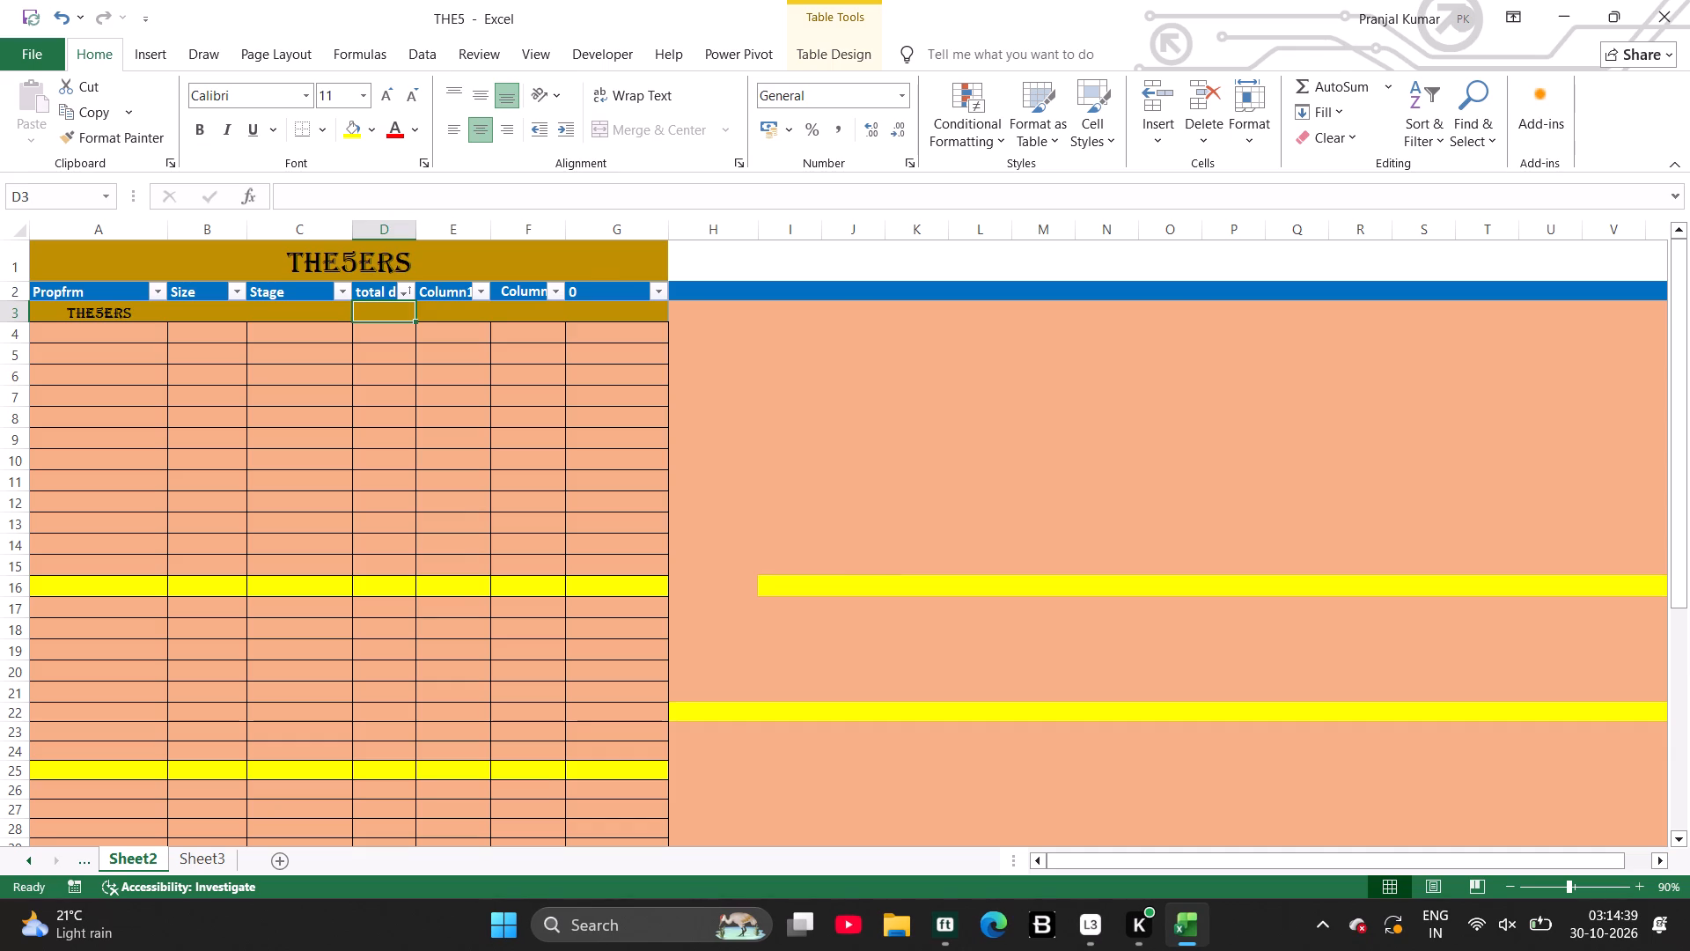
{"action": "double_click", "coordinate": [418, 227]}
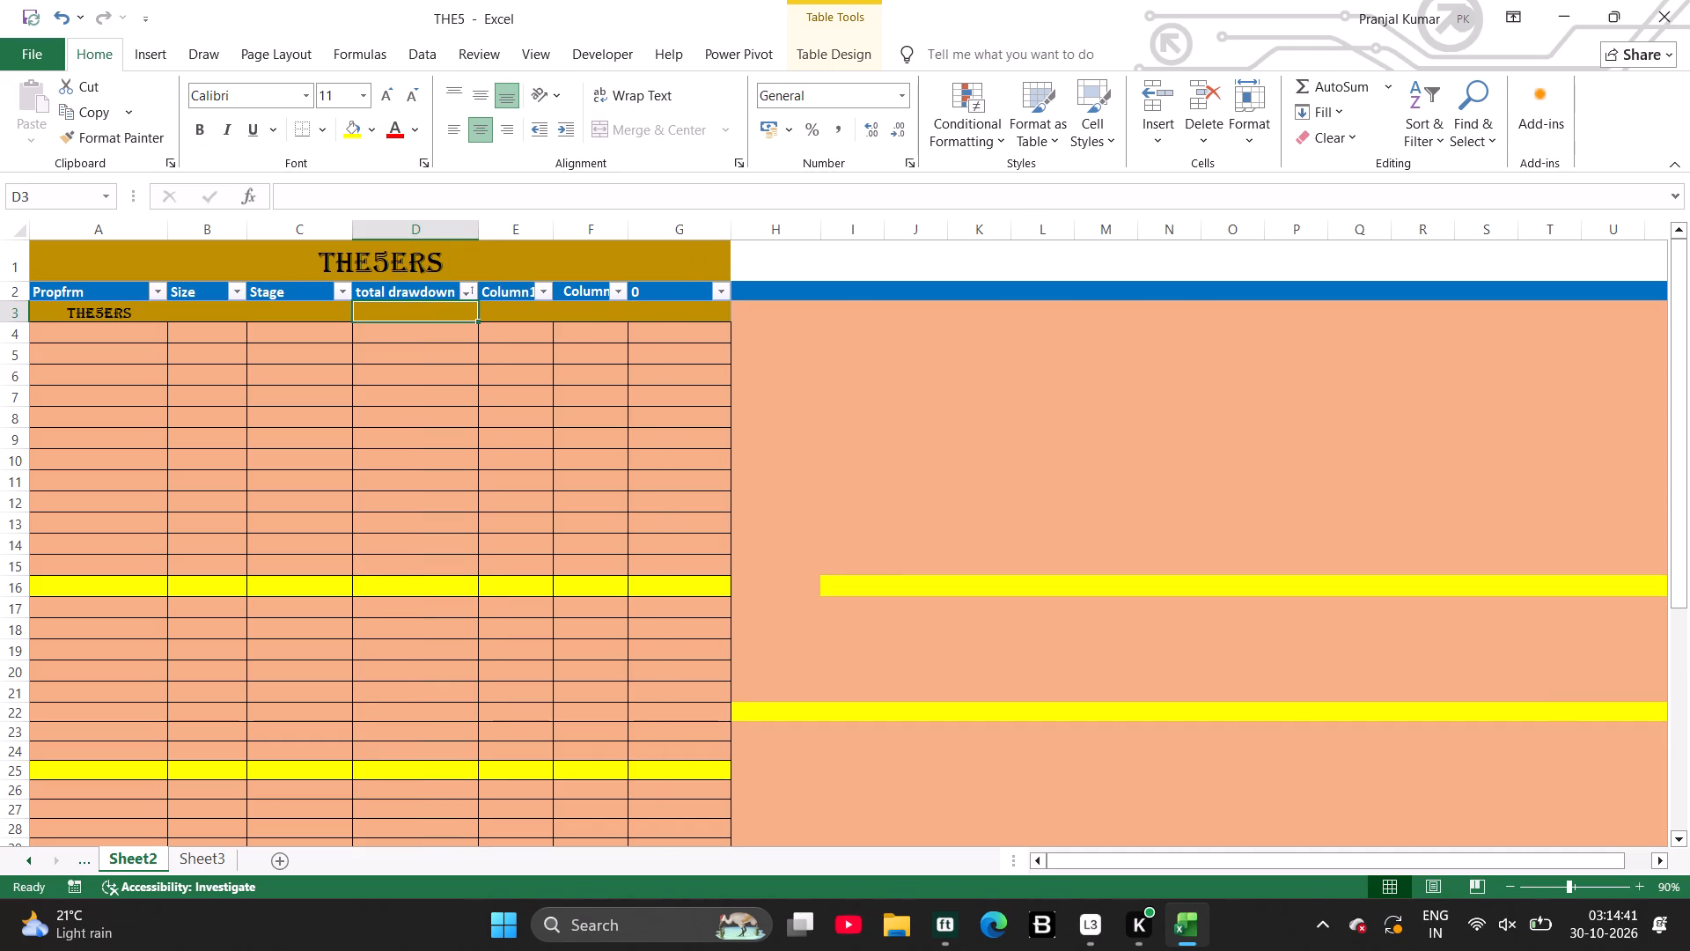
Replace the Column1 header in E2 with Current %ge and auto-fit the width of column E.
{"action": "left_click", "coordinate": [500, 293]}
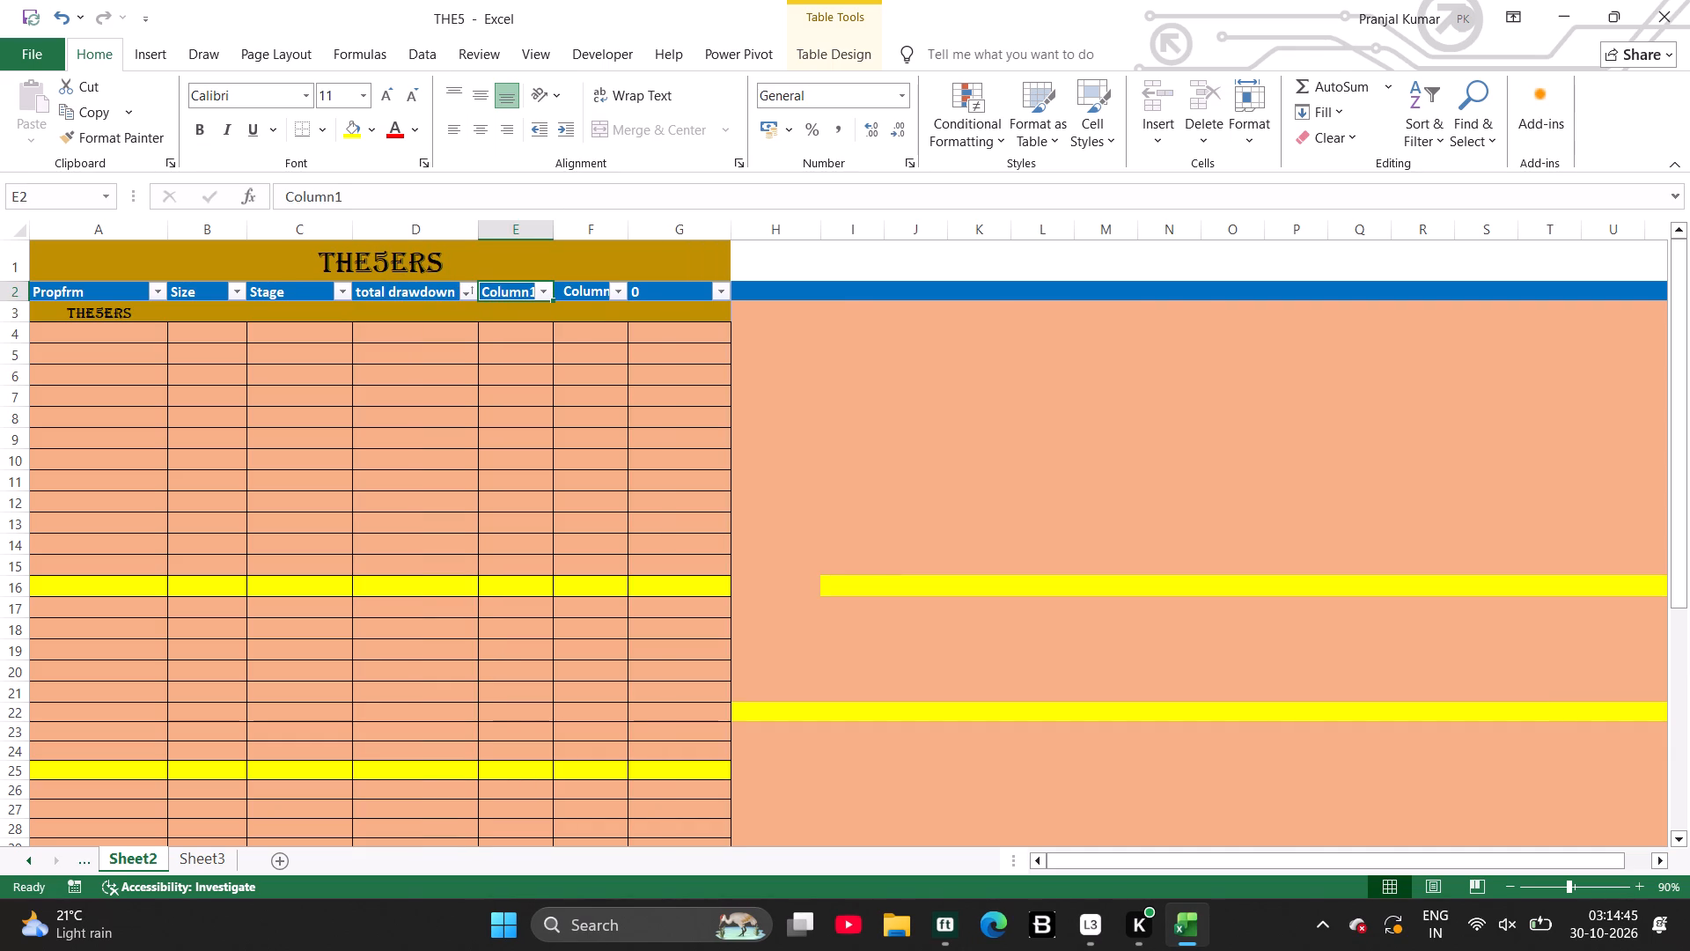
{"action": "key", "text": "c"}
{"action": "type", "text": "urrent"}
{"action": "key", "text": "space"}
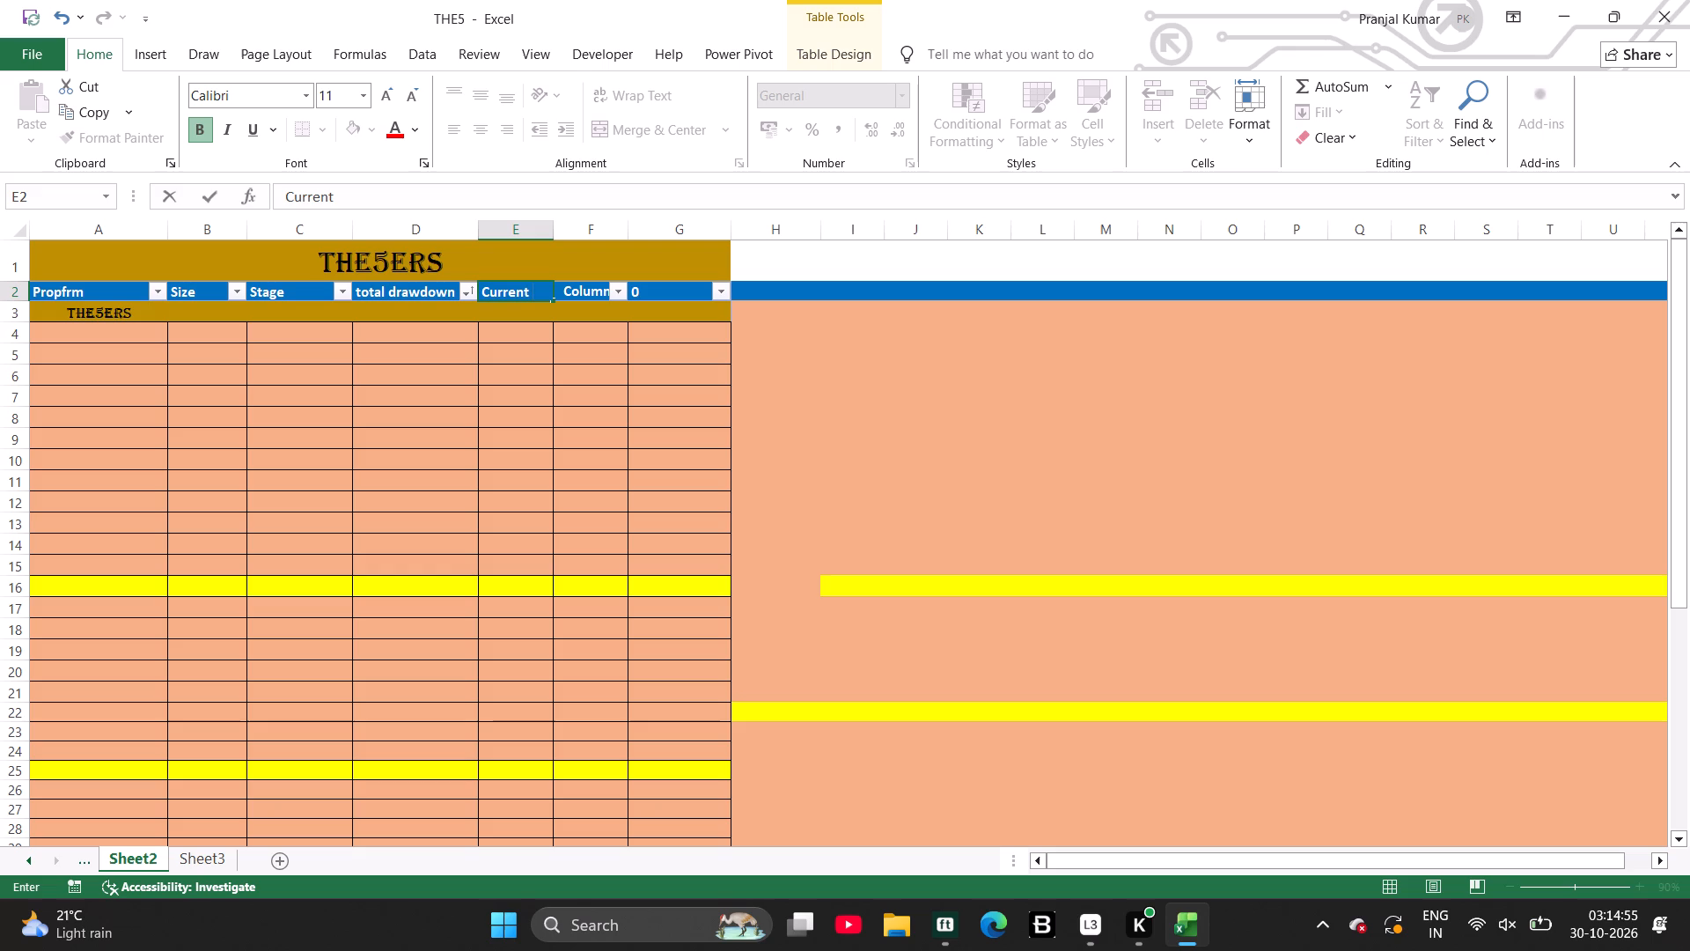
{"action": "key", "text": "shift+percent"}
{"action": "key", "text": "e"}
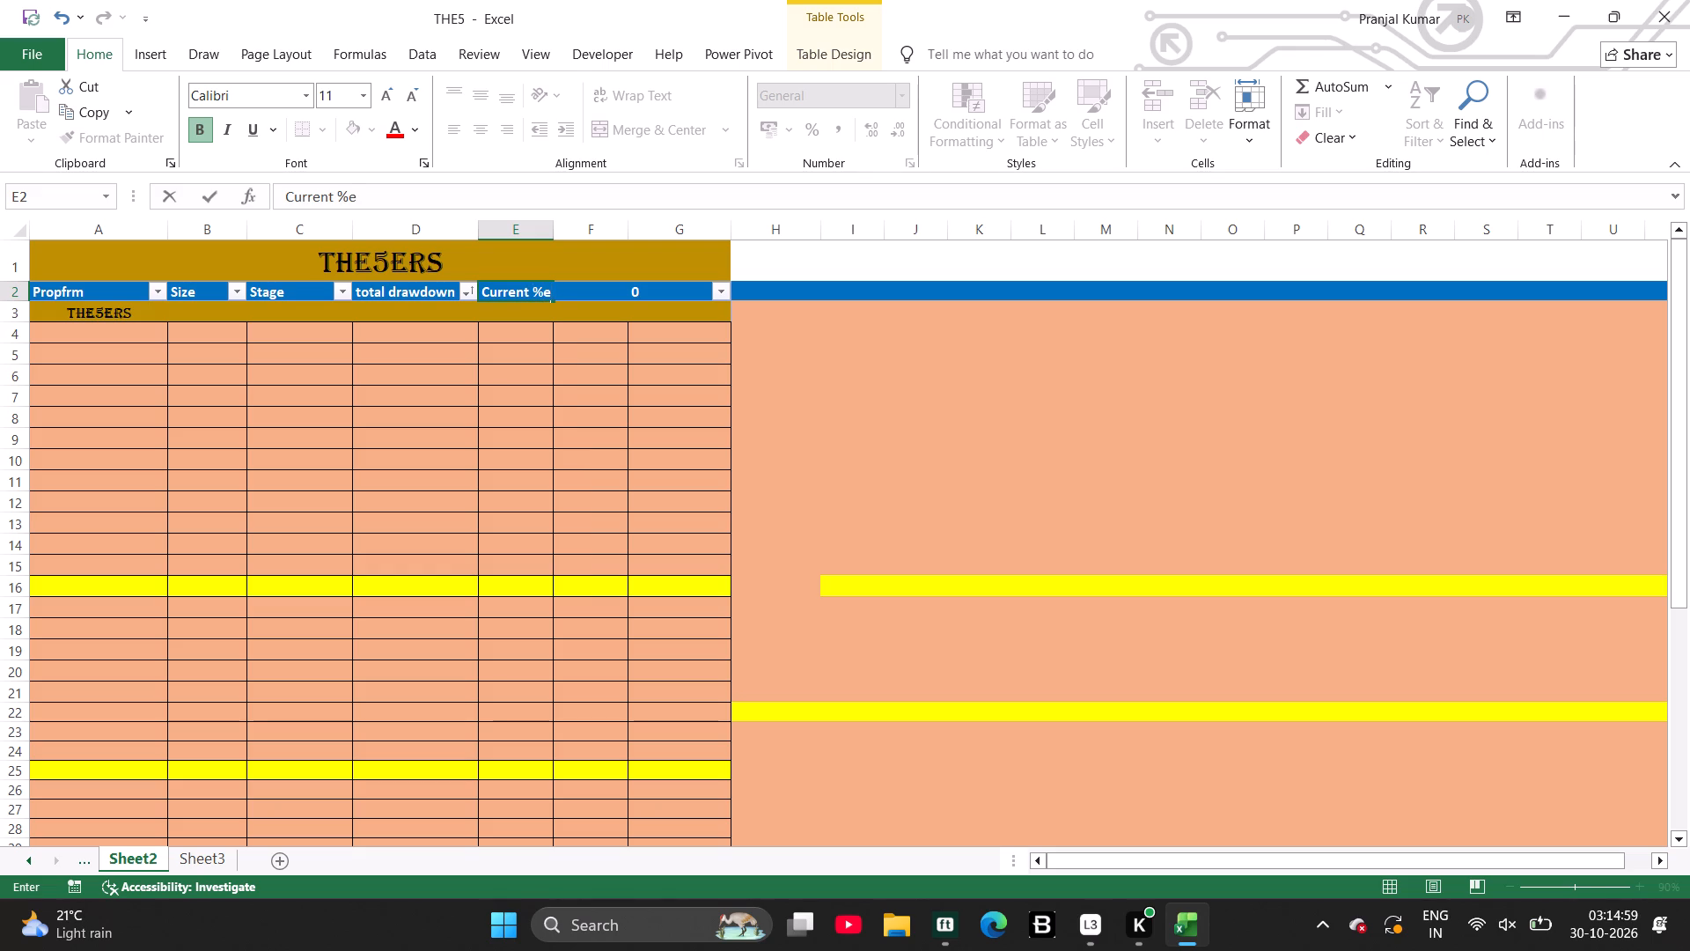
{"action": "key", "text": "Left"}
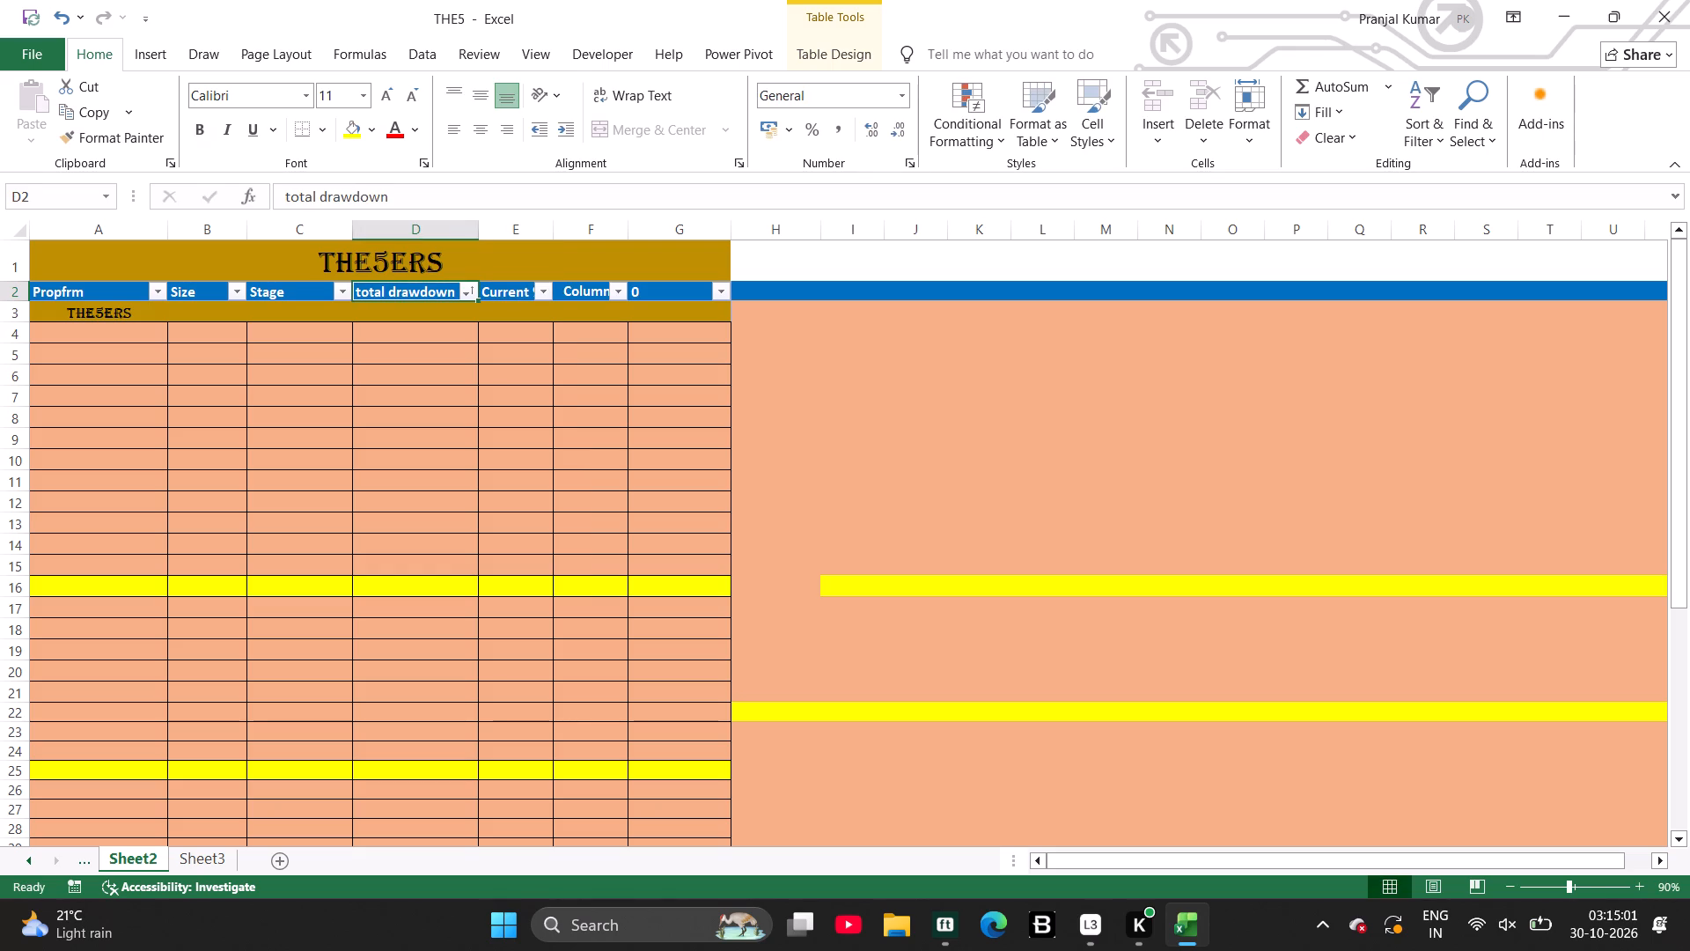
{"action": "left_click", "coordinate": [500, 293]}
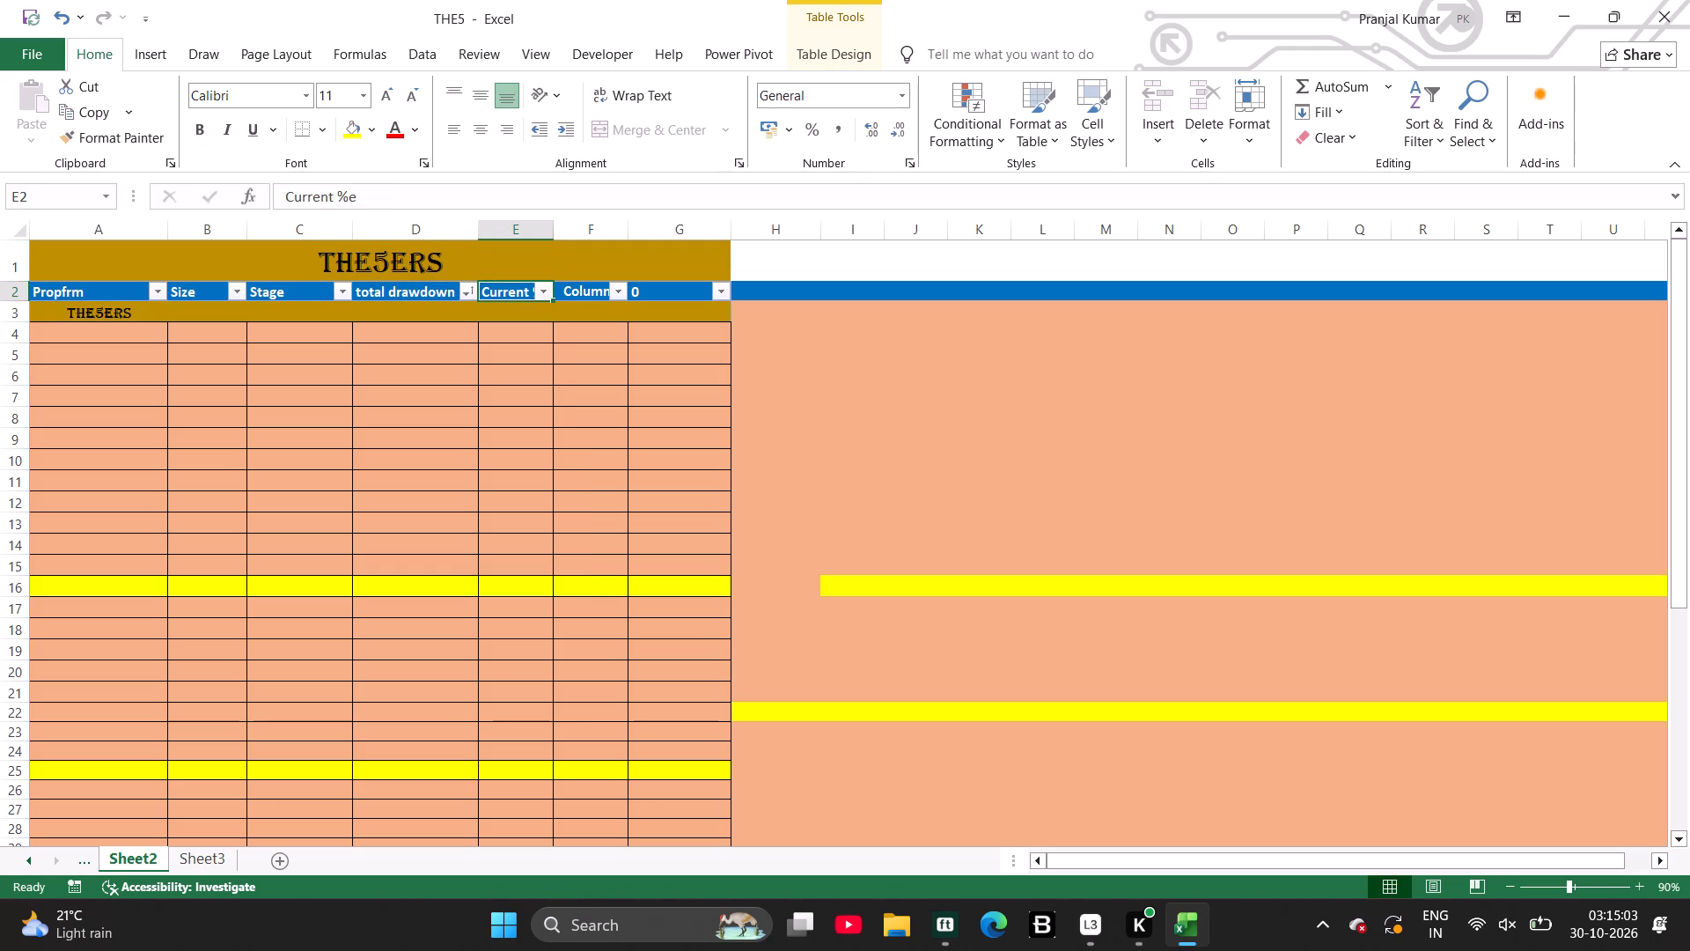
{"action": "left_click", "coordinate": [349, 198]}
{"action": "key", "text": "g"}
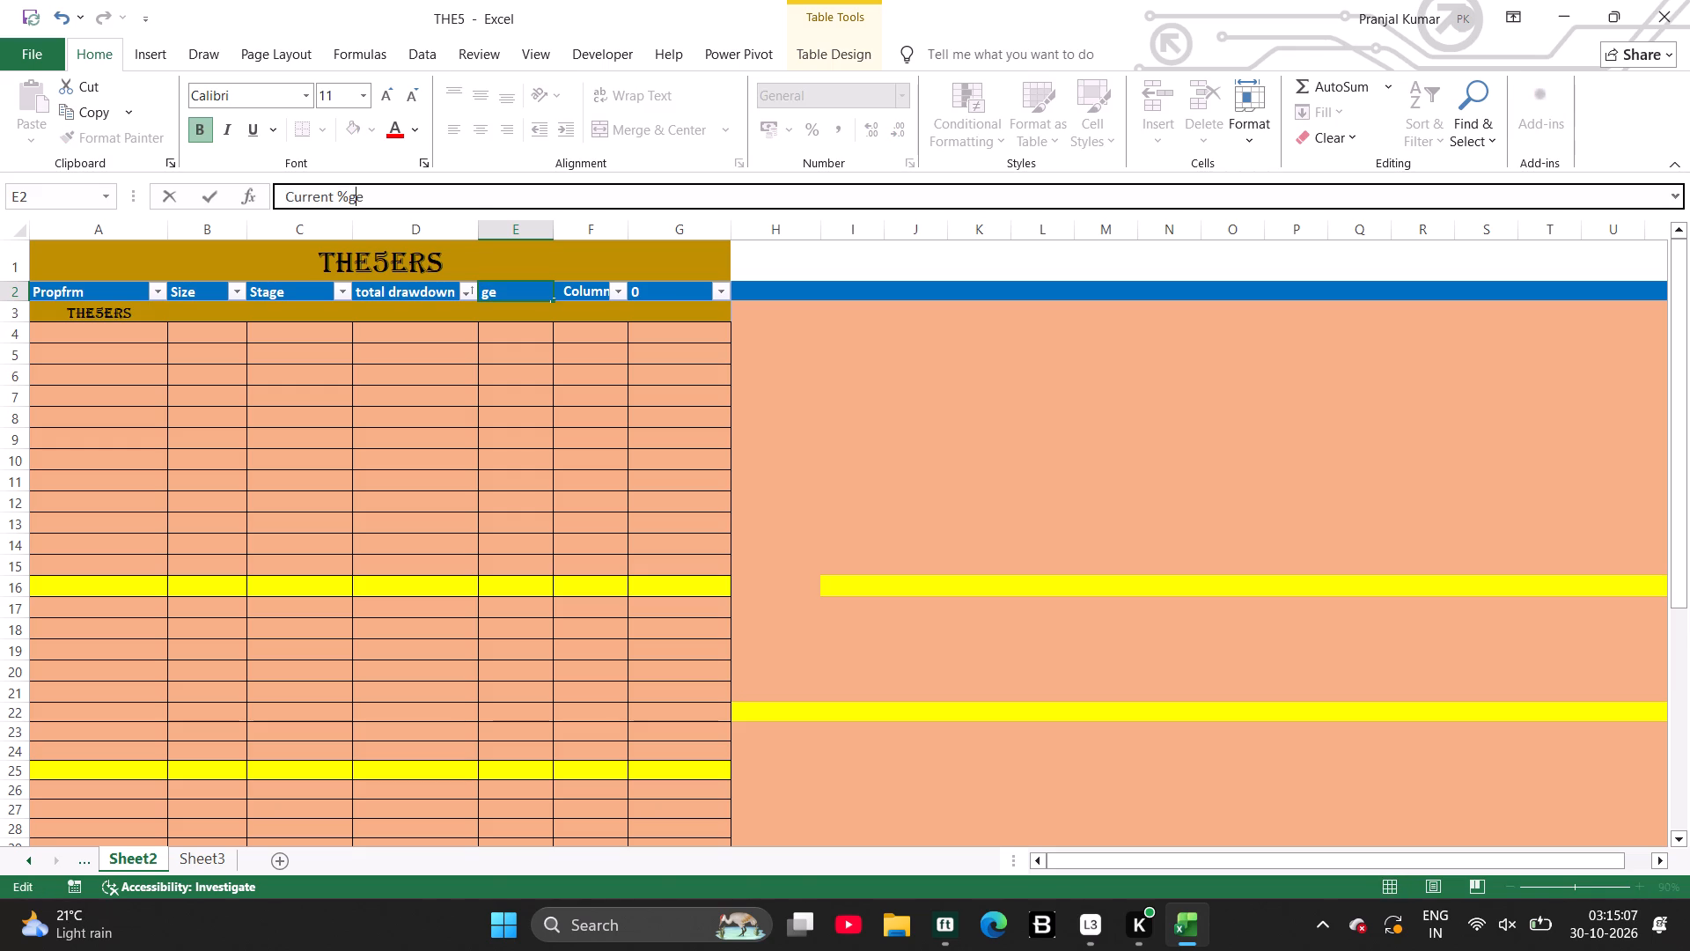
{"action": "left_click", "coordinate": [604, 292]}
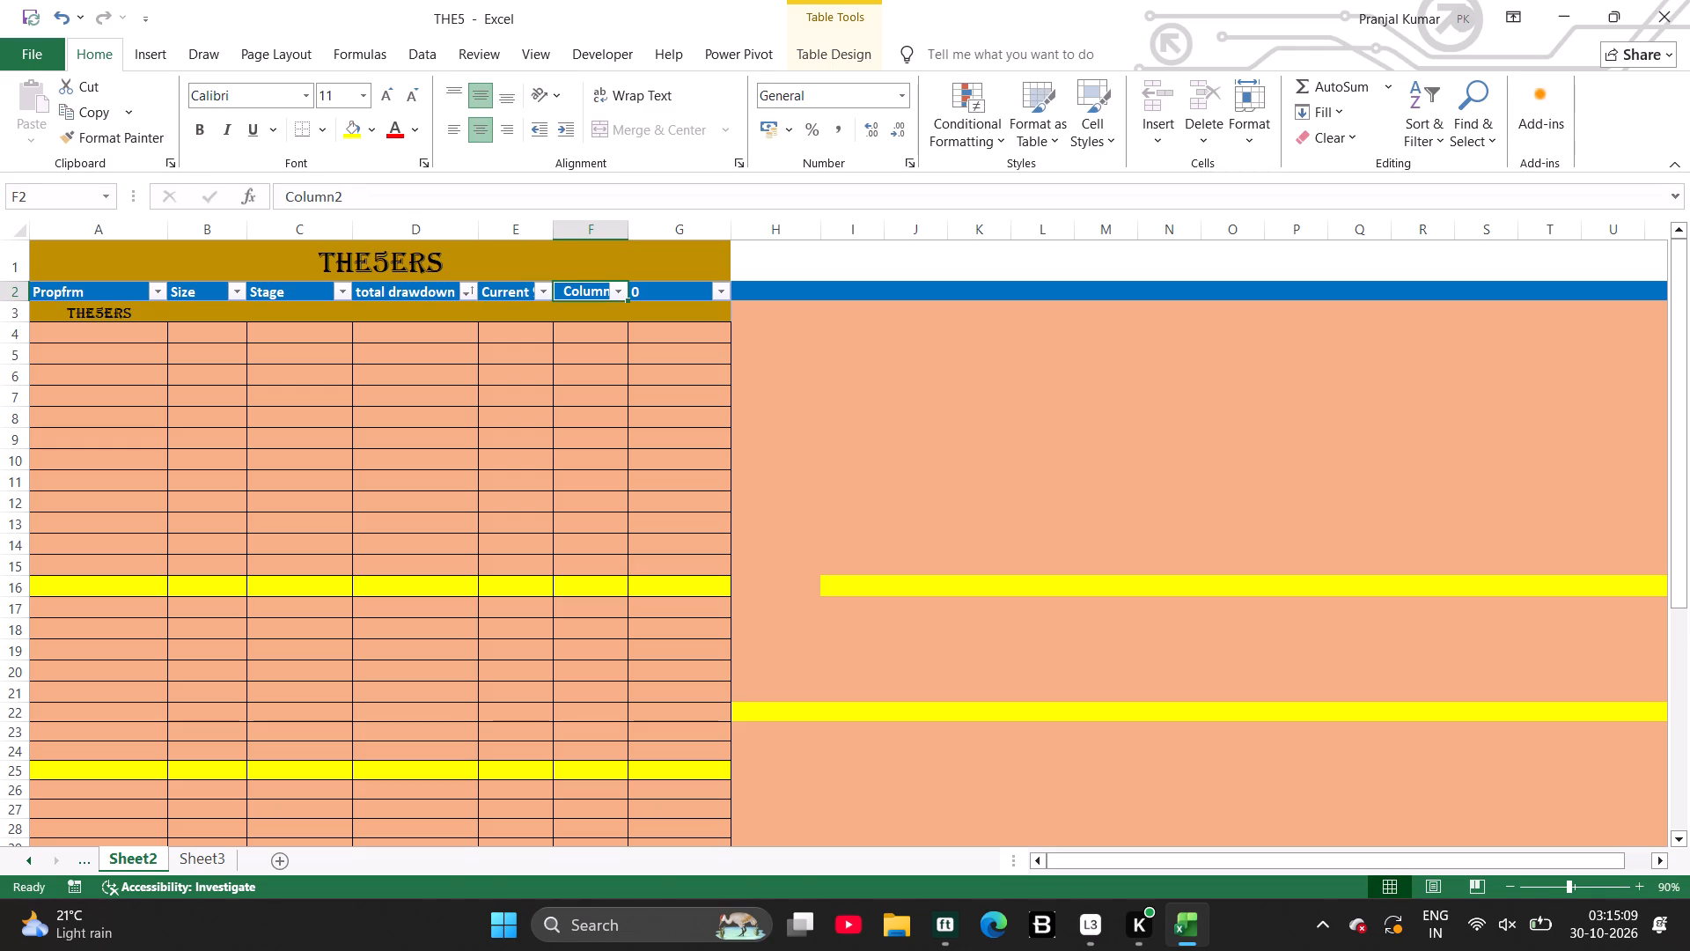
{"action": "double_click", "coordinate": [557, 230]}
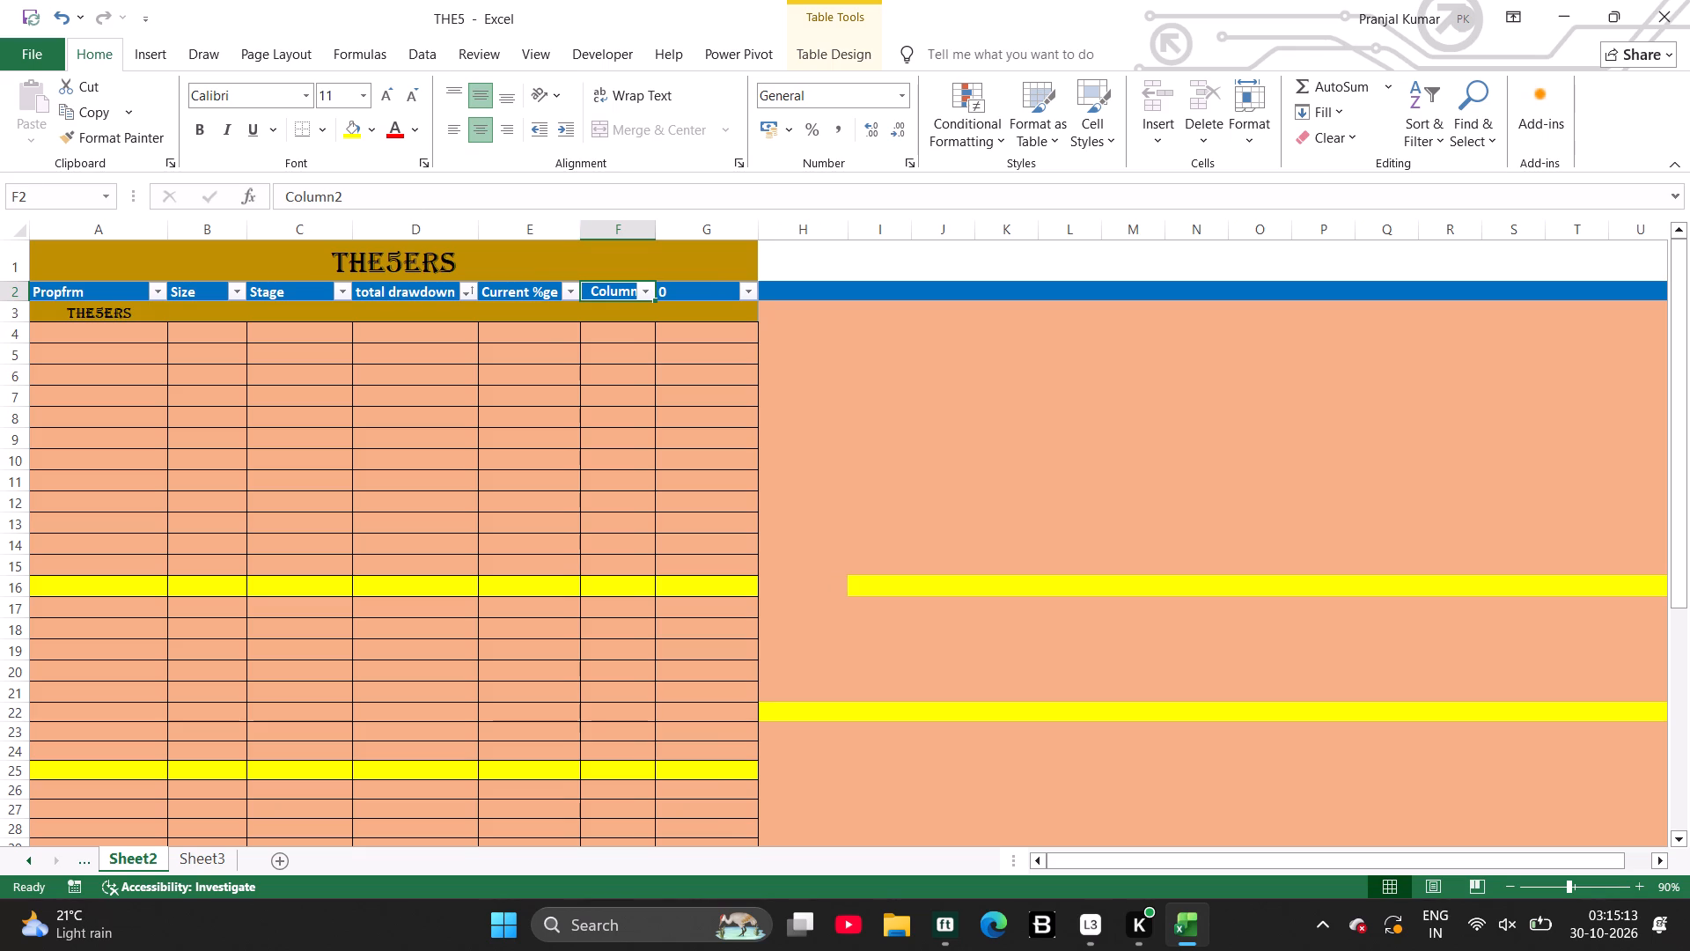
Replace the Column2 header in F2 with Reqiured and auto-fit the width of column F.
{"action": "left_click_drag", "start_coordinate": [364, 195], "coordinate": [290, 201]}
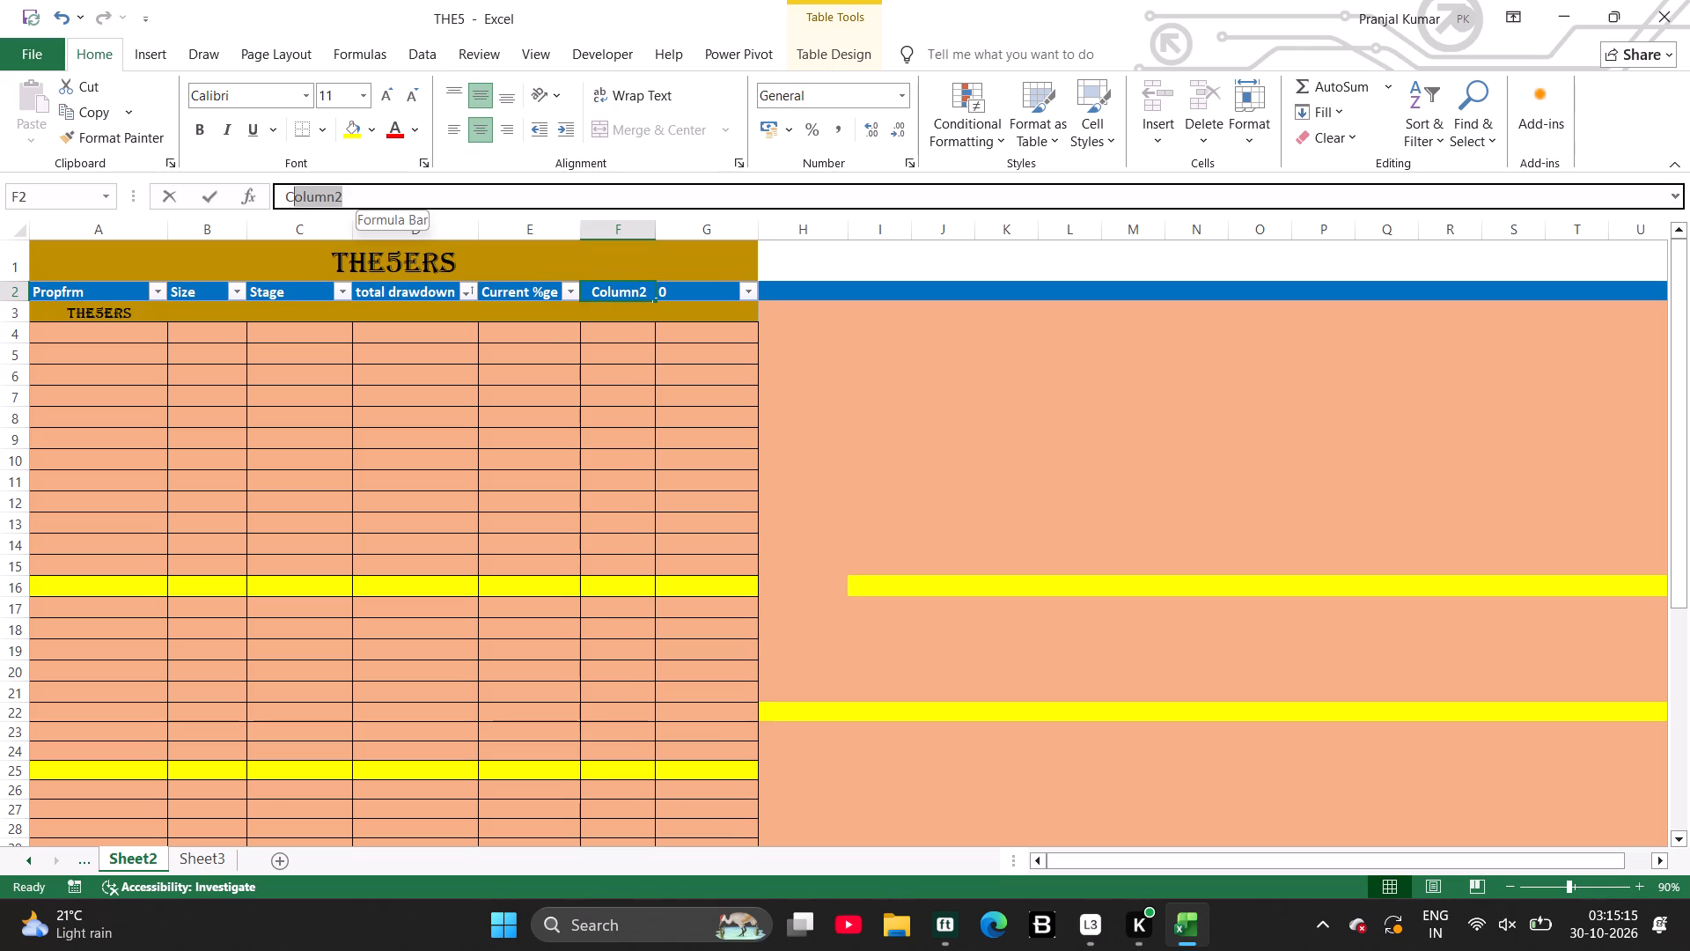
{"action": "left_click_drag", "start_coordinate": [290, 201], "coordinate": [284, 203]}
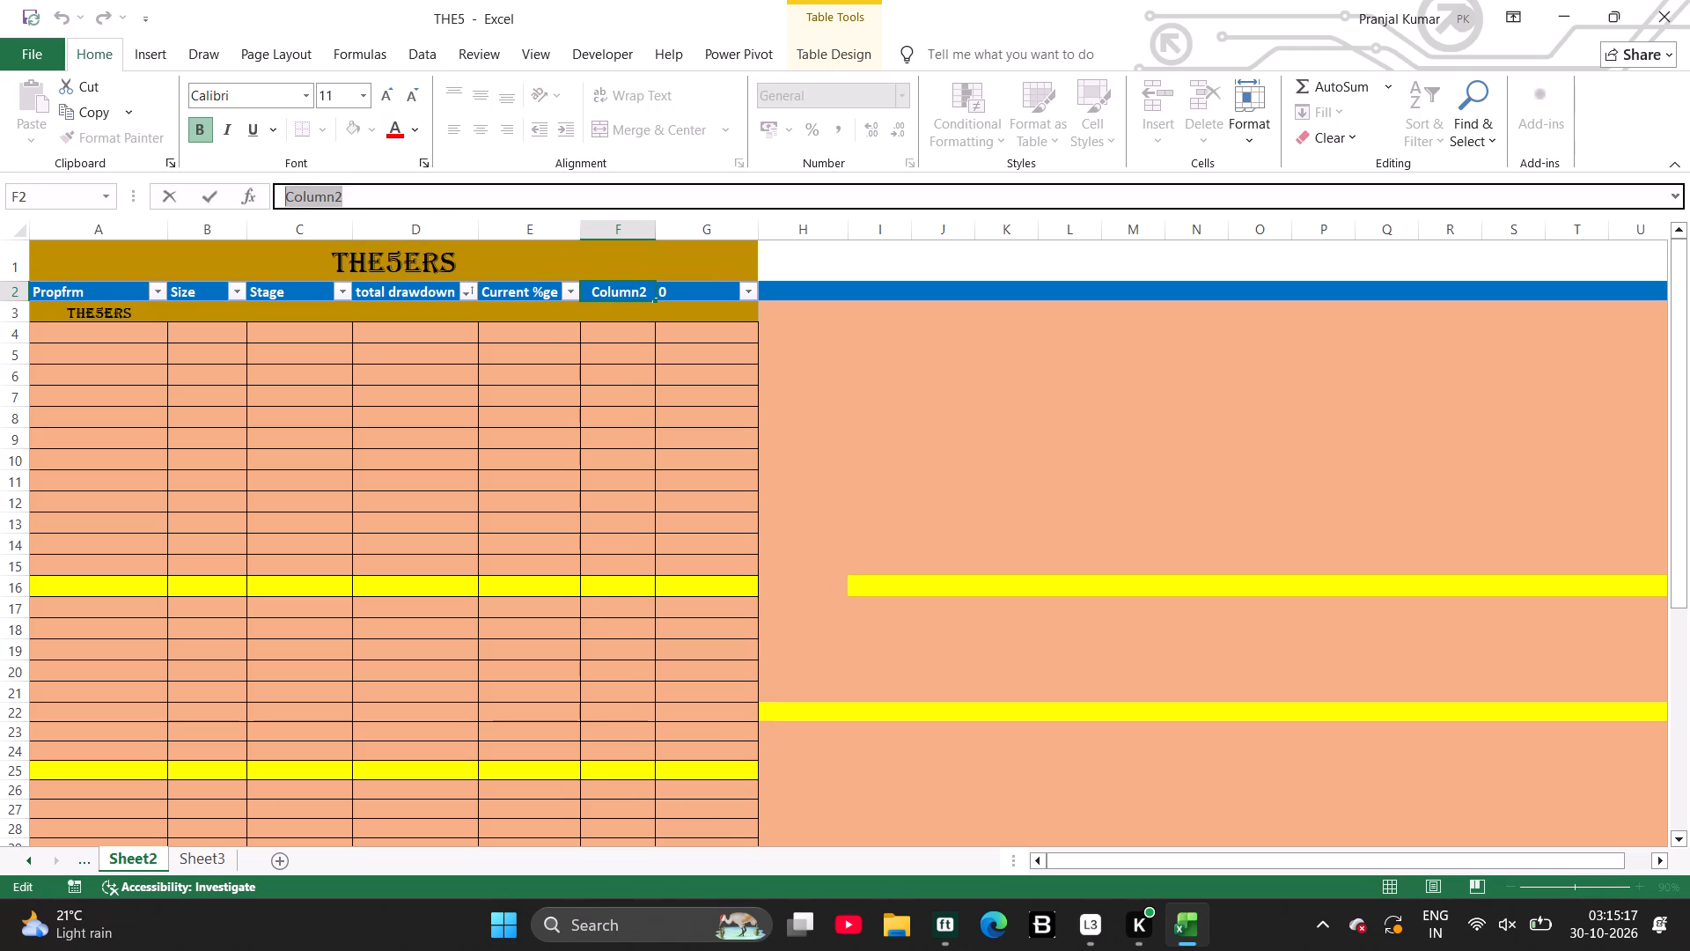
{"action": "key", "text": "r"}
{"action": "key", "text": "e"}
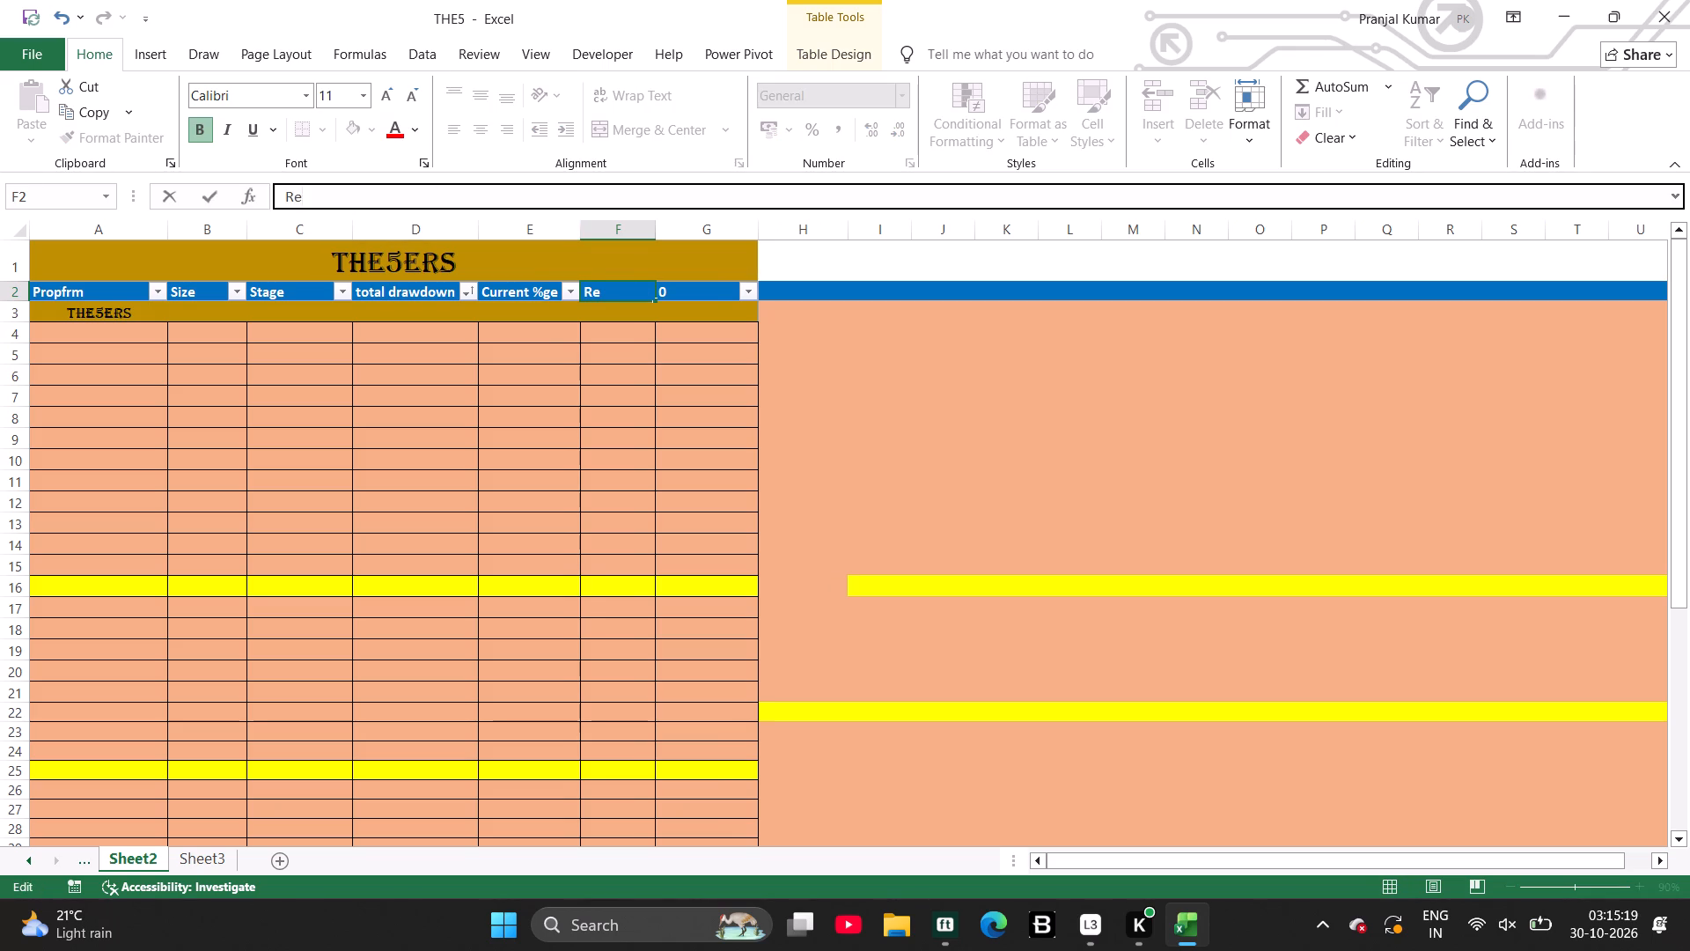
{"action": "key", "text": "q"}
{"action": "key", "text": "u"}
{"action": "type", "text": "red"}
{"action": "key", "text": "Left"}
{"action": "key", "text": "Left"}
{"action": "key", "text": "Left"}
{"action": "key", "text": "Left"}
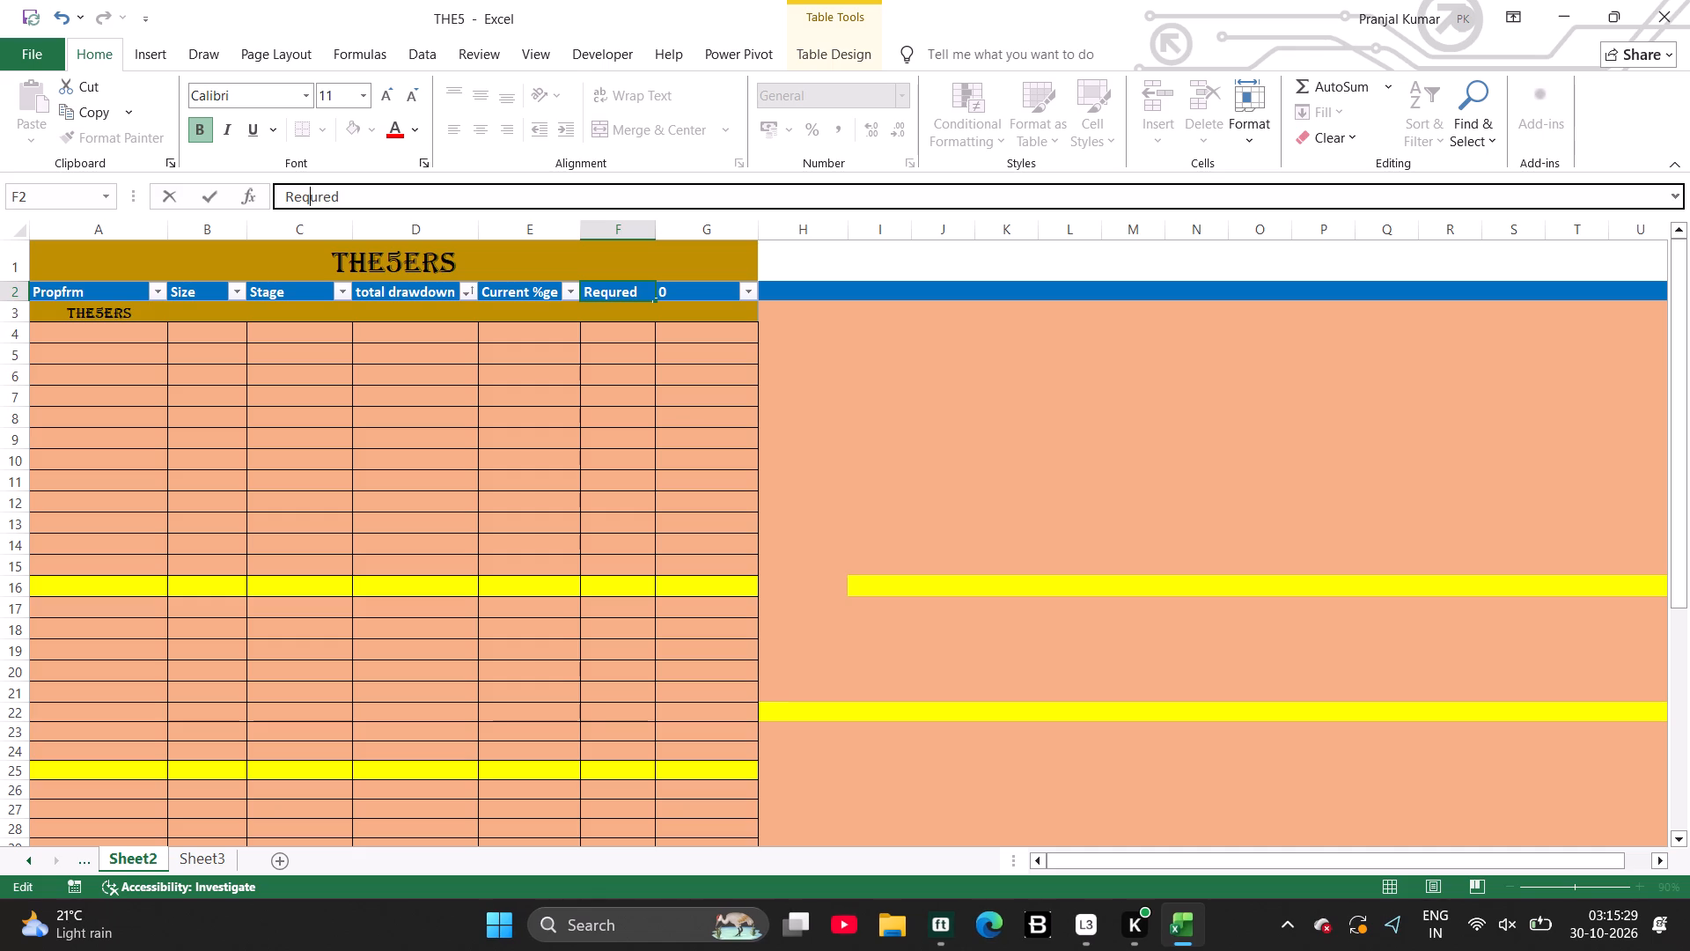
{"action": "key", "text": "i"}
{"action": "key", "text": "Return"}
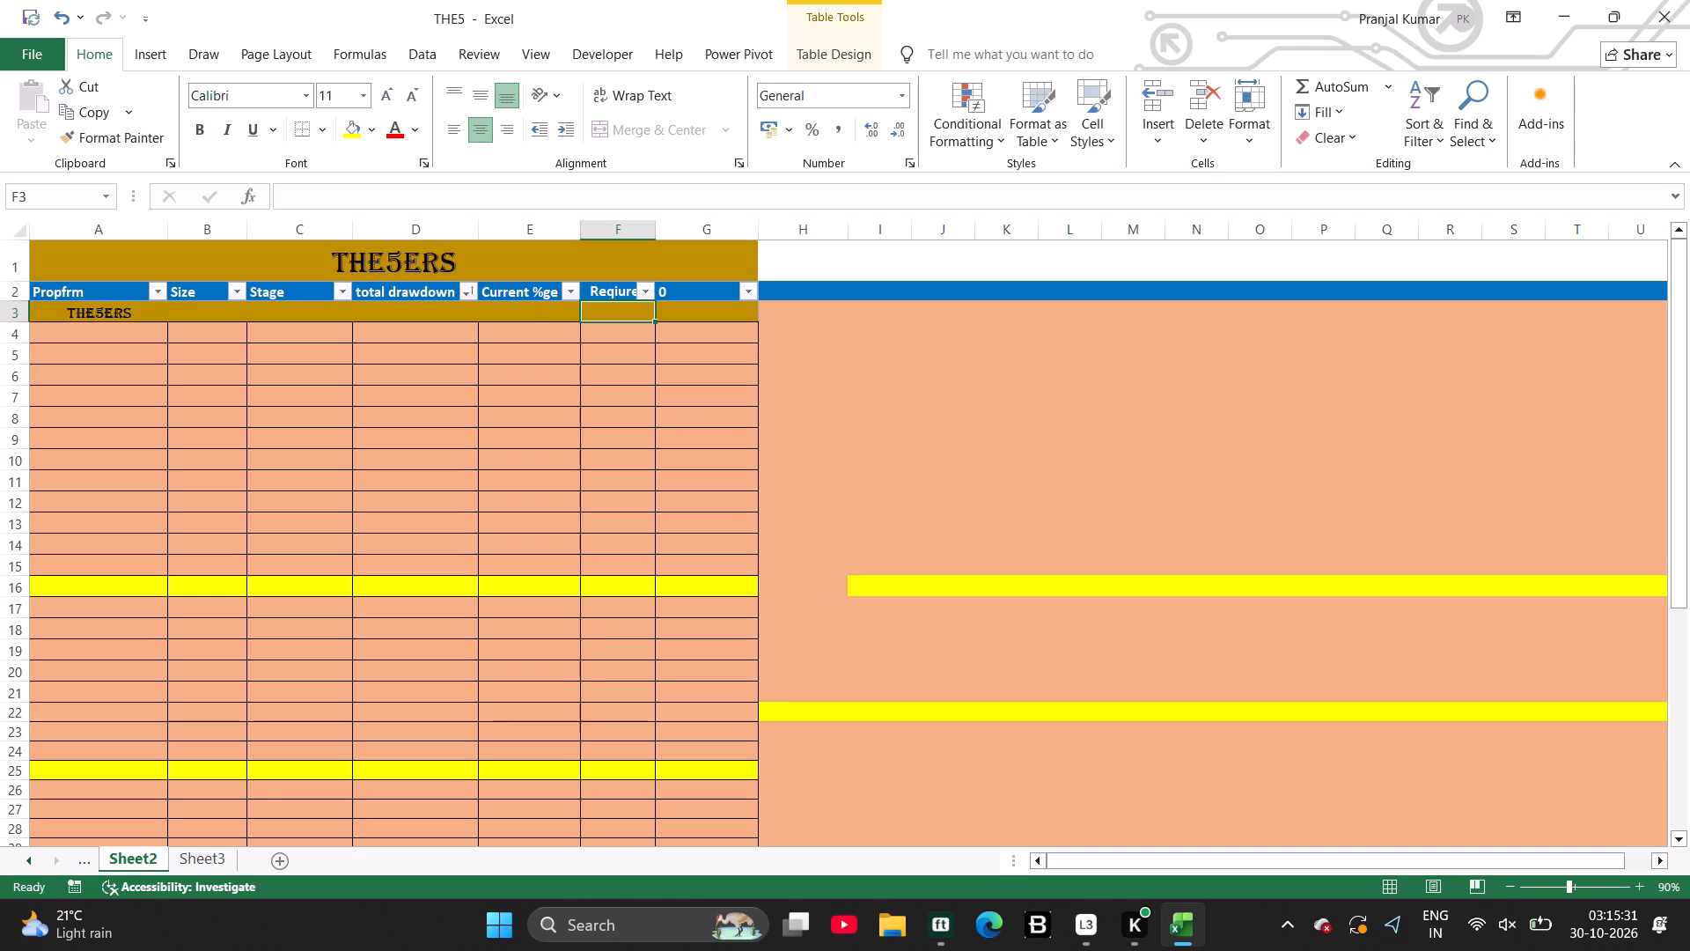
{"action": "triple_click", "coordinate": [658, 228]}
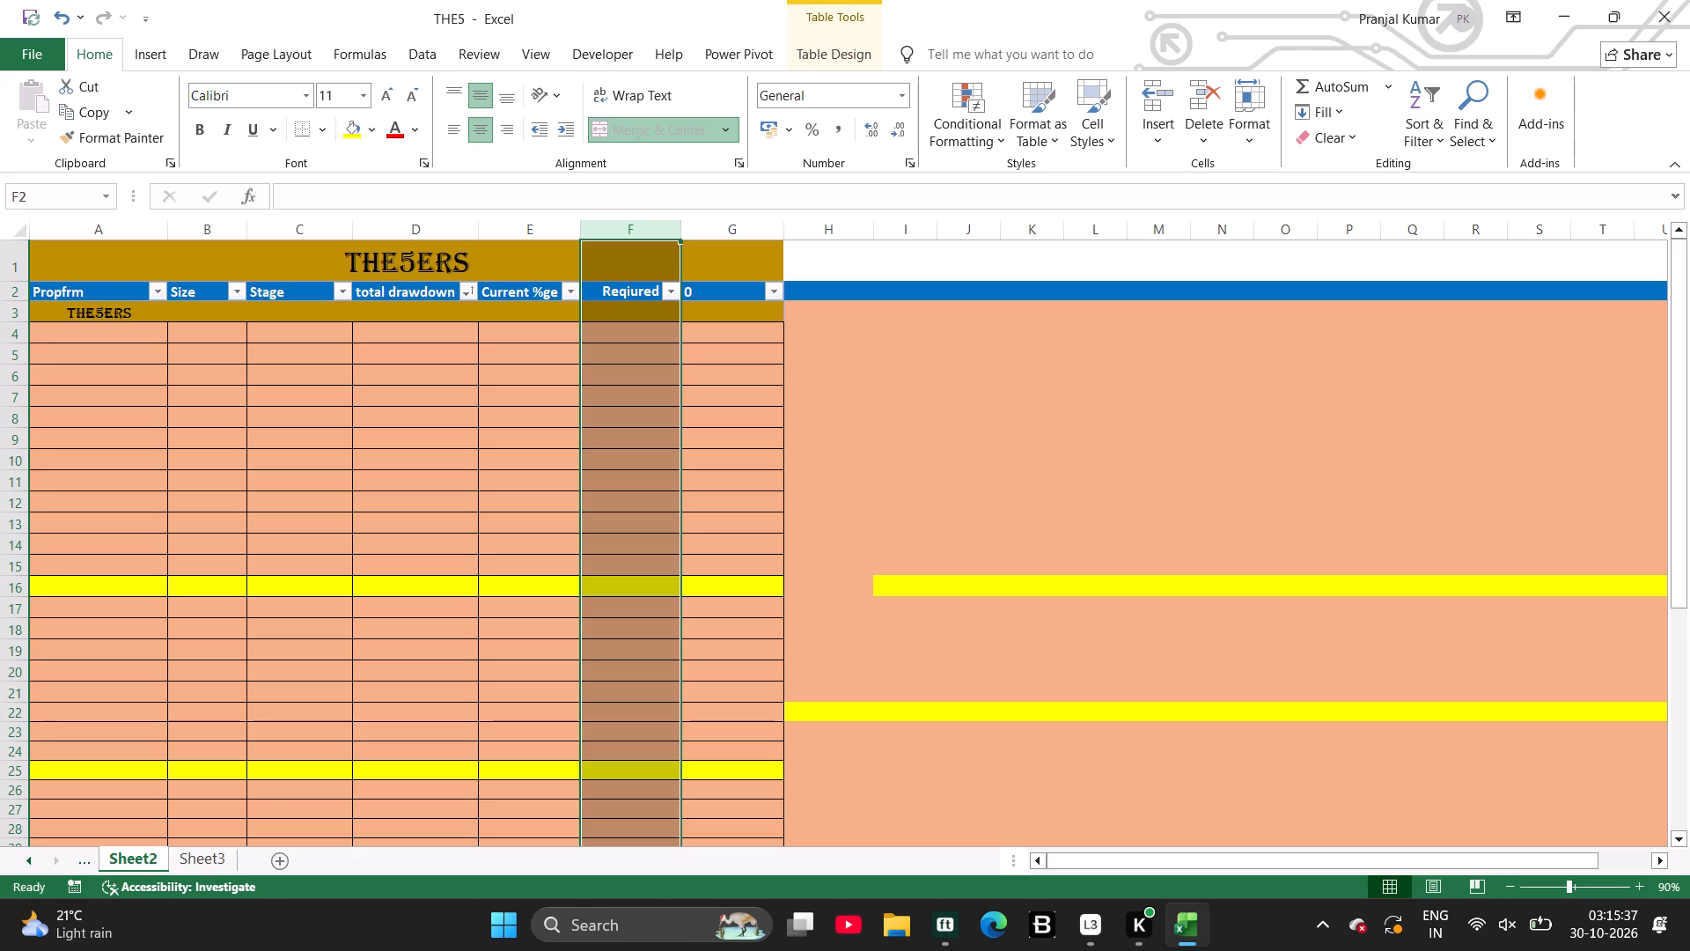
Correct the spelling of the column header in F2 to Required.
{"action": "left_click", "coordinate": [633, 296]}
{"action": "left_click", "coordinate": [319, 204]}
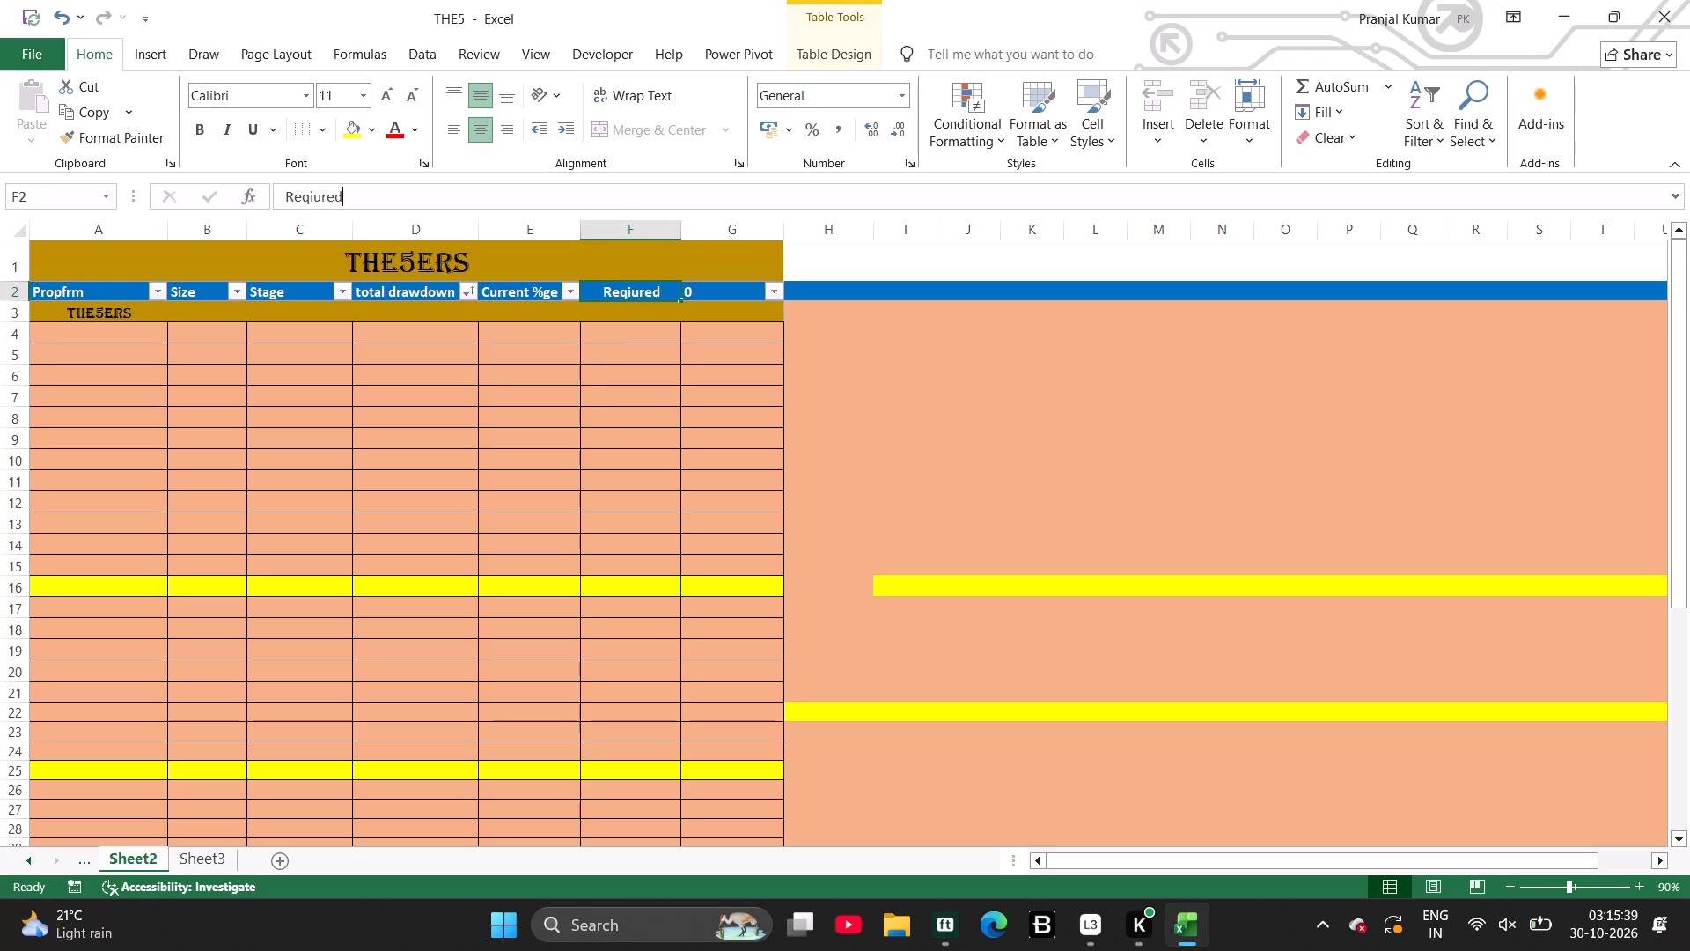
{"action": "key", "text": "u"}
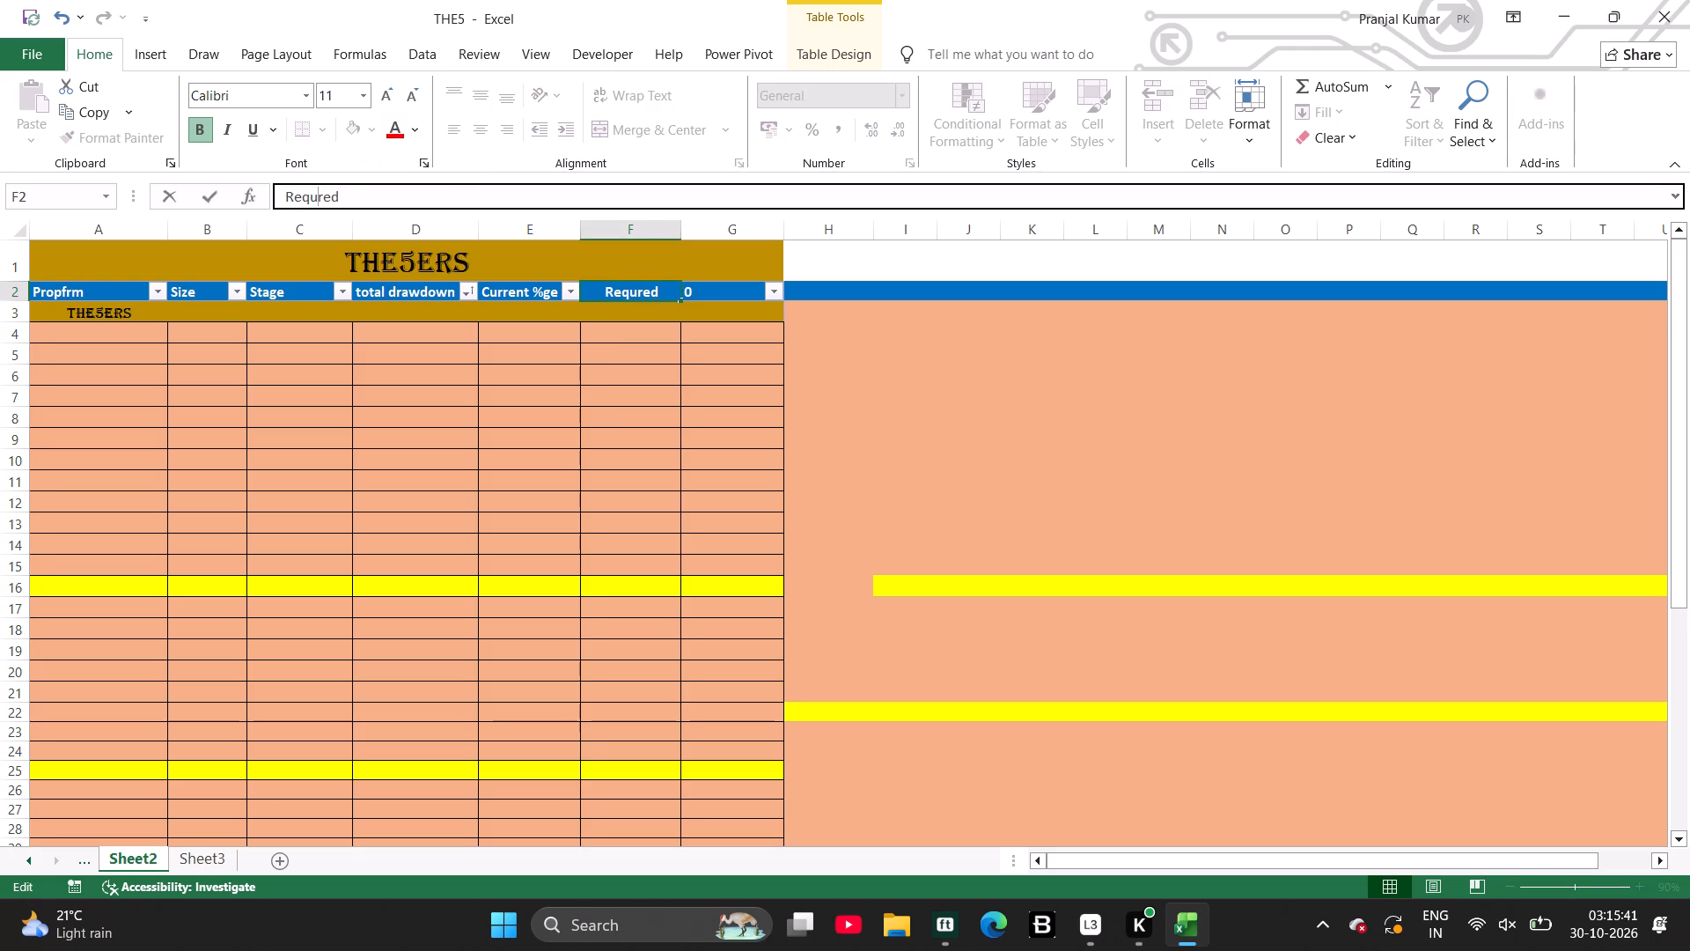
{"action": "key", "text": "i"}
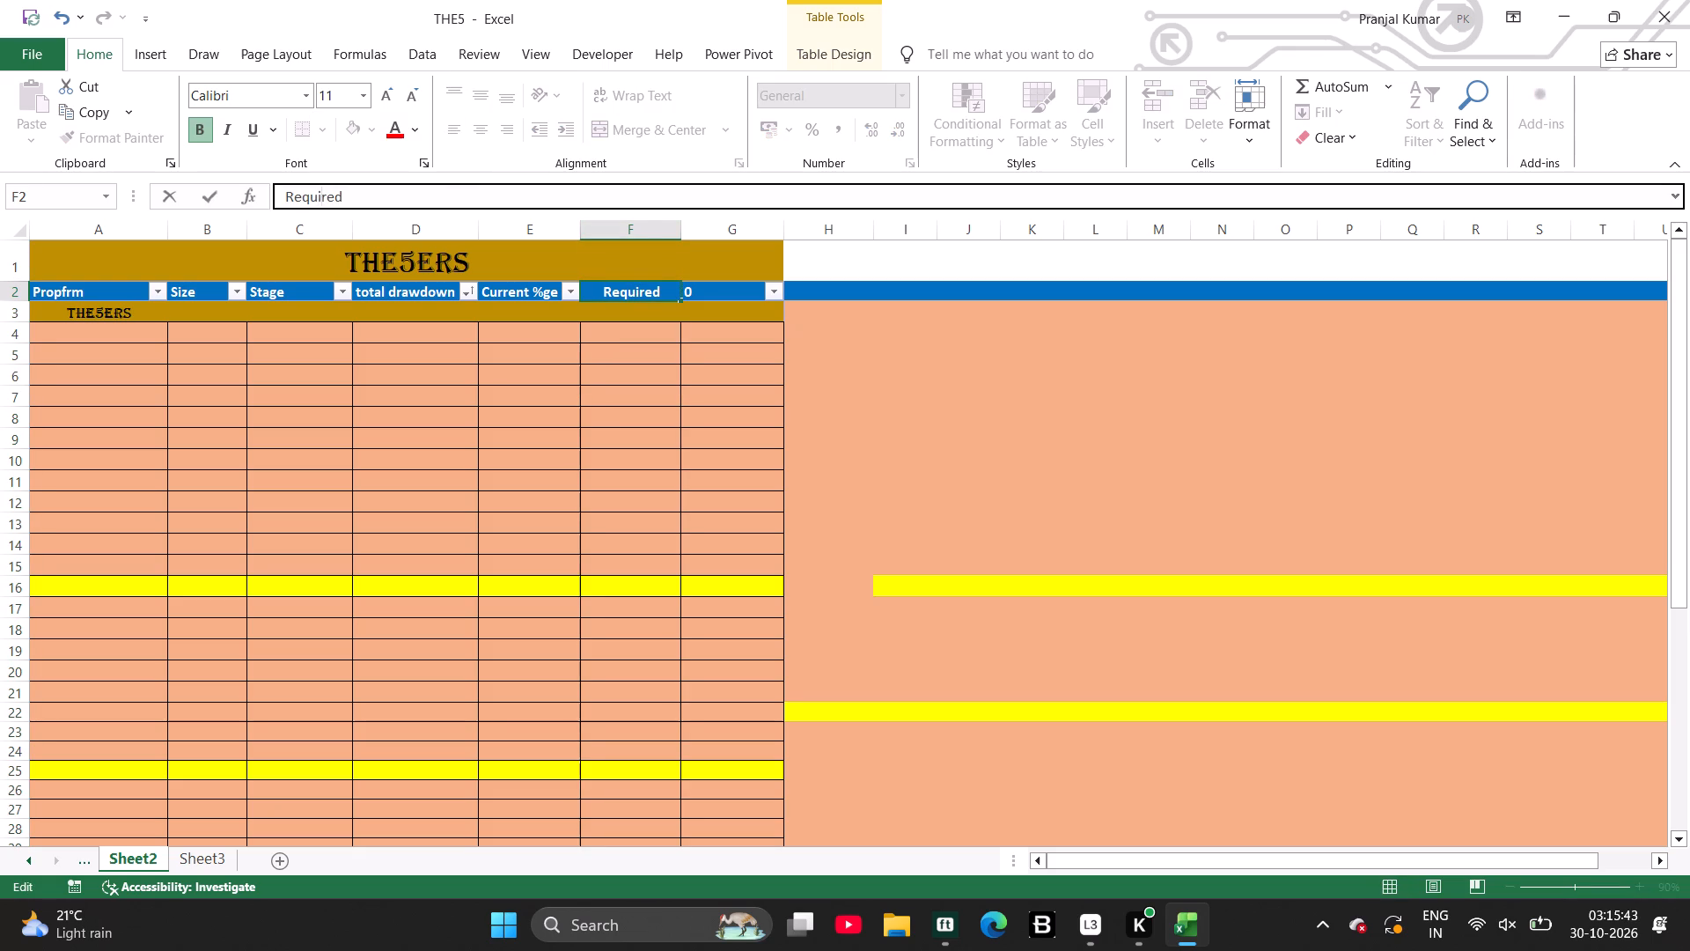
{"action": "key", "text": "Return"}
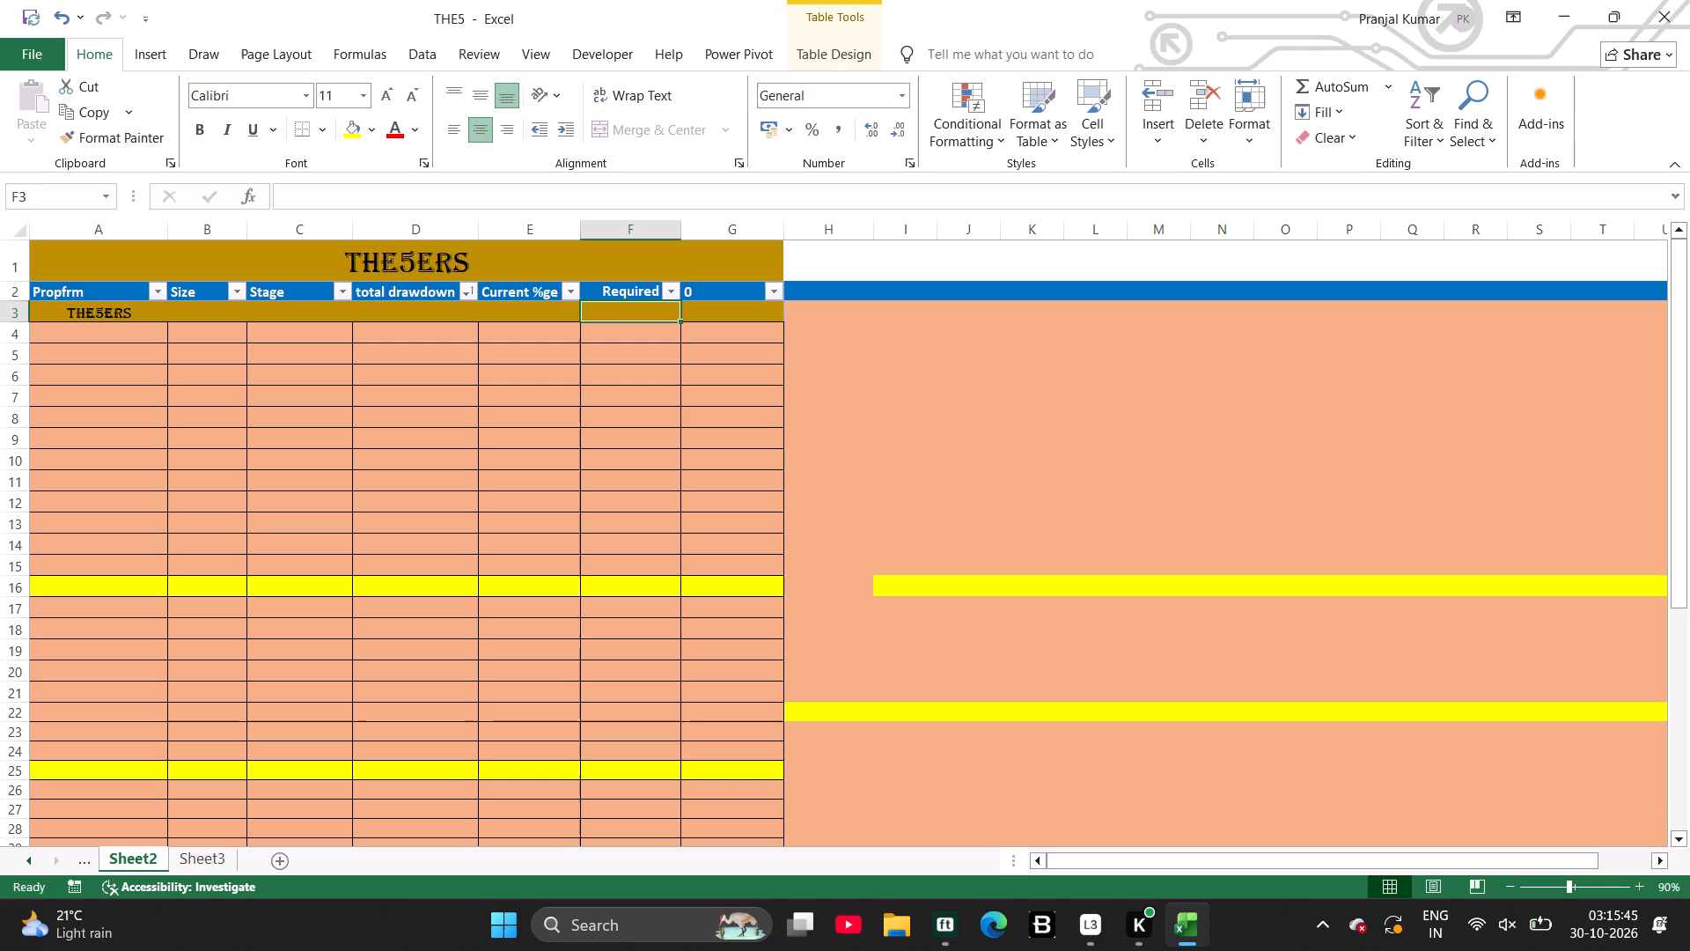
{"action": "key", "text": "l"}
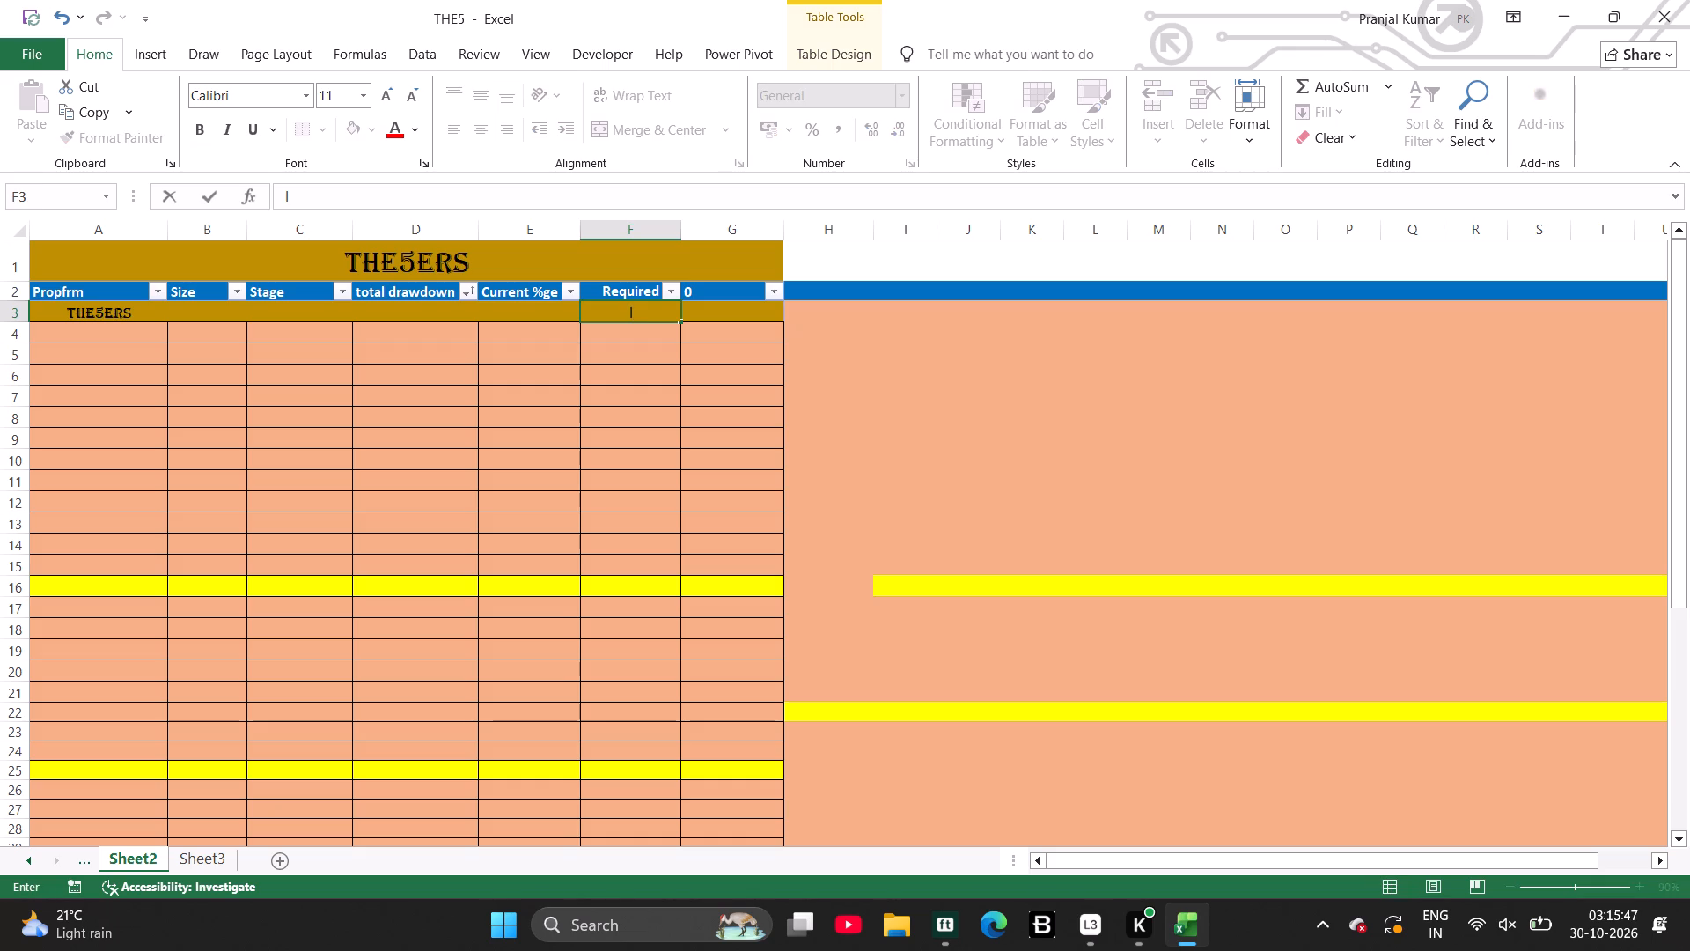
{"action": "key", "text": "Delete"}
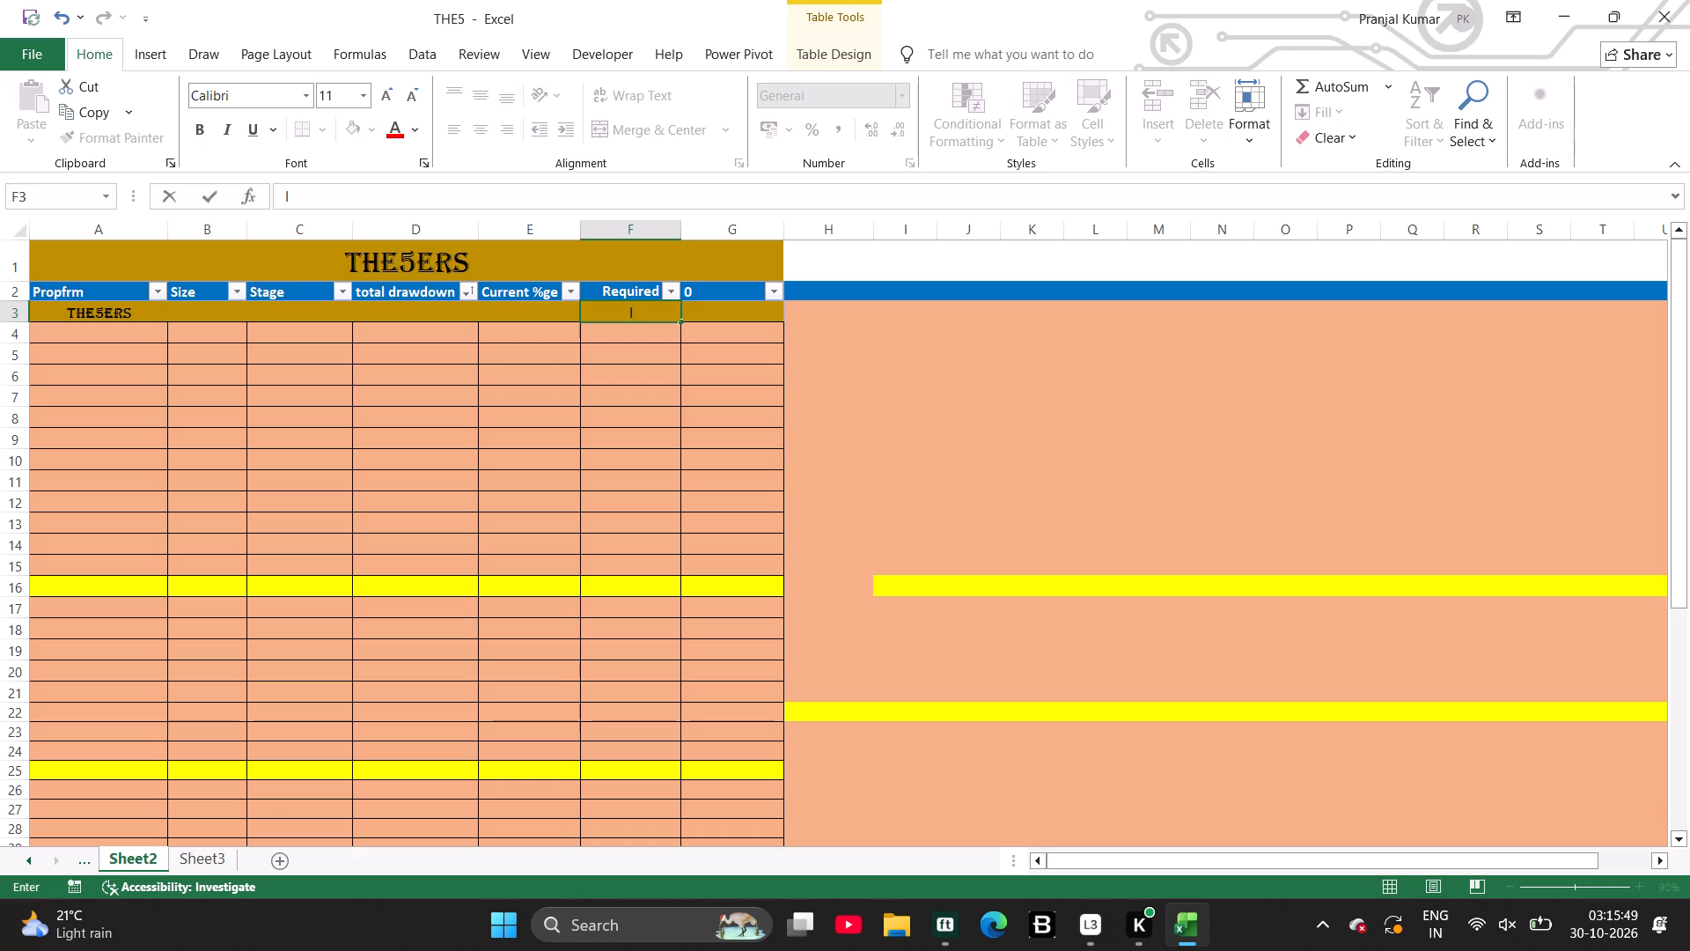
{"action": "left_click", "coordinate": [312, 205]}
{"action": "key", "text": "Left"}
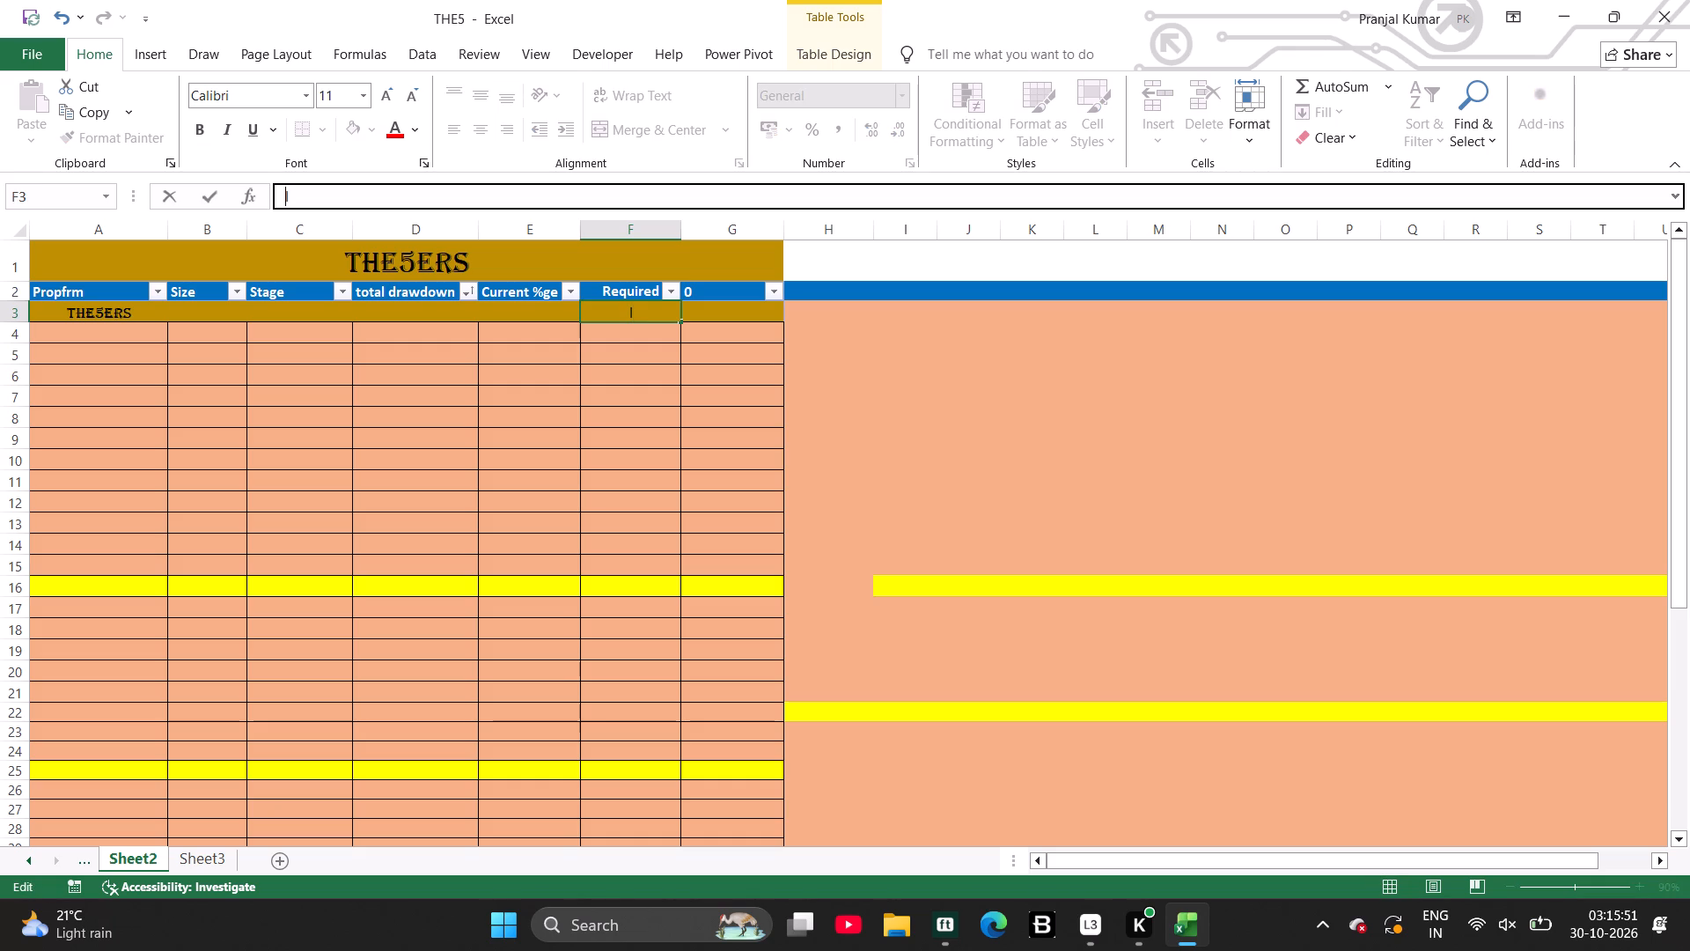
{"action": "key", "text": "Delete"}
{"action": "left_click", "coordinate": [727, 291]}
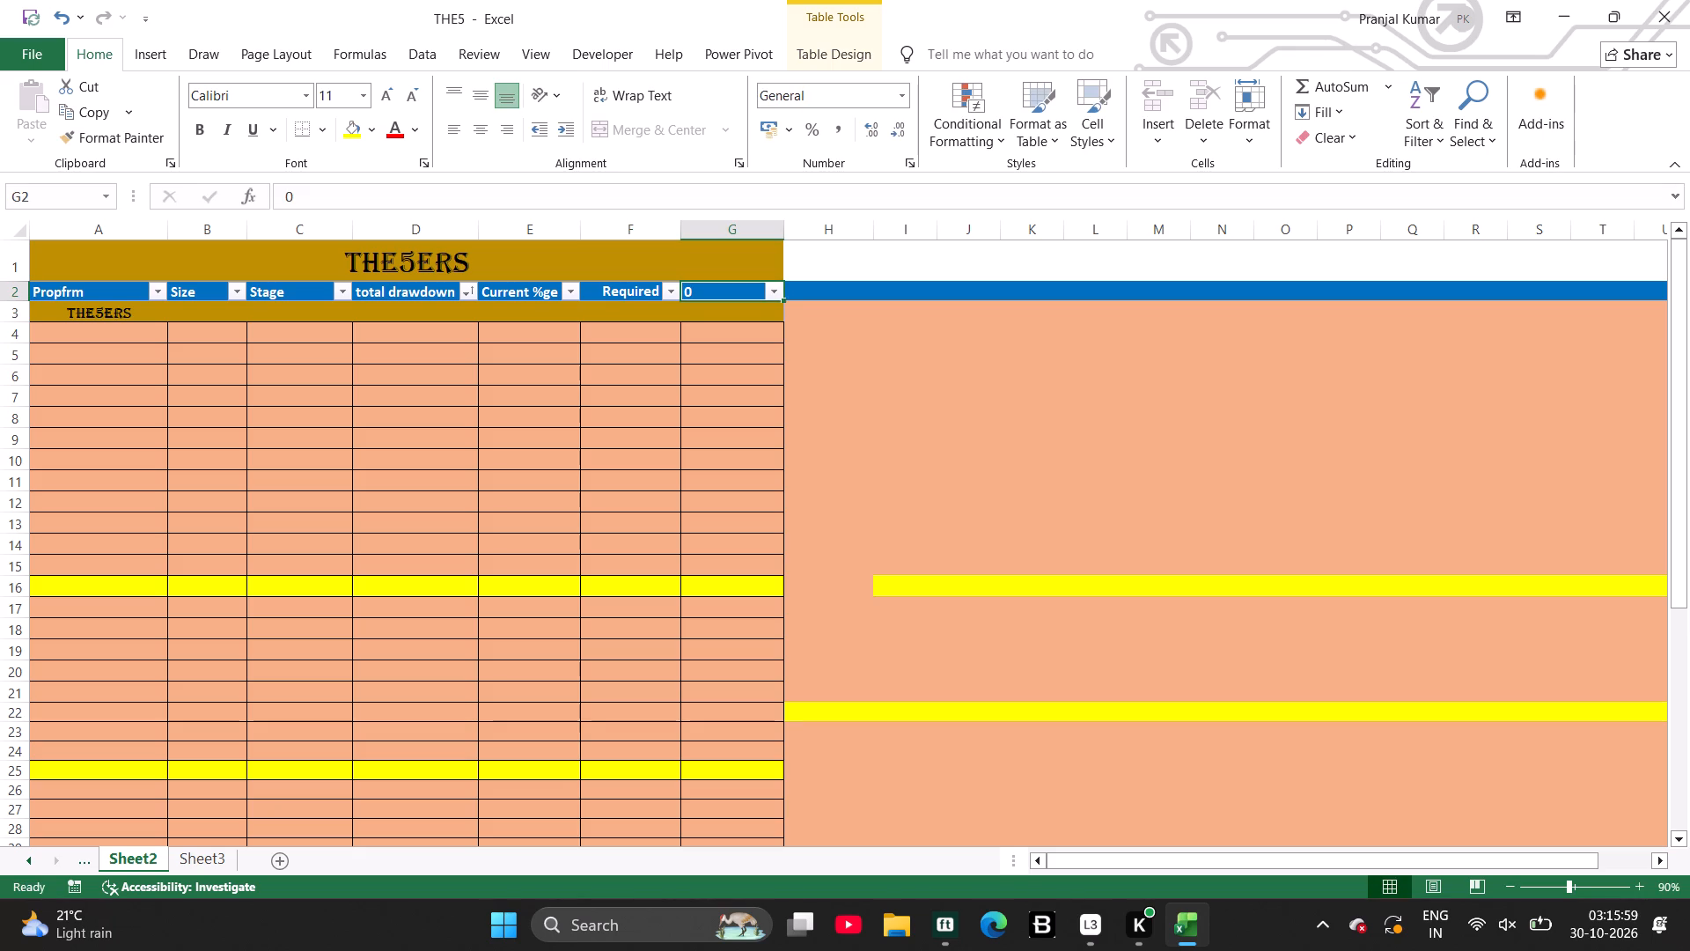
Select cell B3, the first cell under the Size header.
{"action": "left_click", "coordinate": [180, 319]}
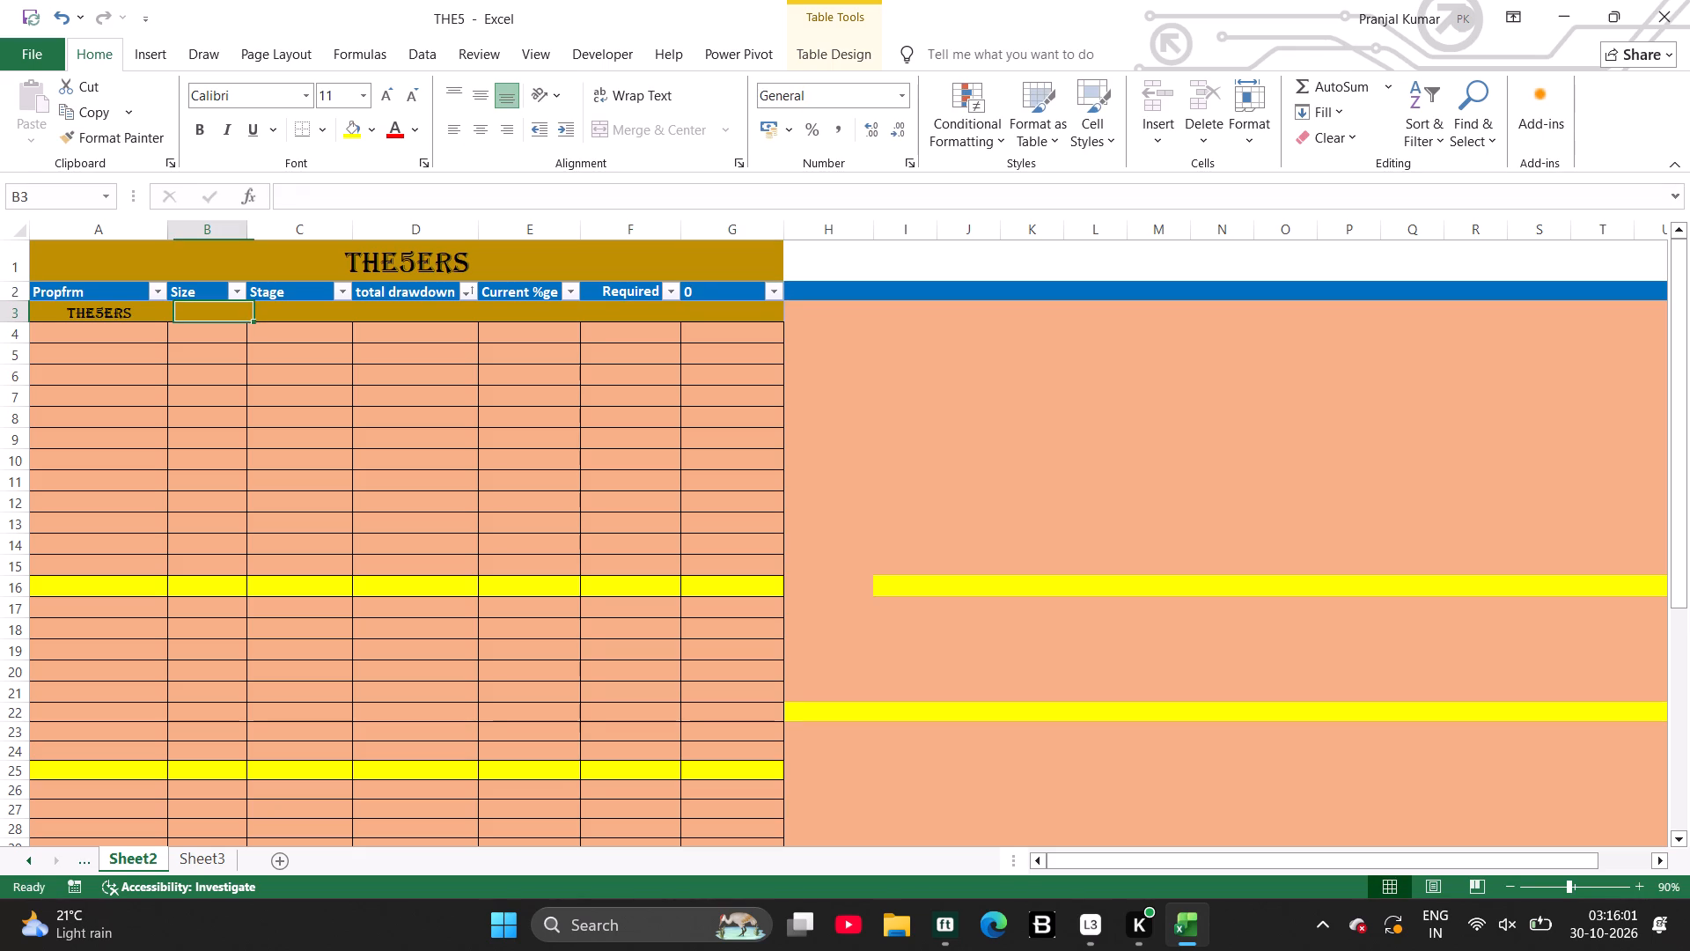
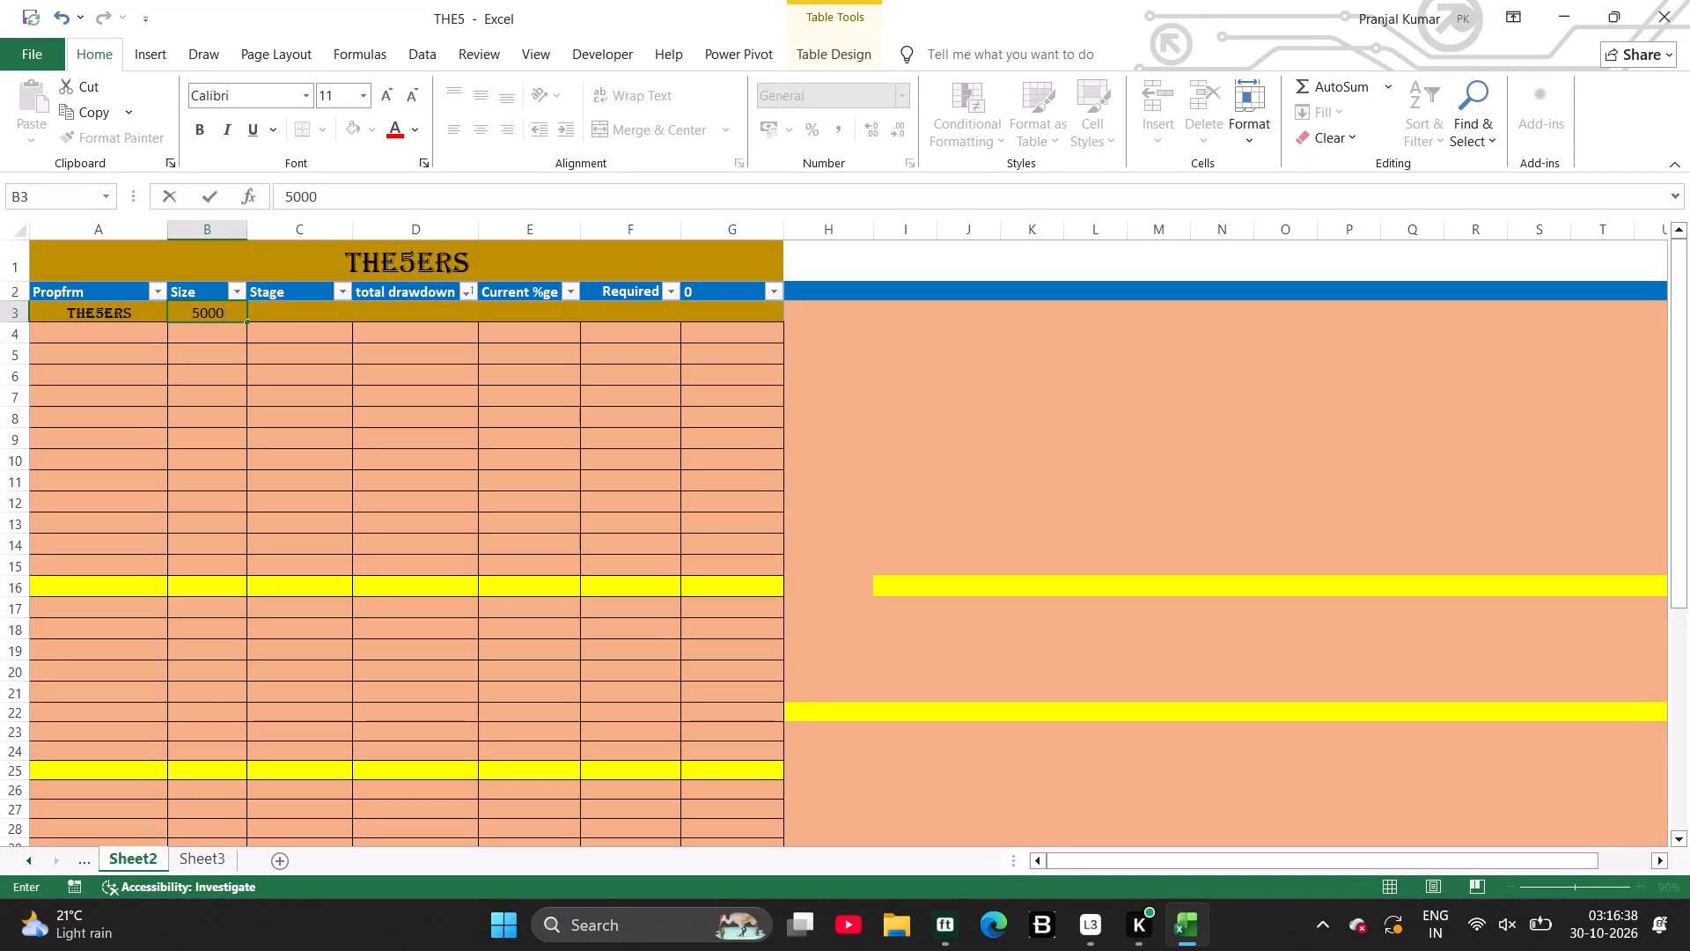
Continue the THE5ERS entry in row 3 with stage 2nd stage, total drawdown 10 and Current %ge -2.
{"action": "key", "text": "Right"}
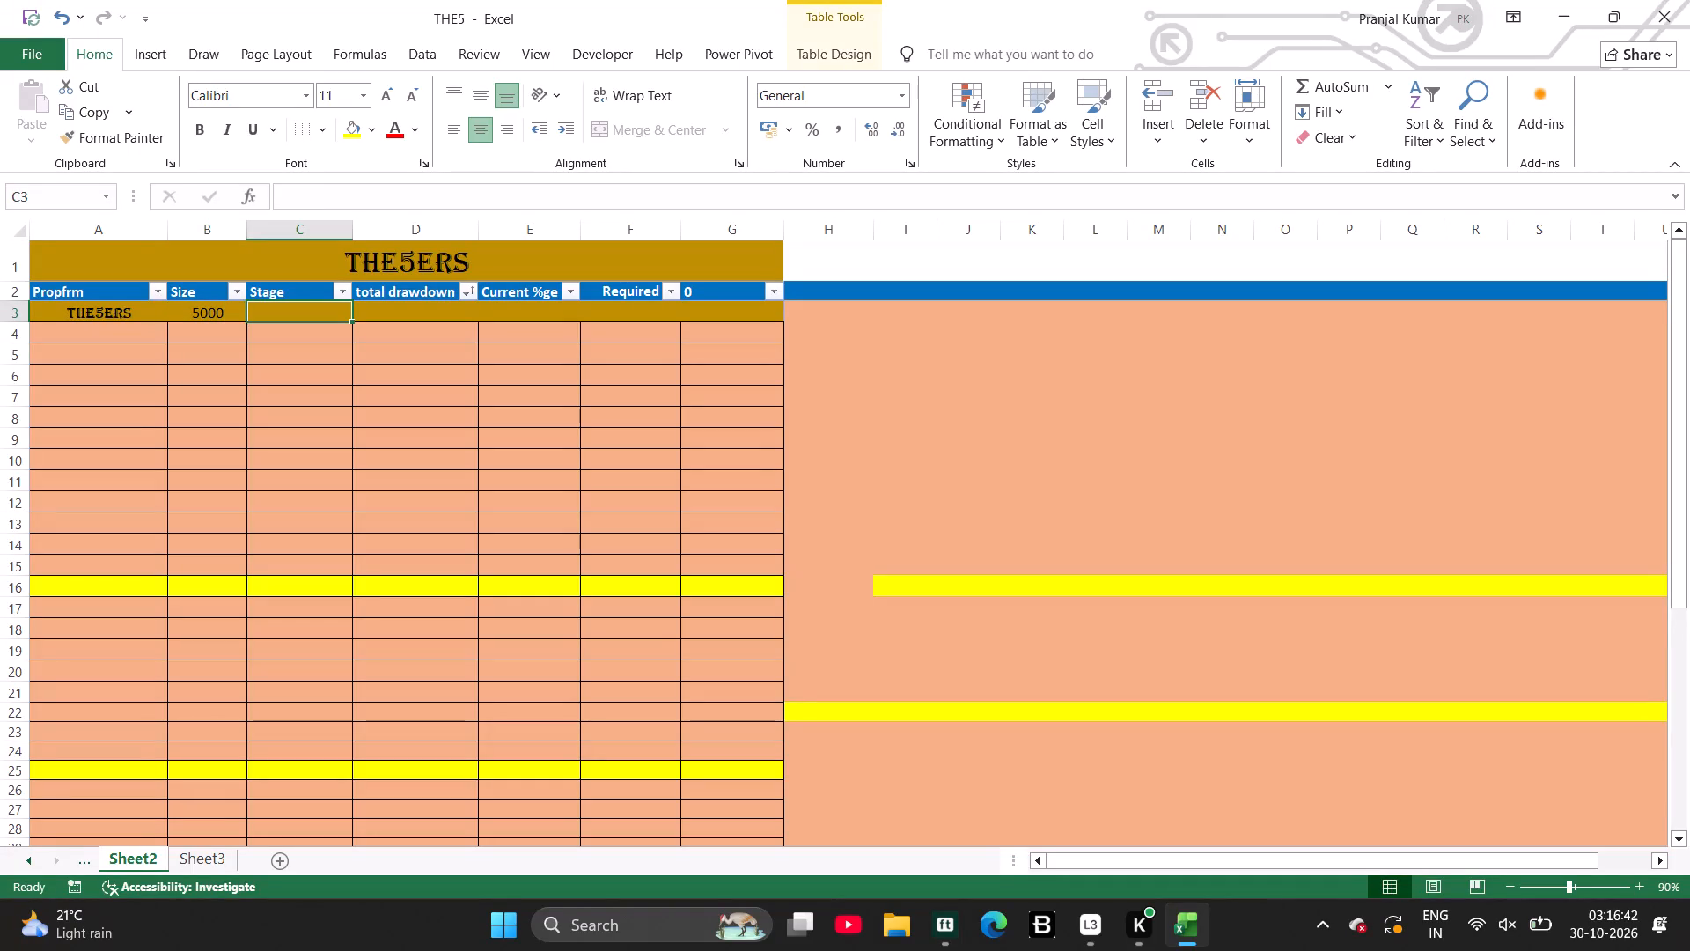
{"action": "type", "text": "2nd sta"}
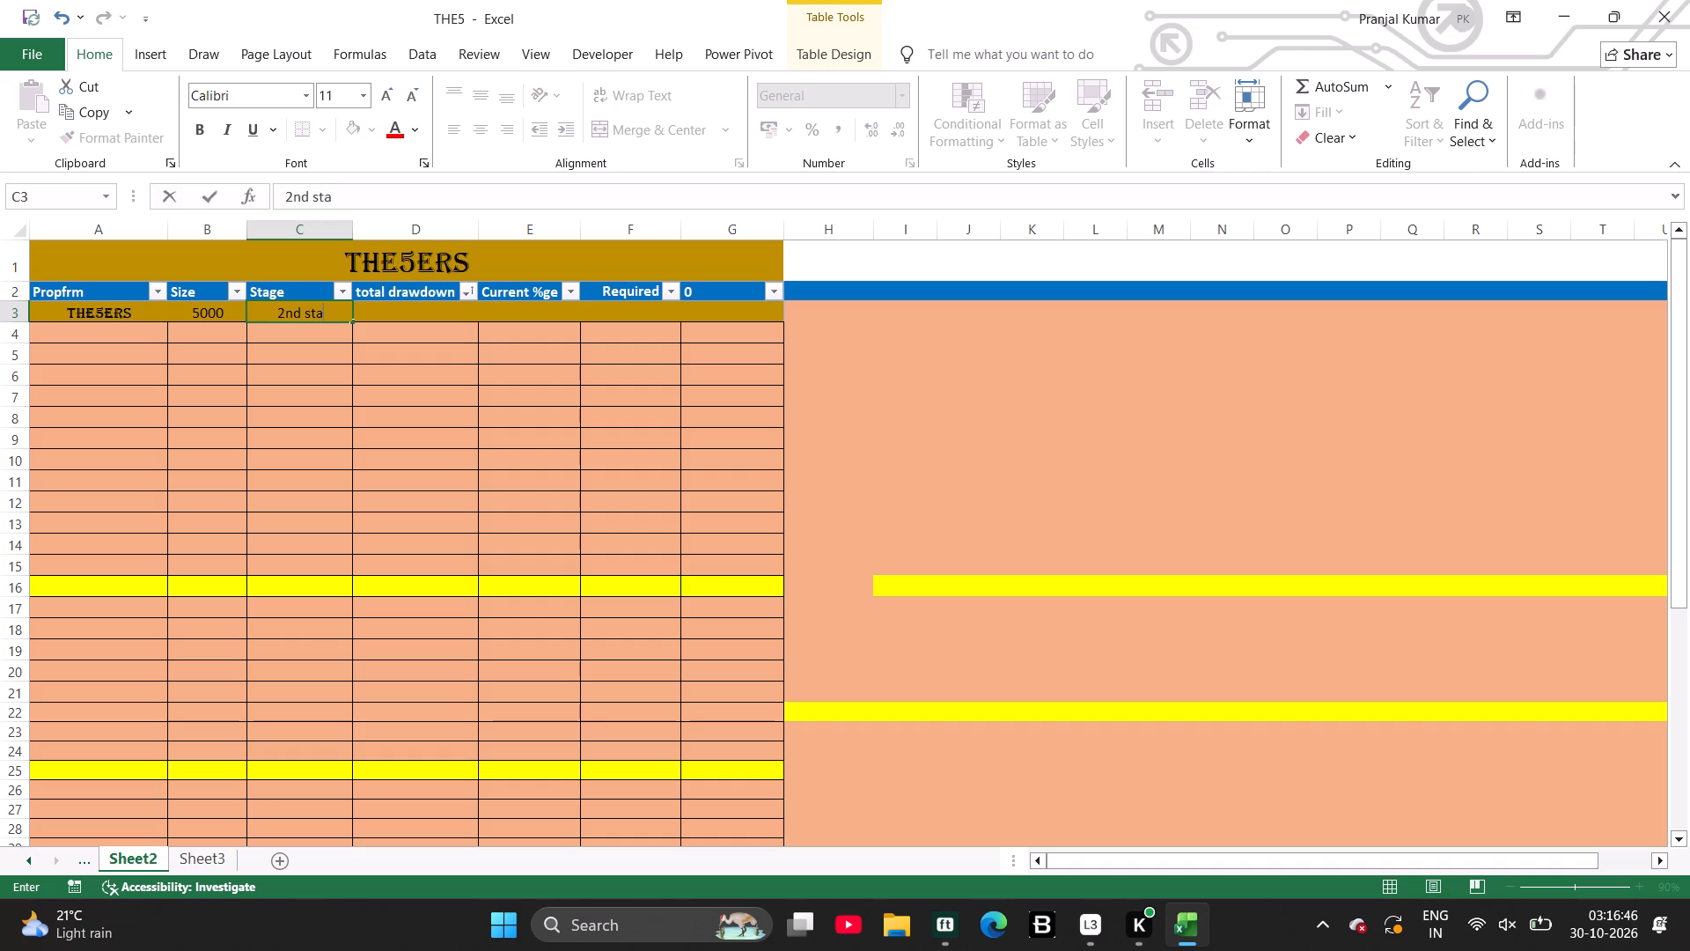
{"action": "type", "text": "ge"}
{"action": "key", "text": "Right"}
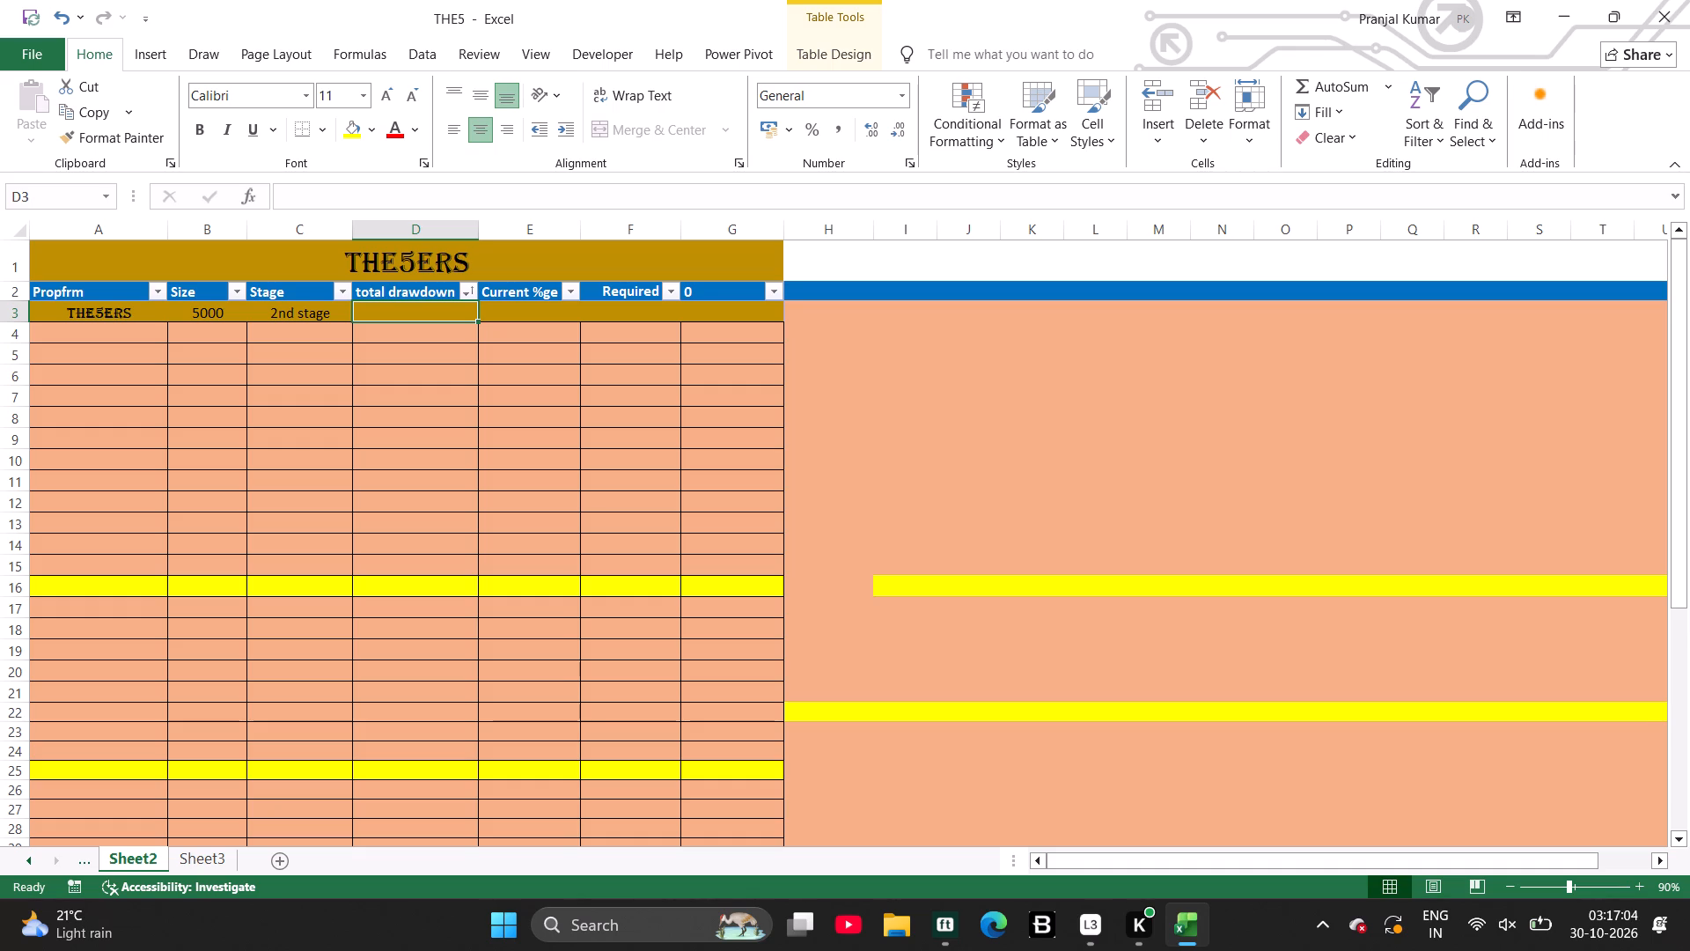
{"action": "key", "text": "1"}
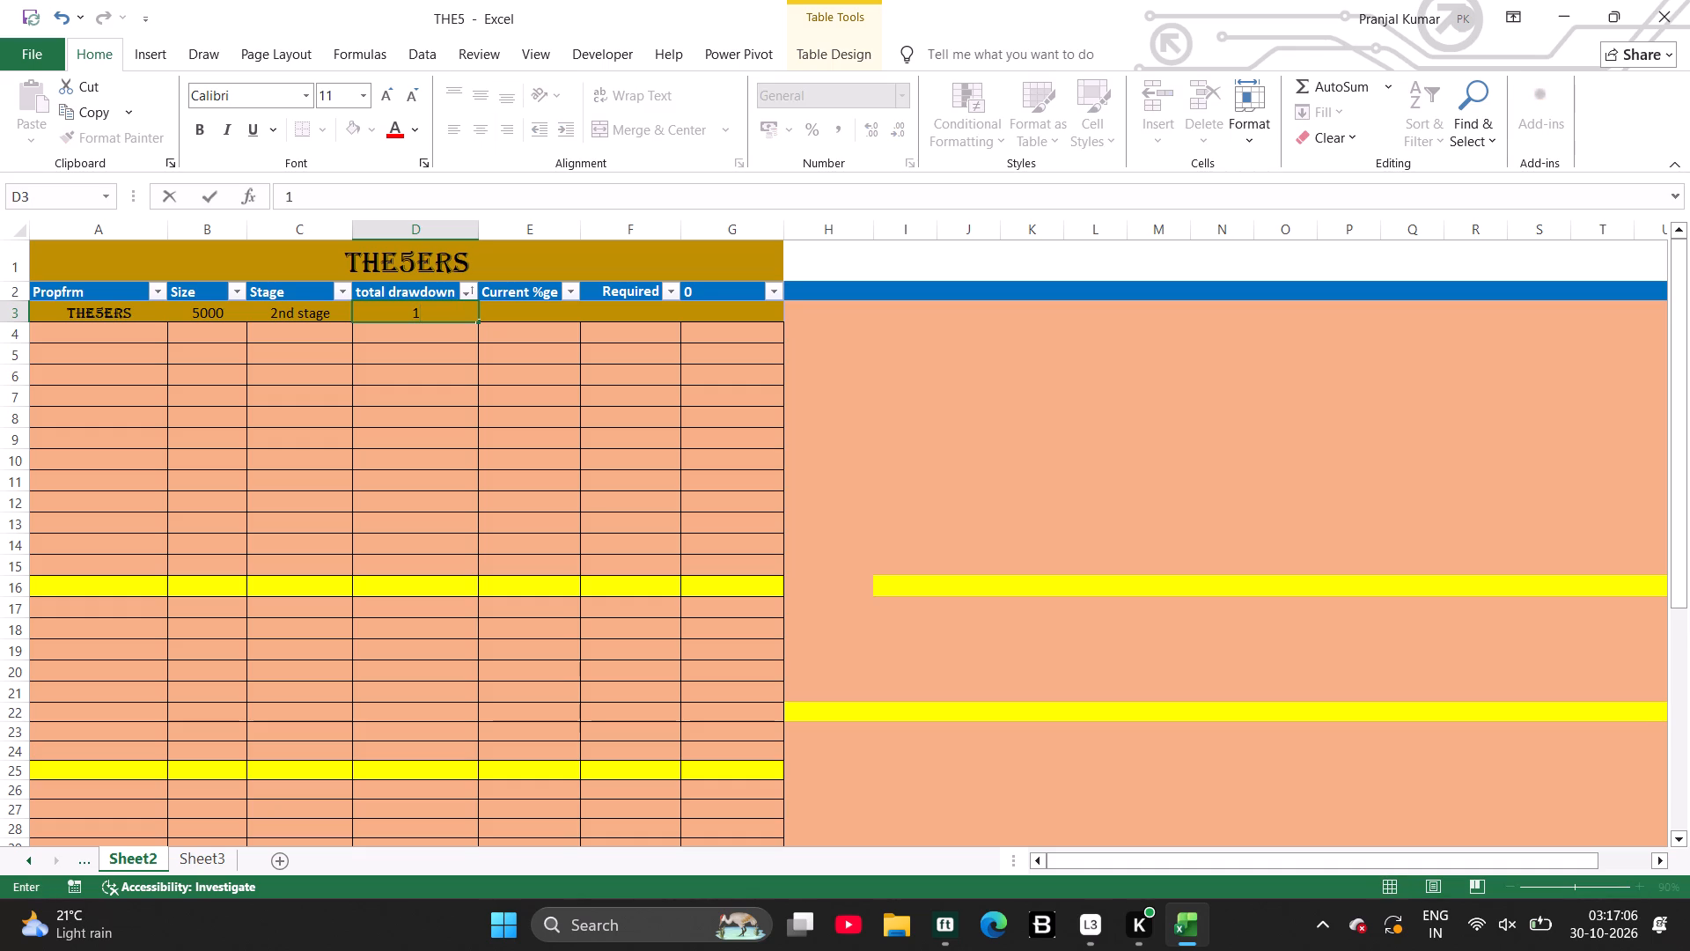
{"action": "key", "text": "0"}
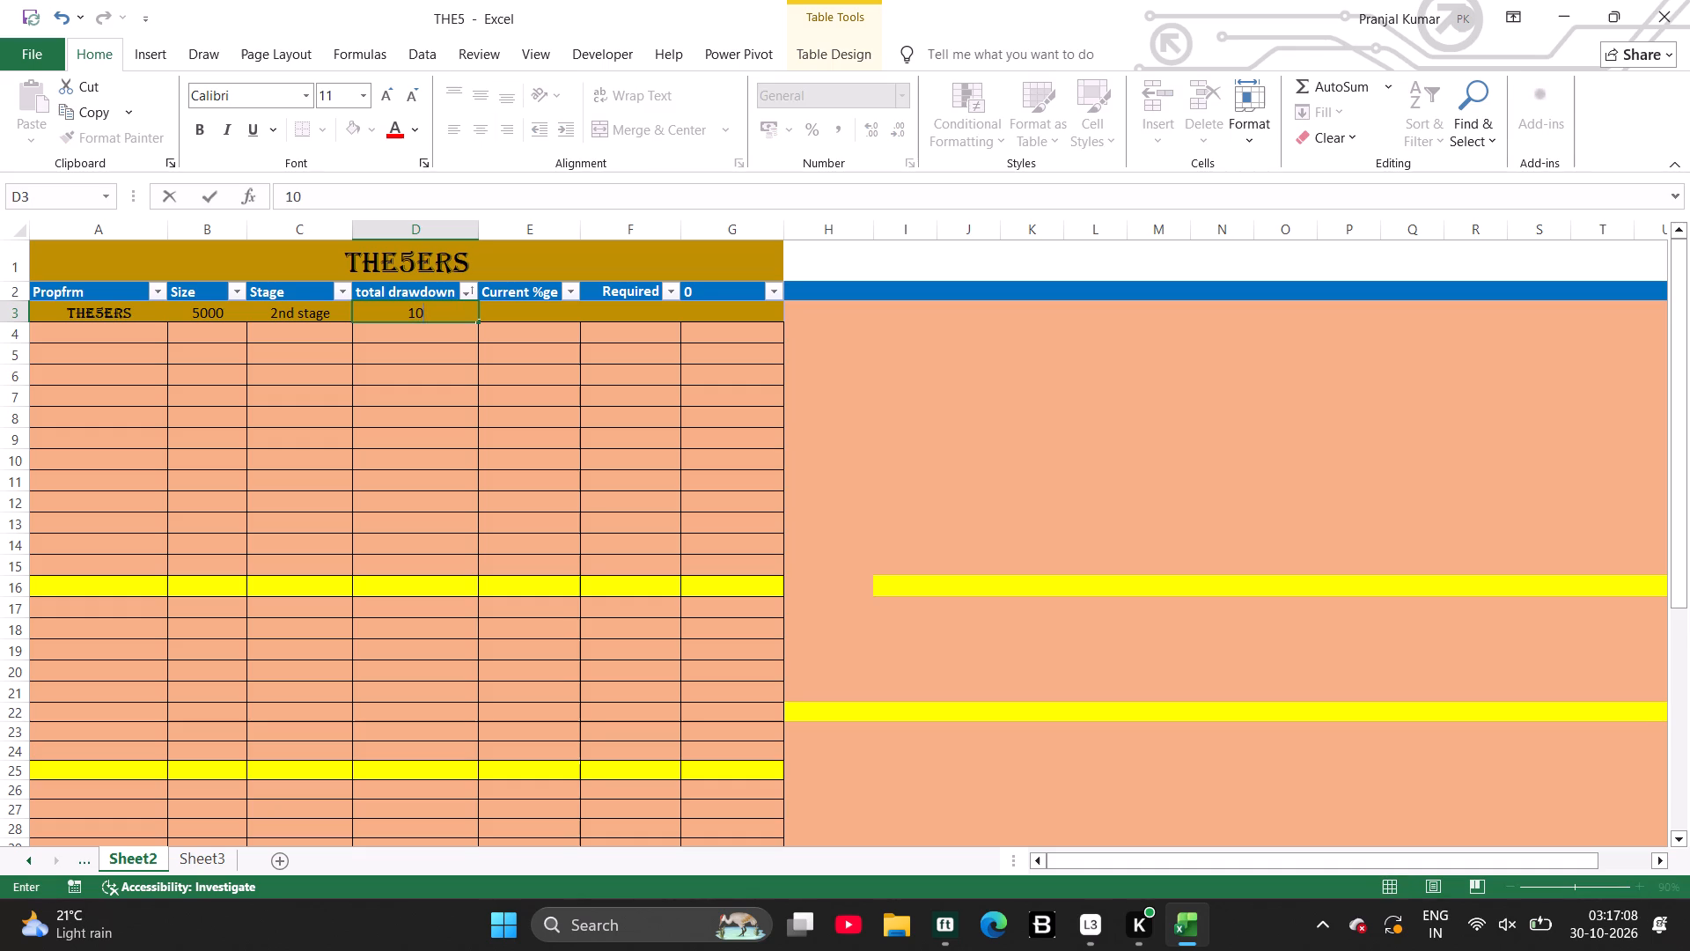
{"action": "key", "text": "Right"}
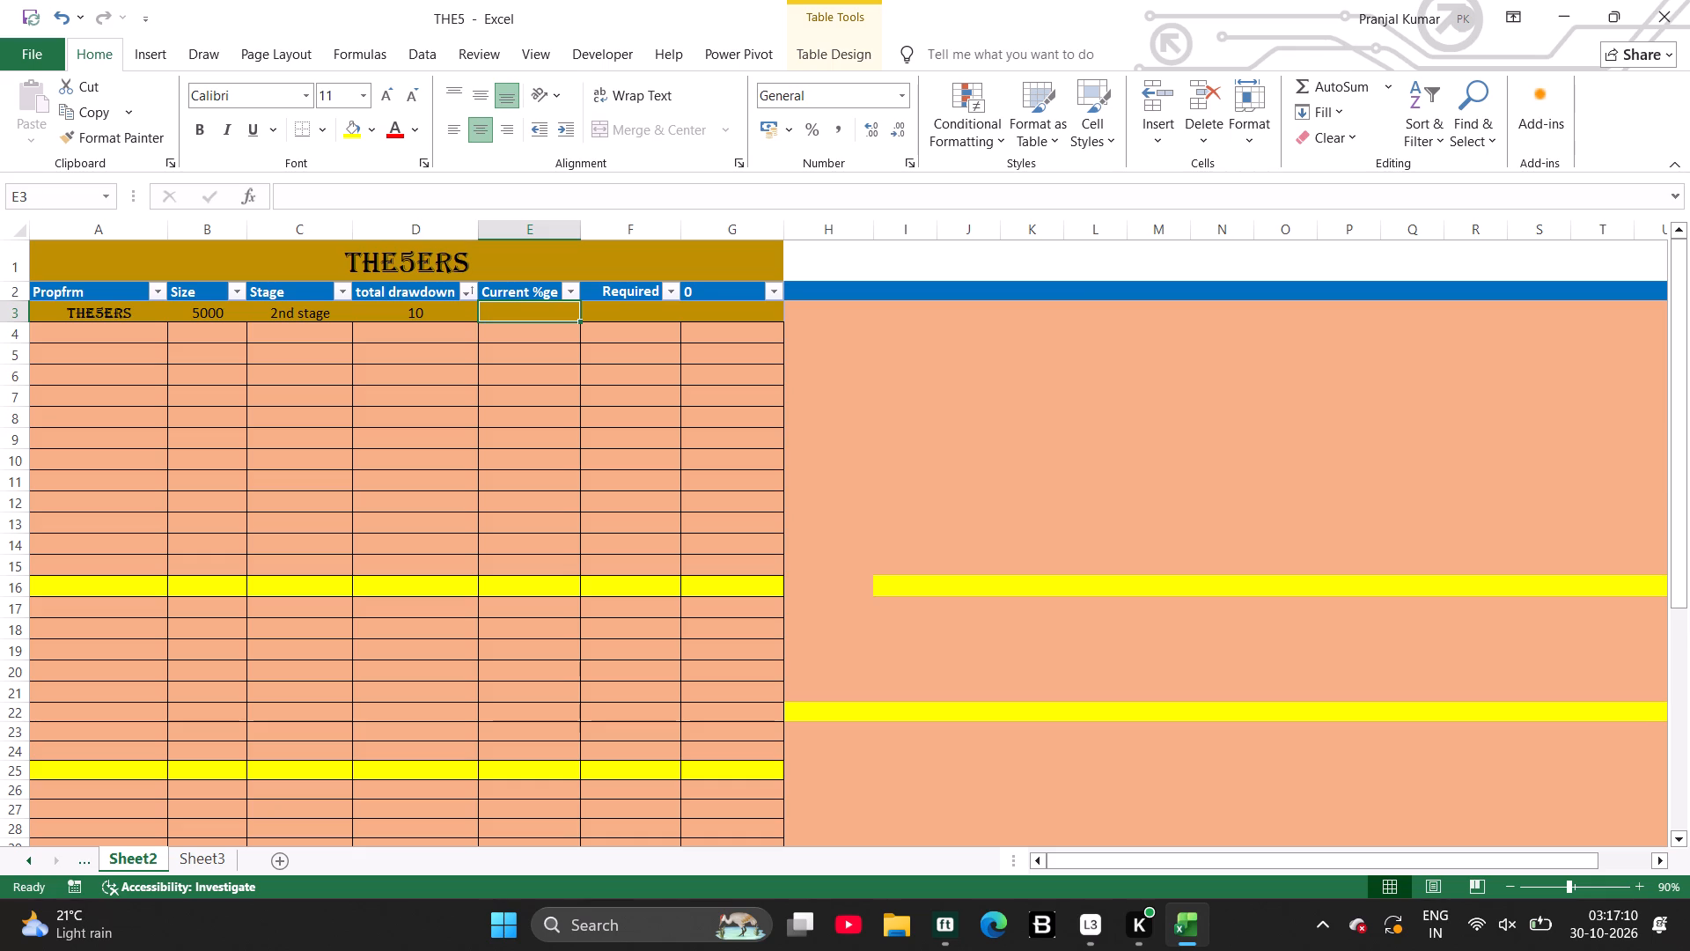
{"action": "key", "text": "minus"}
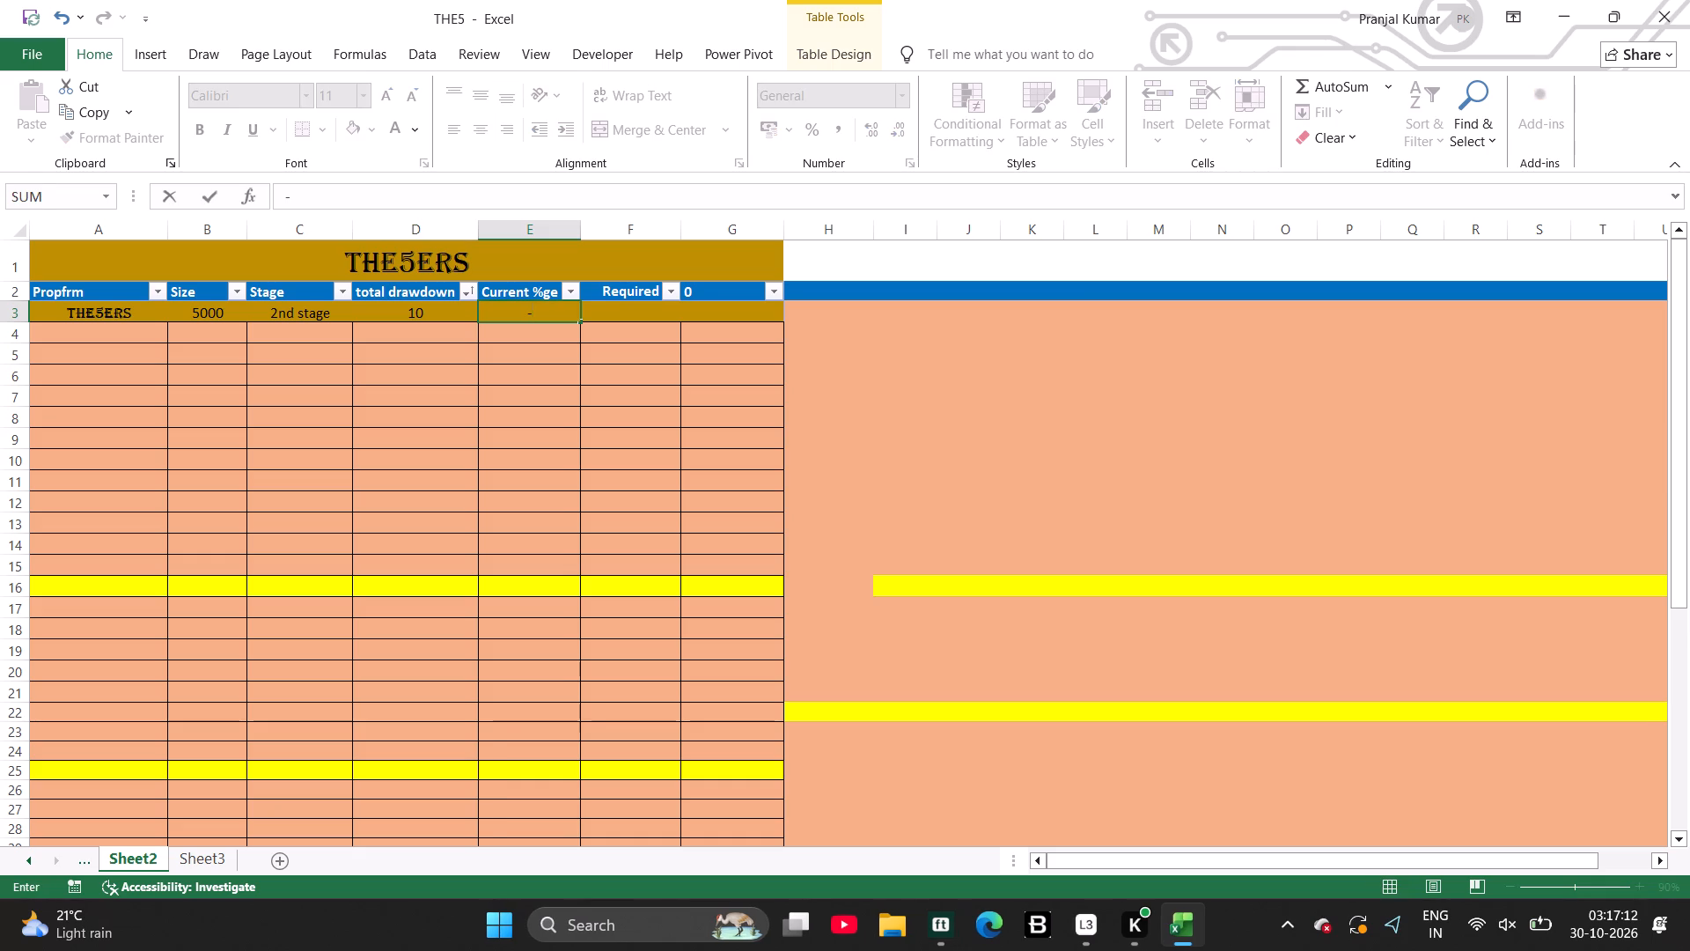
{"action": "key", "text": "2"}
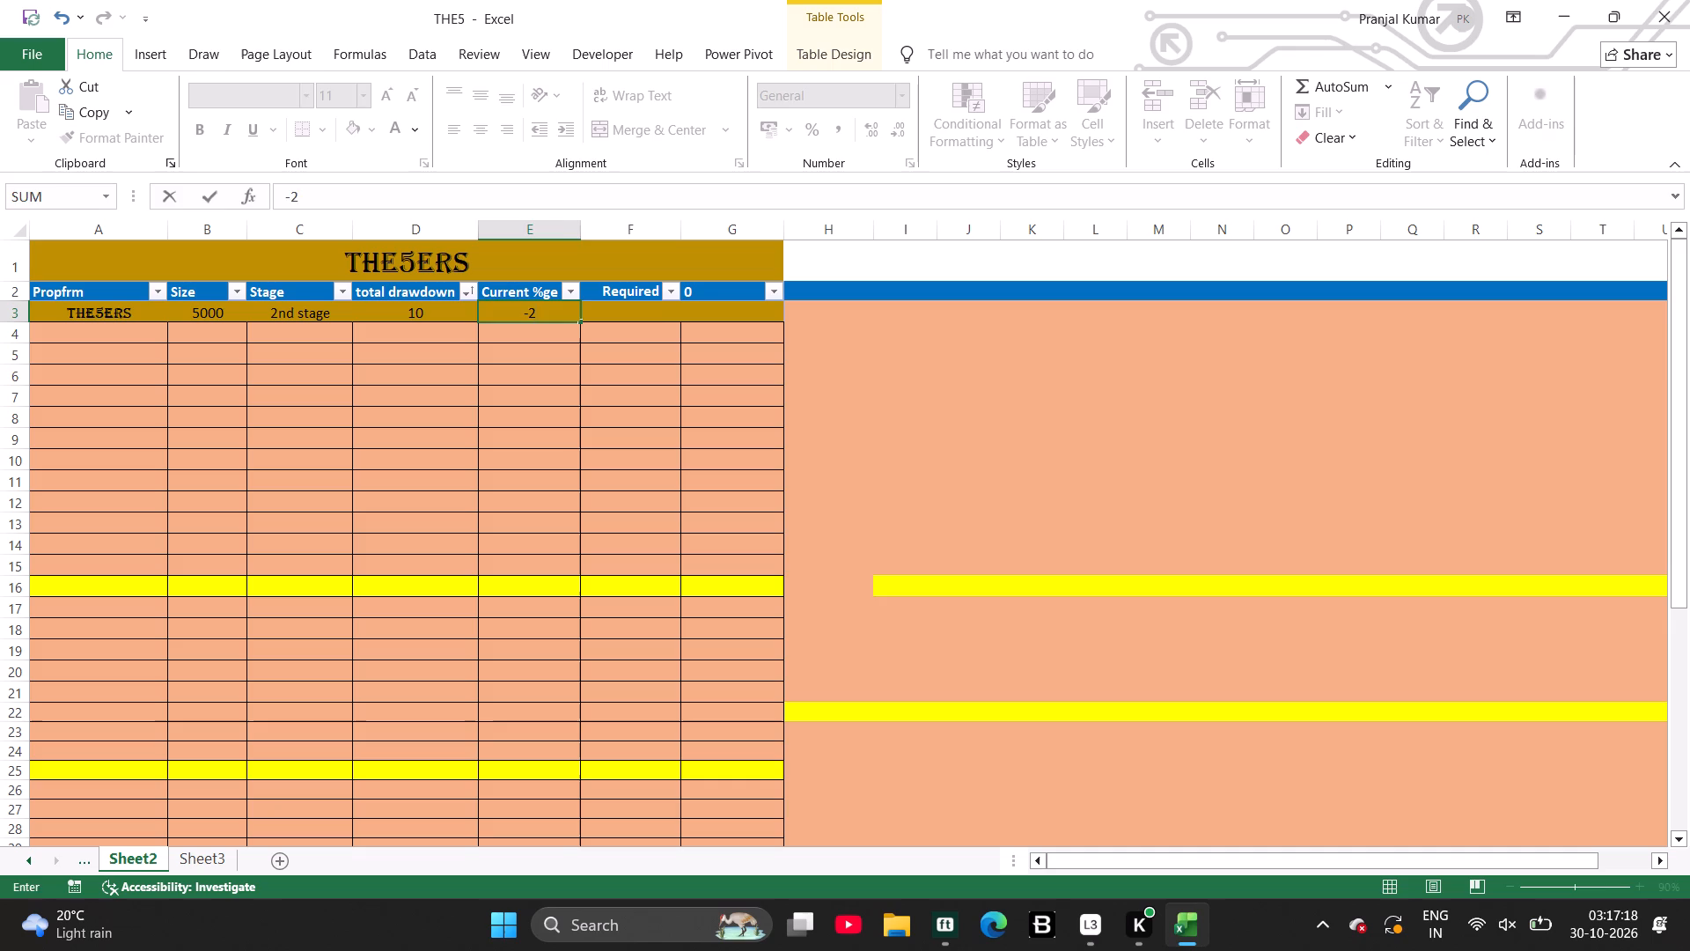
{"action": "key", "text": "Right"}
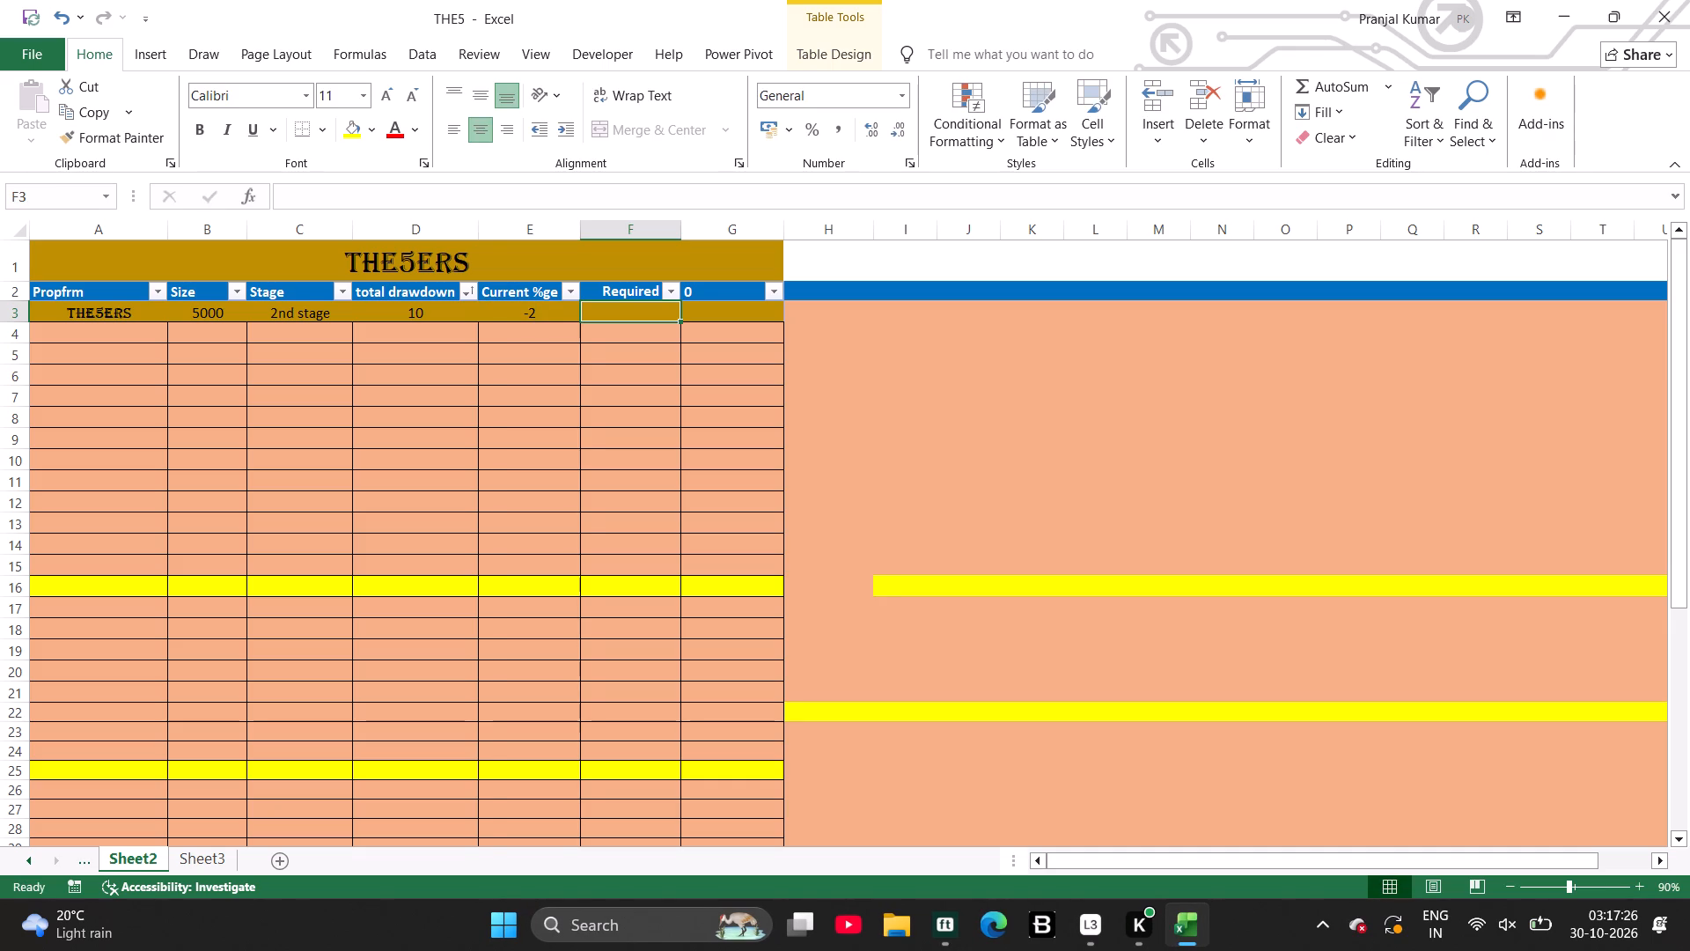
Replace the Required column header in F2 with target.
{"action": "left_click", "coordinate": [626, 293]}
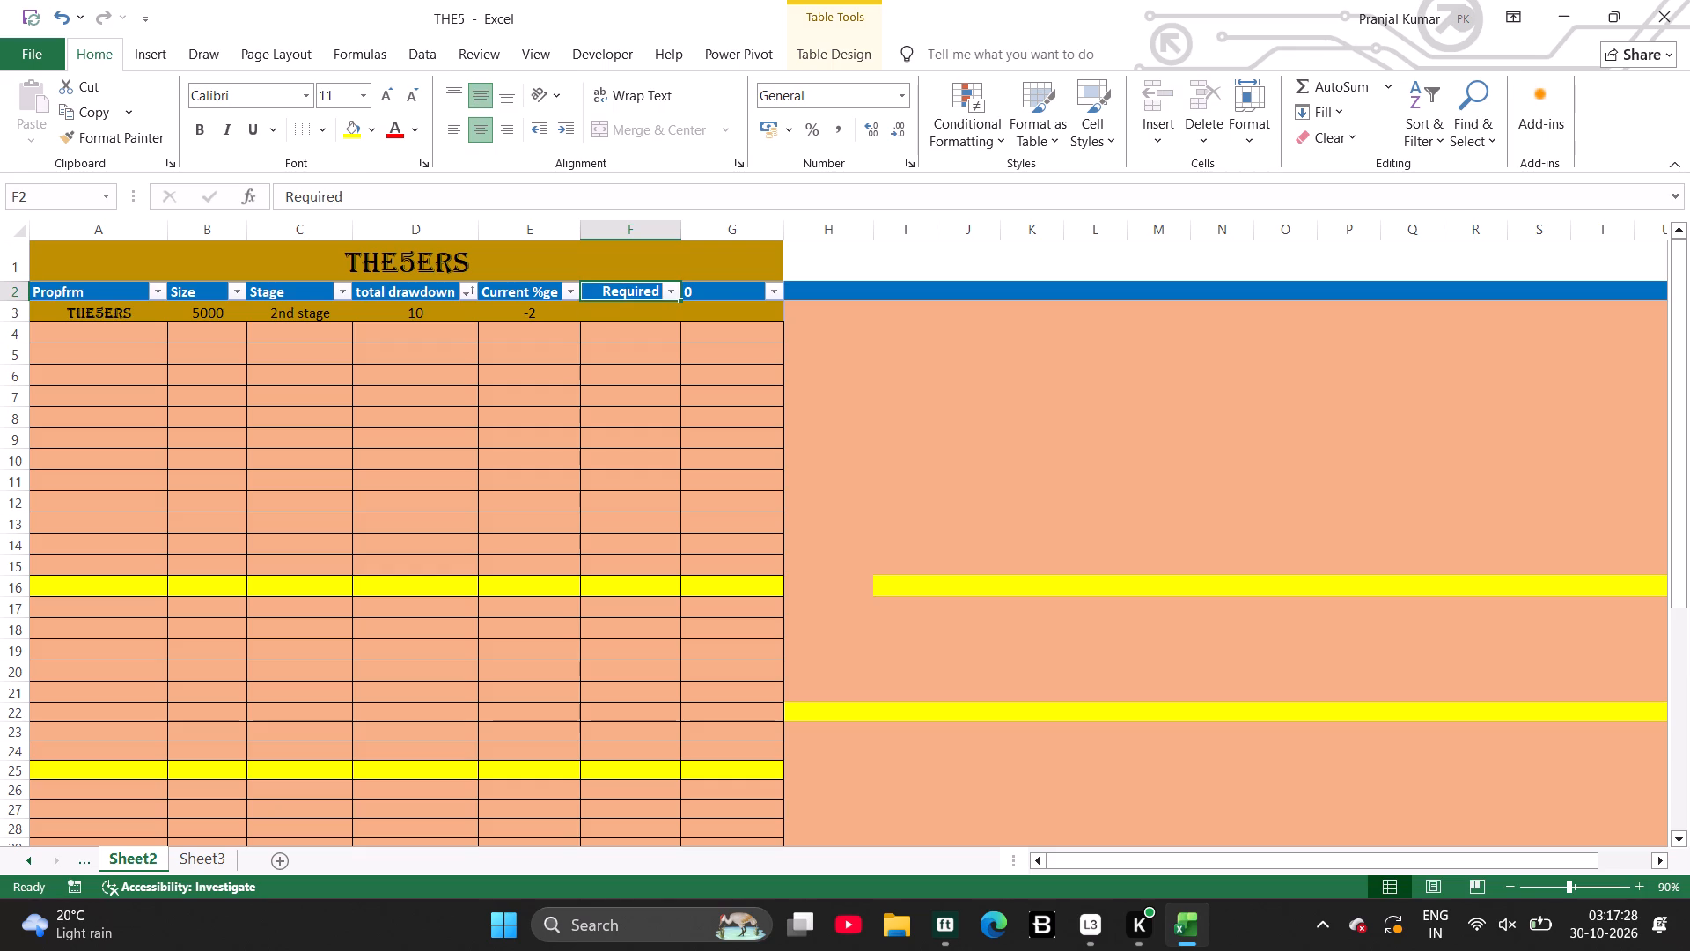
{"action": "left_click_drag", "start_coordinate": [346, 190], "coordinate": [279, 206]}
{"action": "type", "text": "tar"}
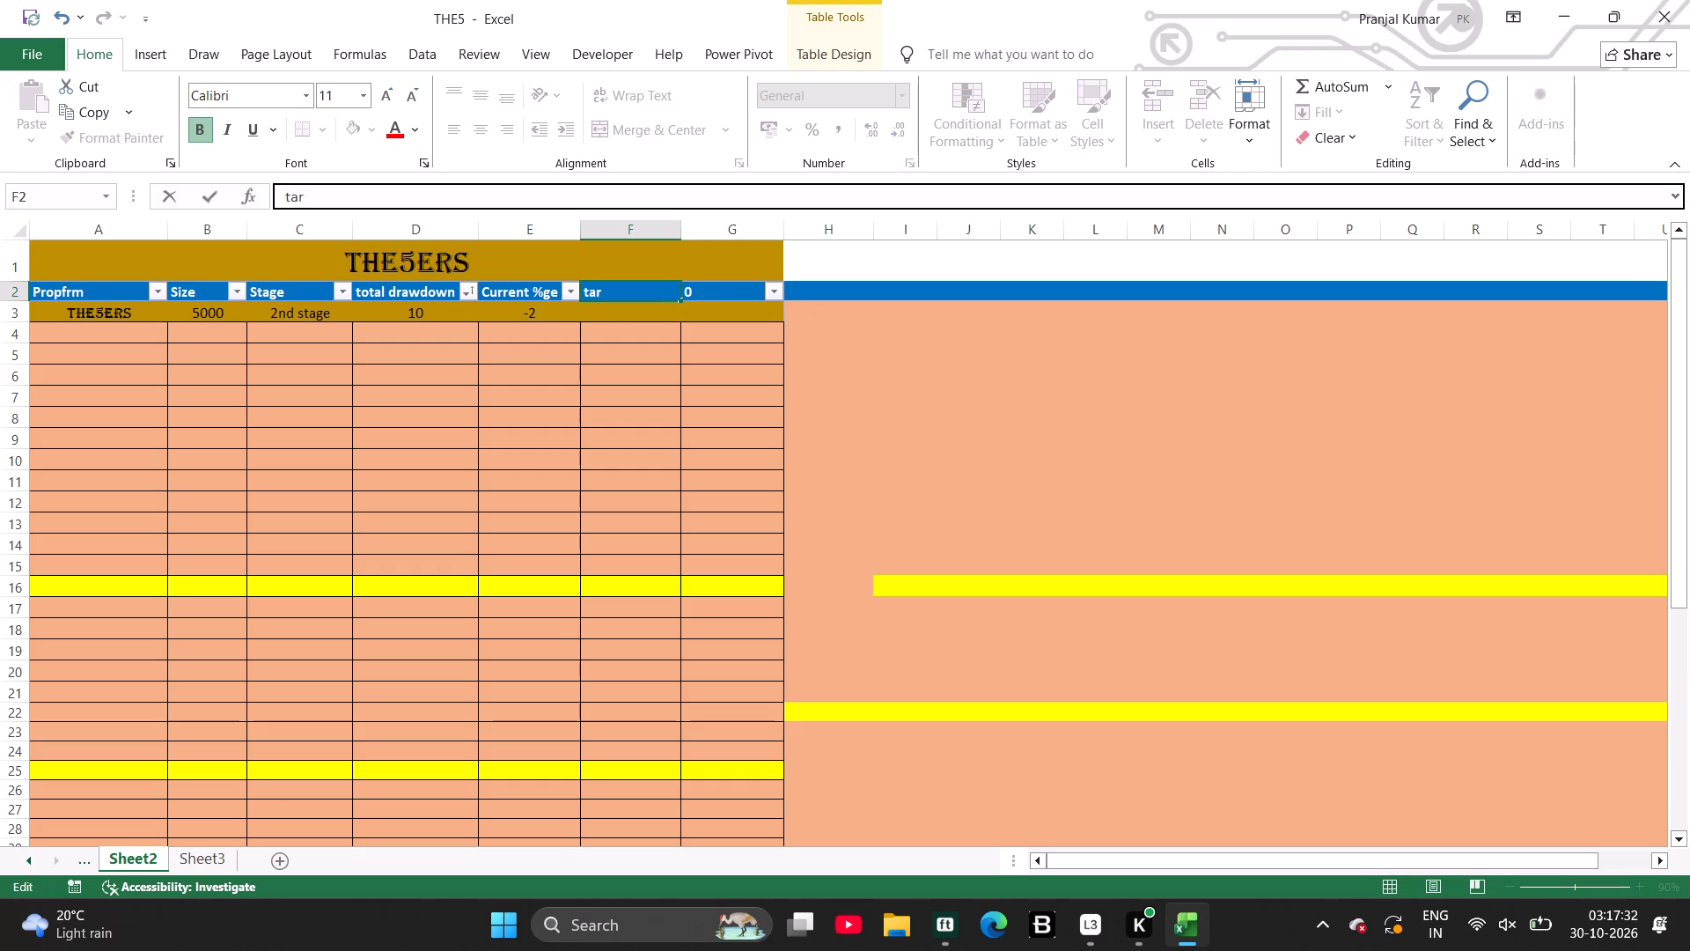
{"action": "type", "text": "get"}
{"action": "key", "text": "Return"}
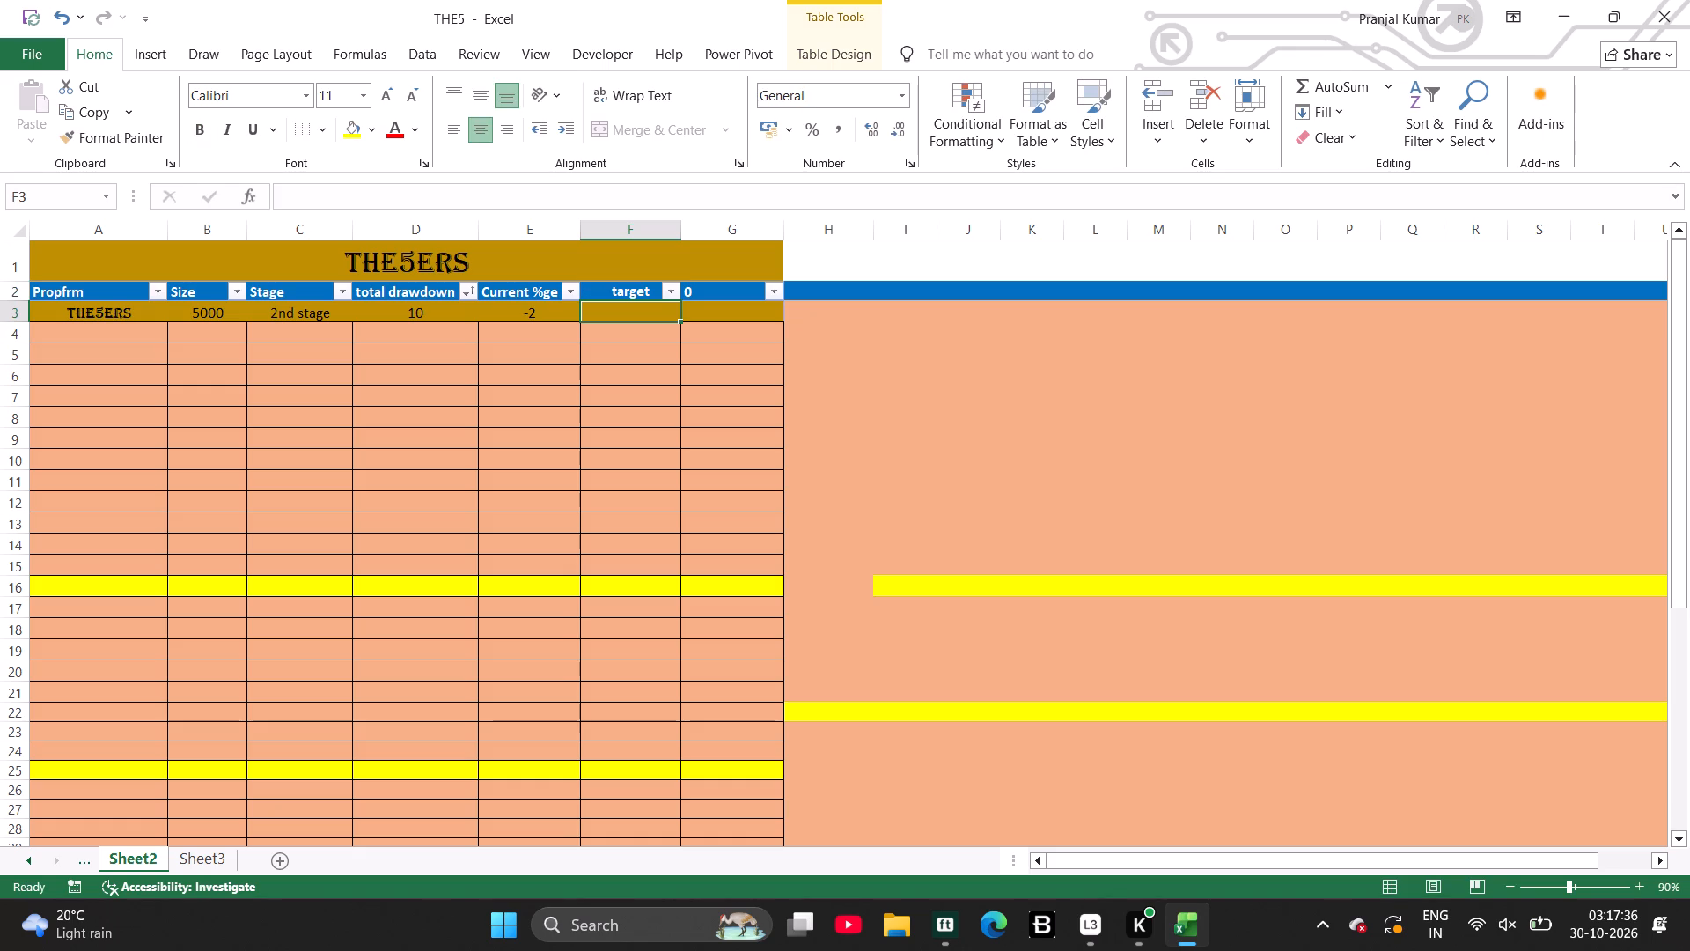
Enter 5 as the target for the THE5ERS row in cell F3.
{"action": "left_click", "coordinate": [622, 313]}
{"action": "key", "text": "5"}
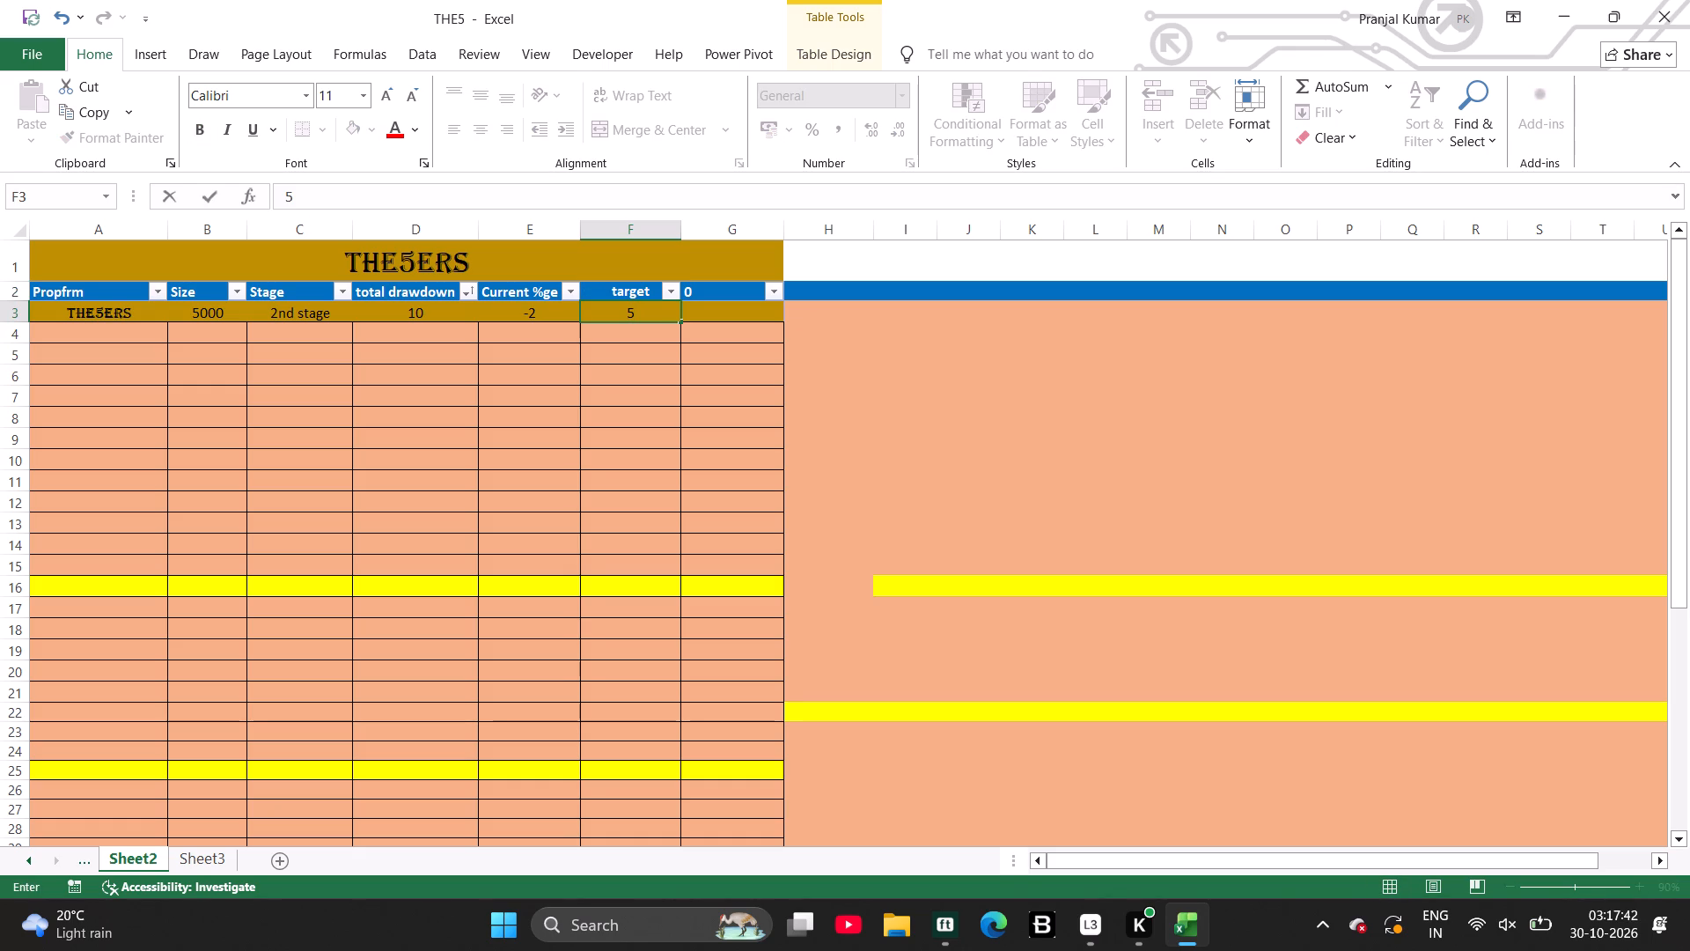
{"action": "key", "text": "Right"}
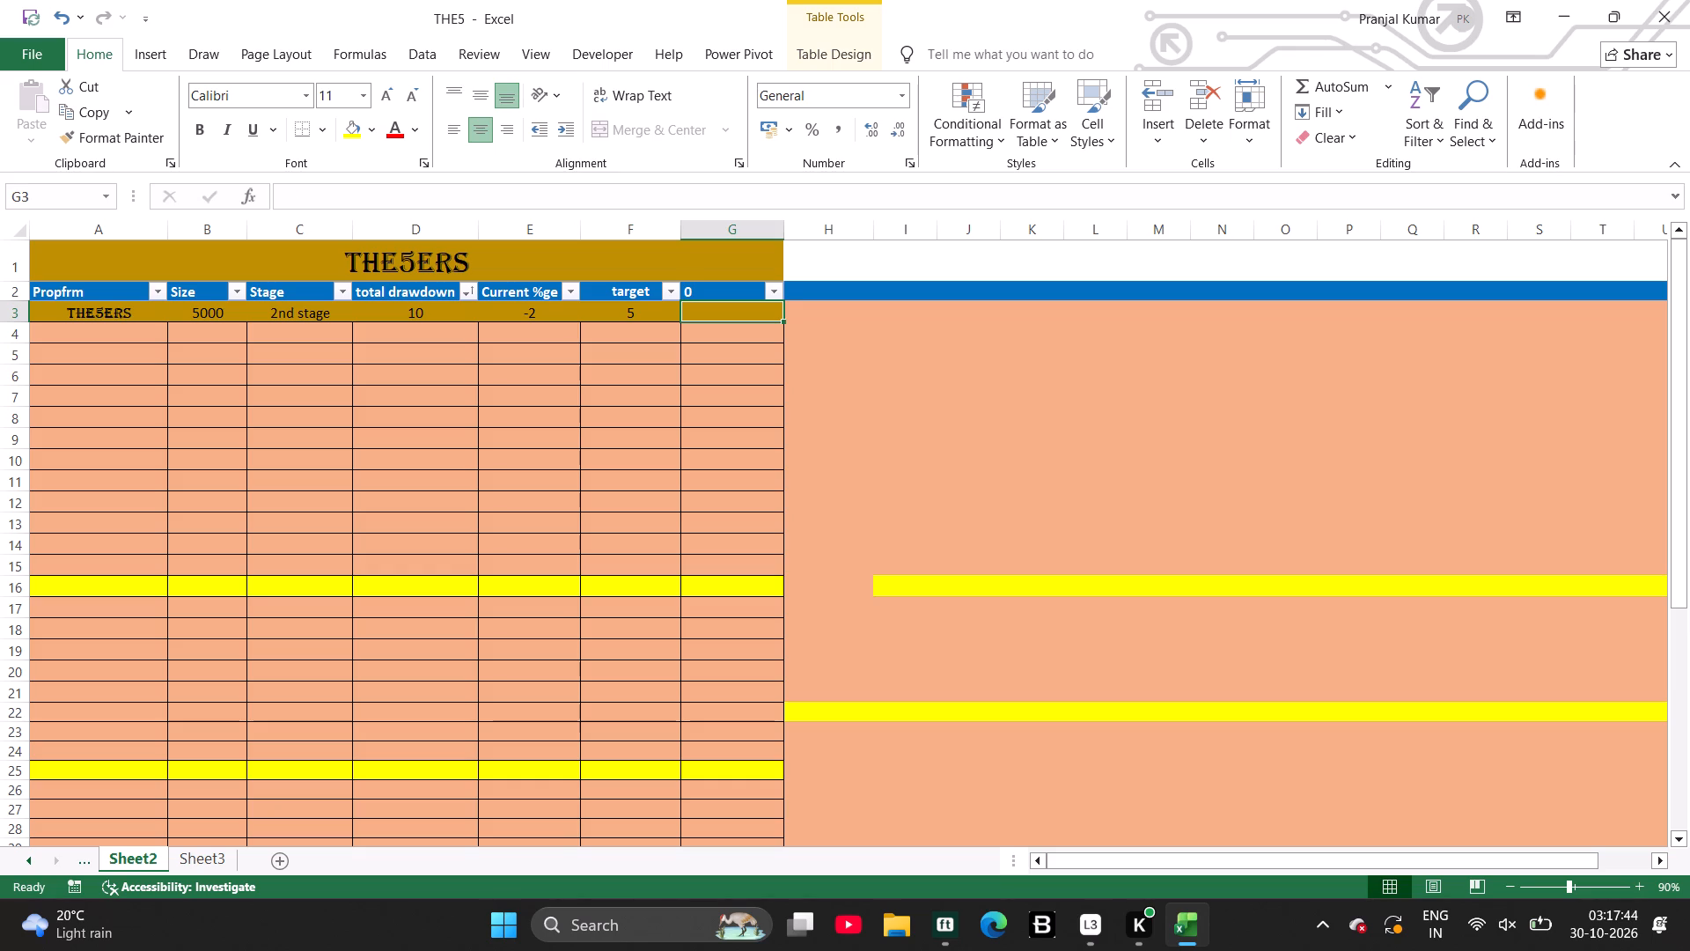
Replace the 0 column header in G2 with required.
{"action": "left_click", "coordinate": [726, 291]}
{"action": "type", "text": "req"}
{"action": "key", "text": "u"}
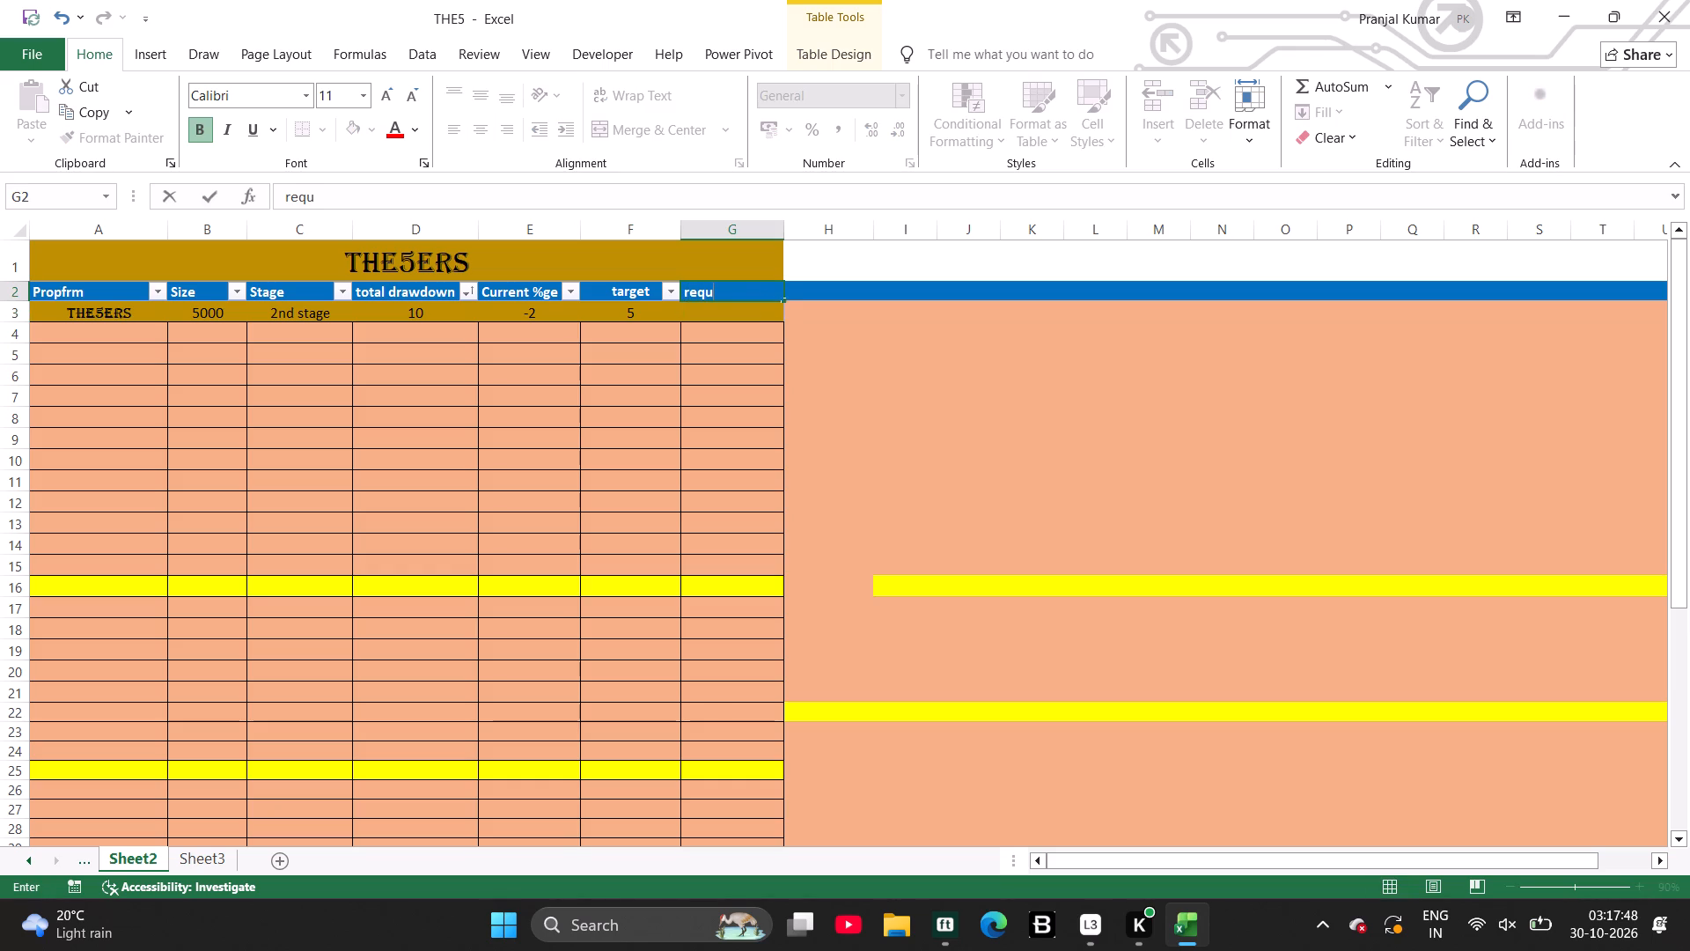
{"action": "key", "text": "i"}
{"action": "type", "text": "red"}
{"action": "key", "text": "Return"}
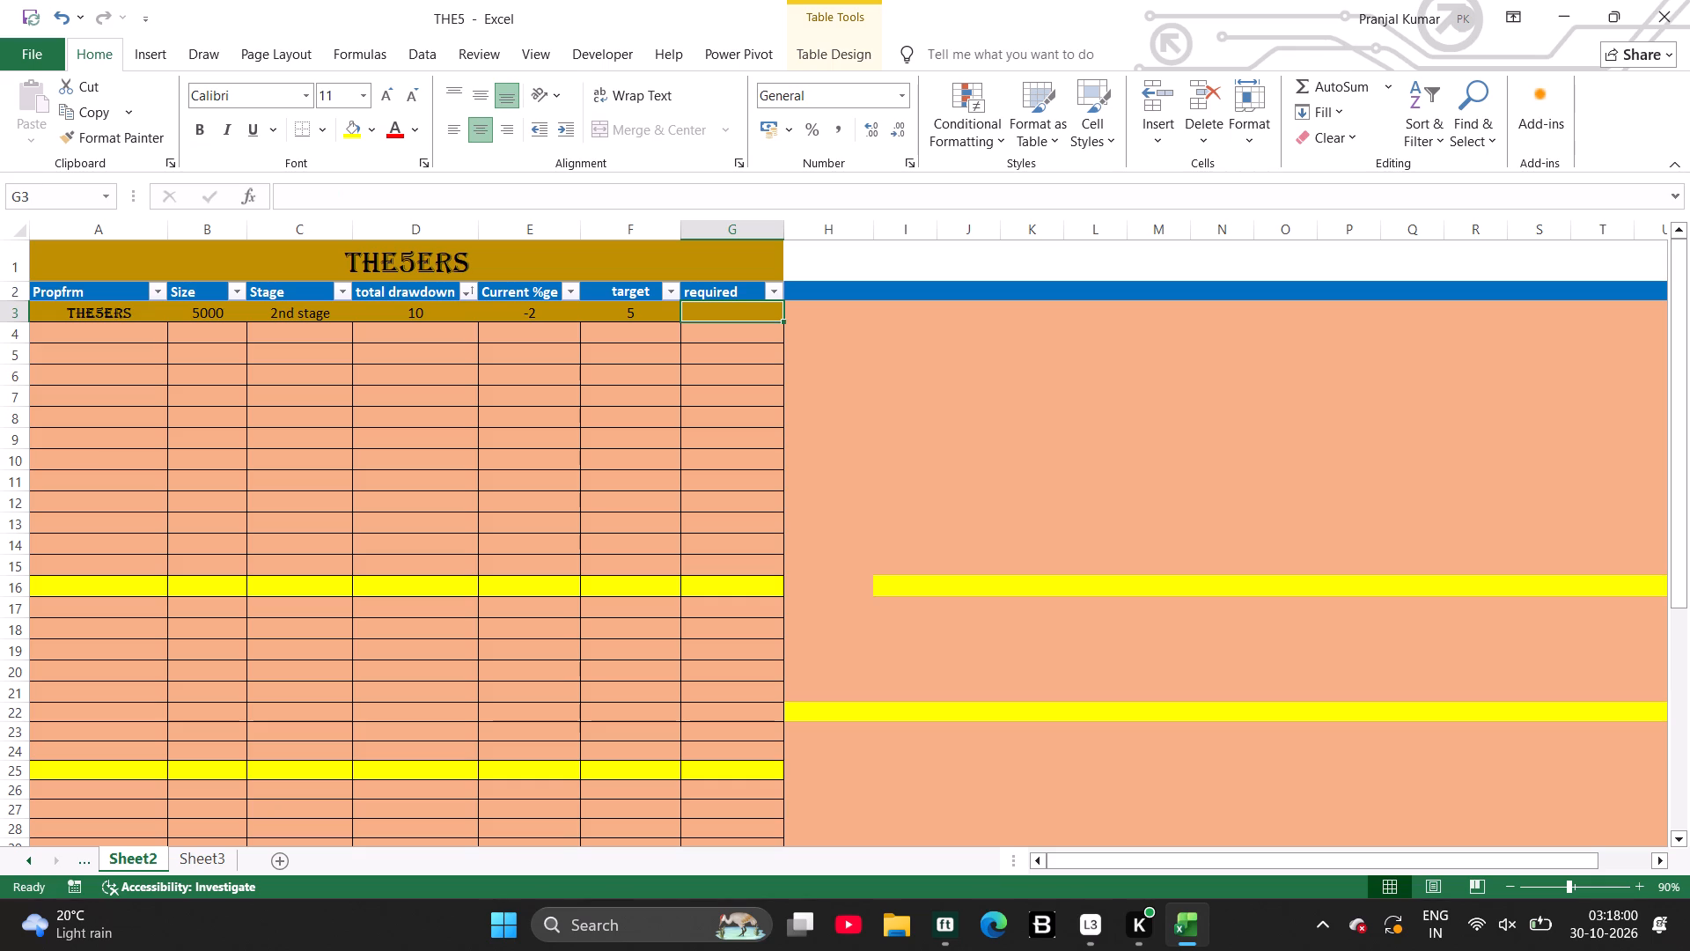
Enter a formula in G3 that subtracts the row's Current %ge from its target.
{"action": "key", "text": "equal"}
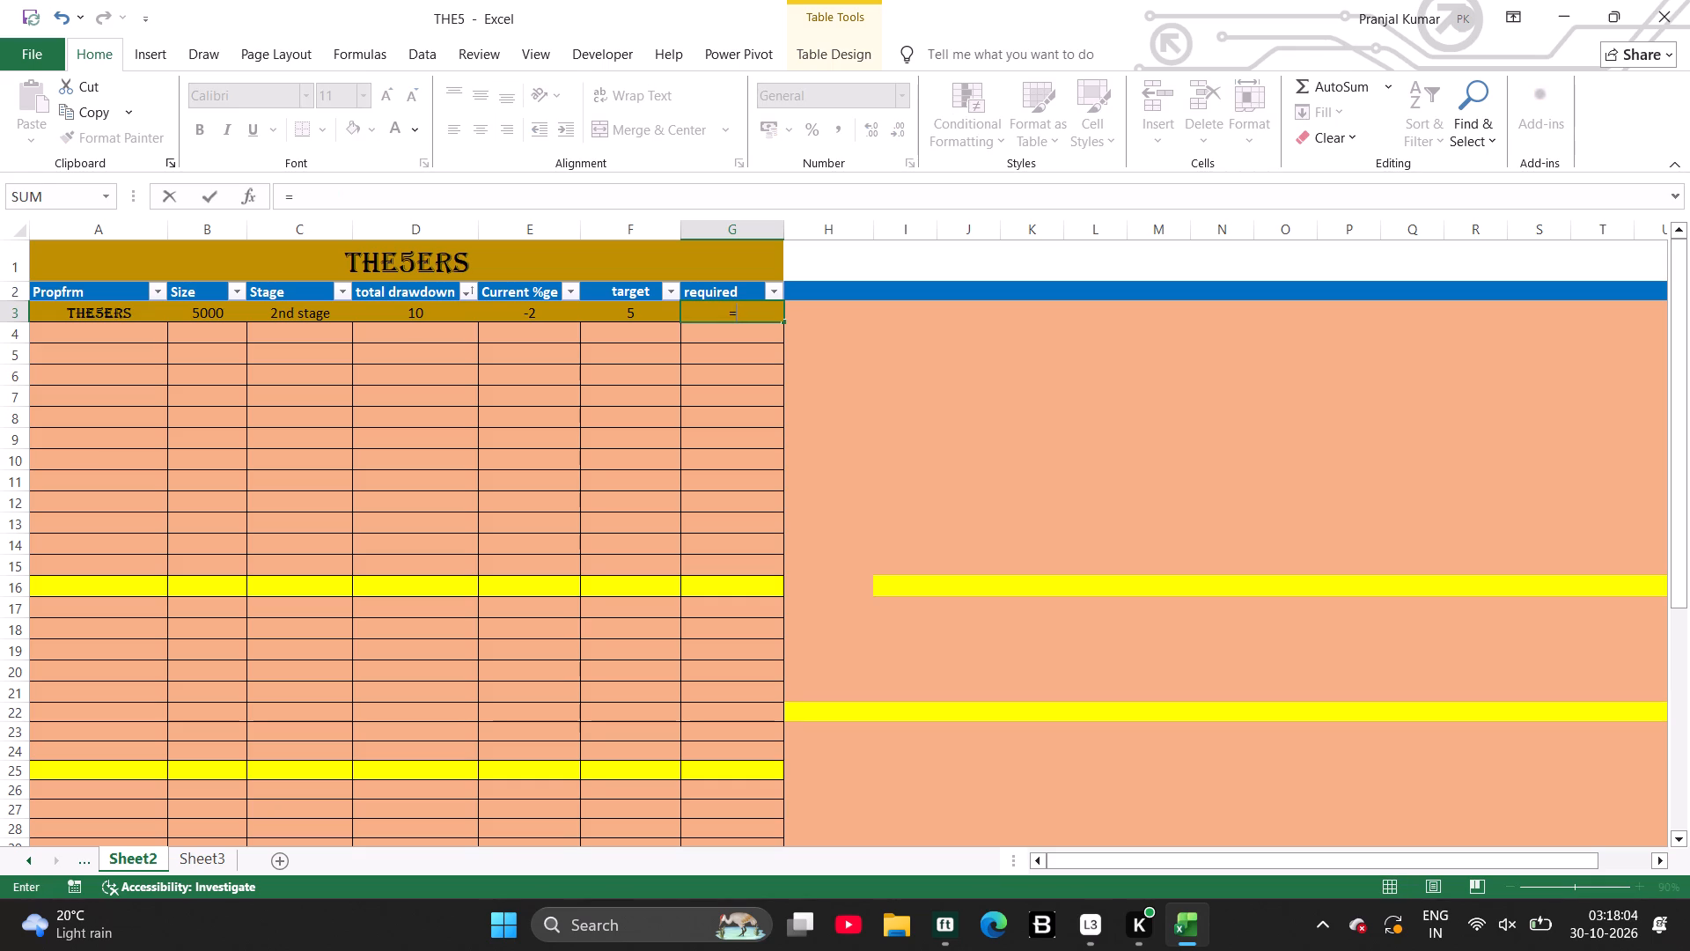
{"action": "left_click", "coordinate": [645, 310]}
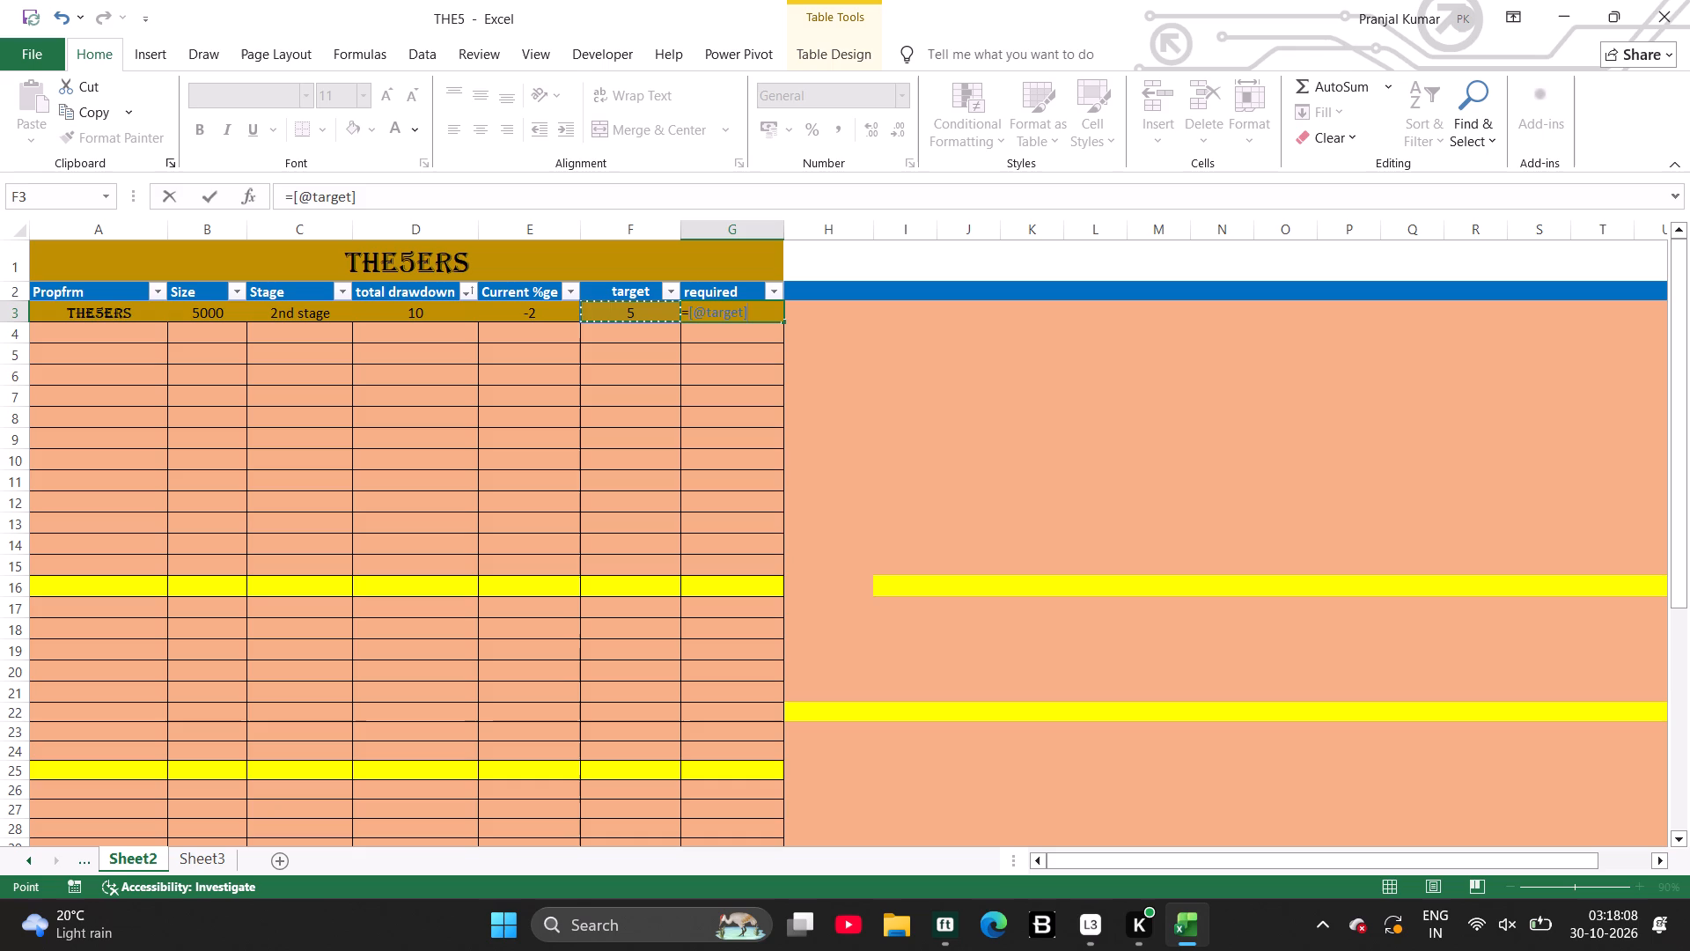
{"action": "key", "text": "minus"}
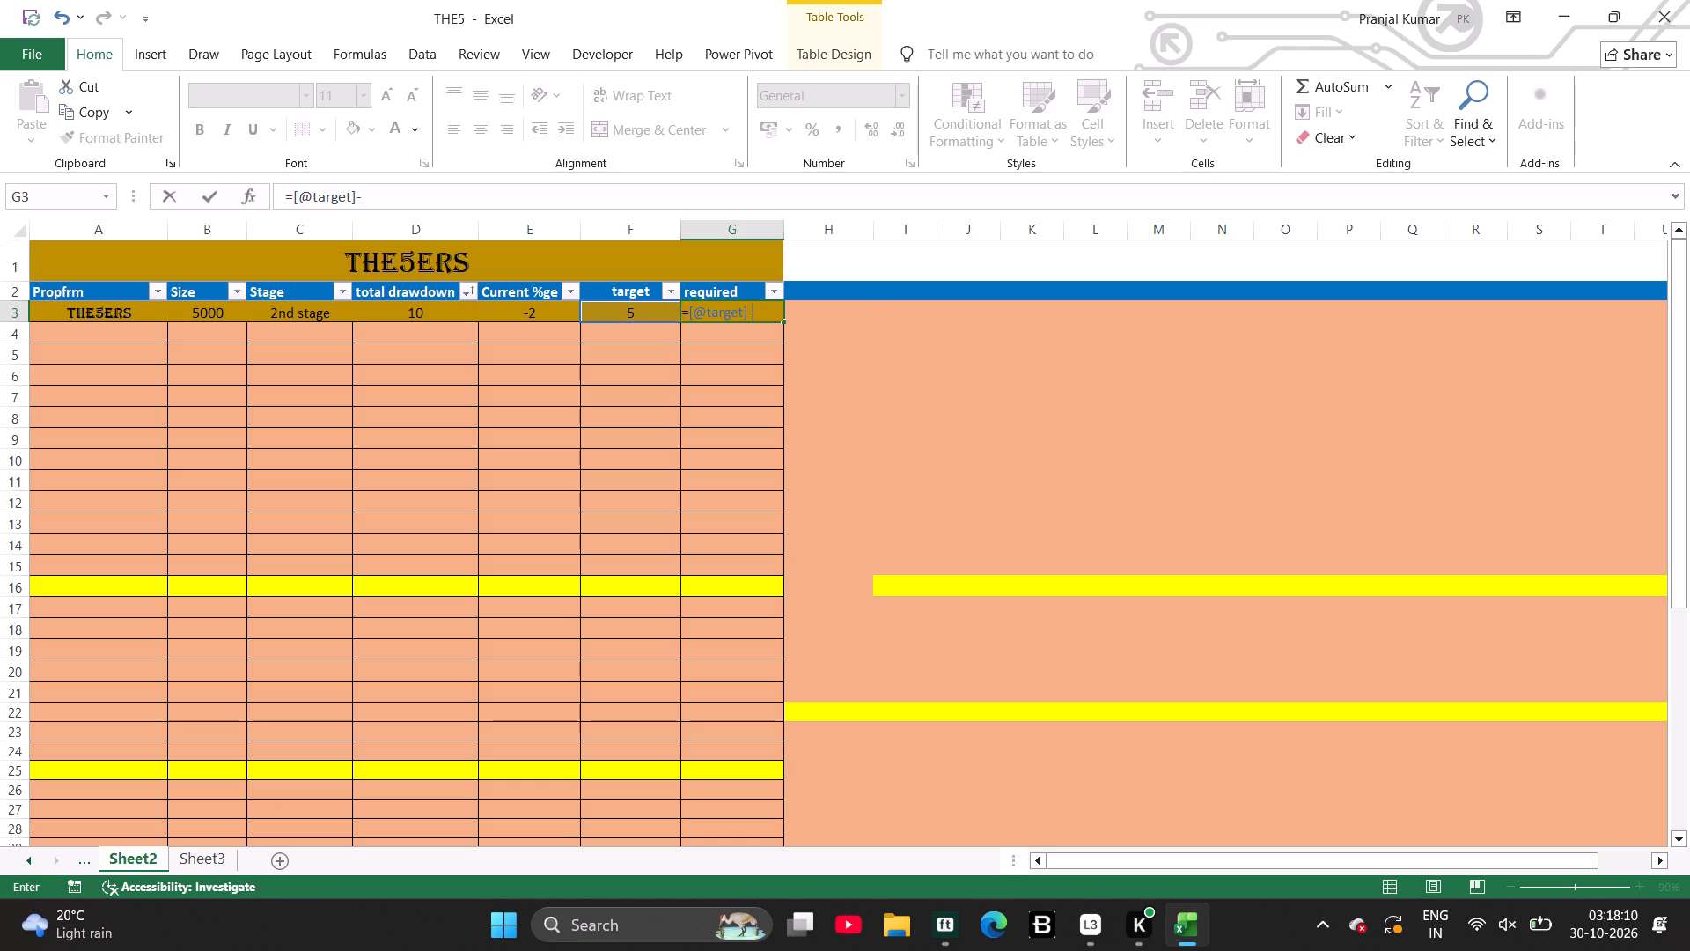
{"action": "left_click", "coordinate": [563, 314]}
{"action": "key", "text": "Return"}
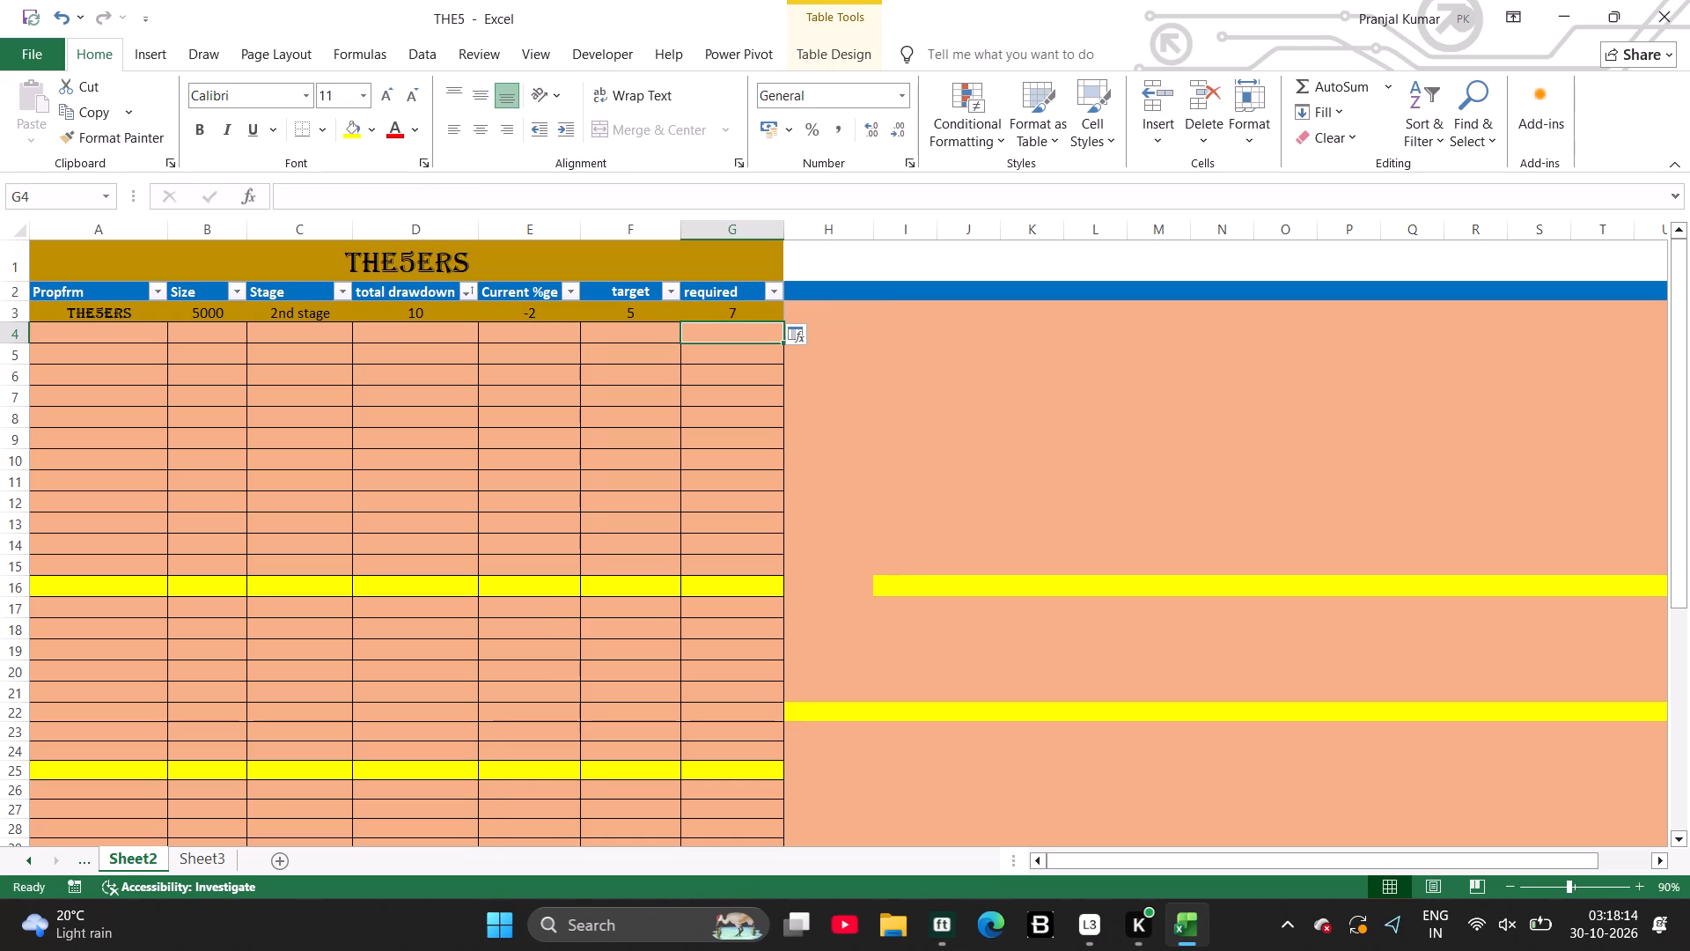
Enter Funded trader market as the prop firm name in cell A4, correcting the misspelled word trader.
{"action": "left_click", "coordinate": [137, 337]}
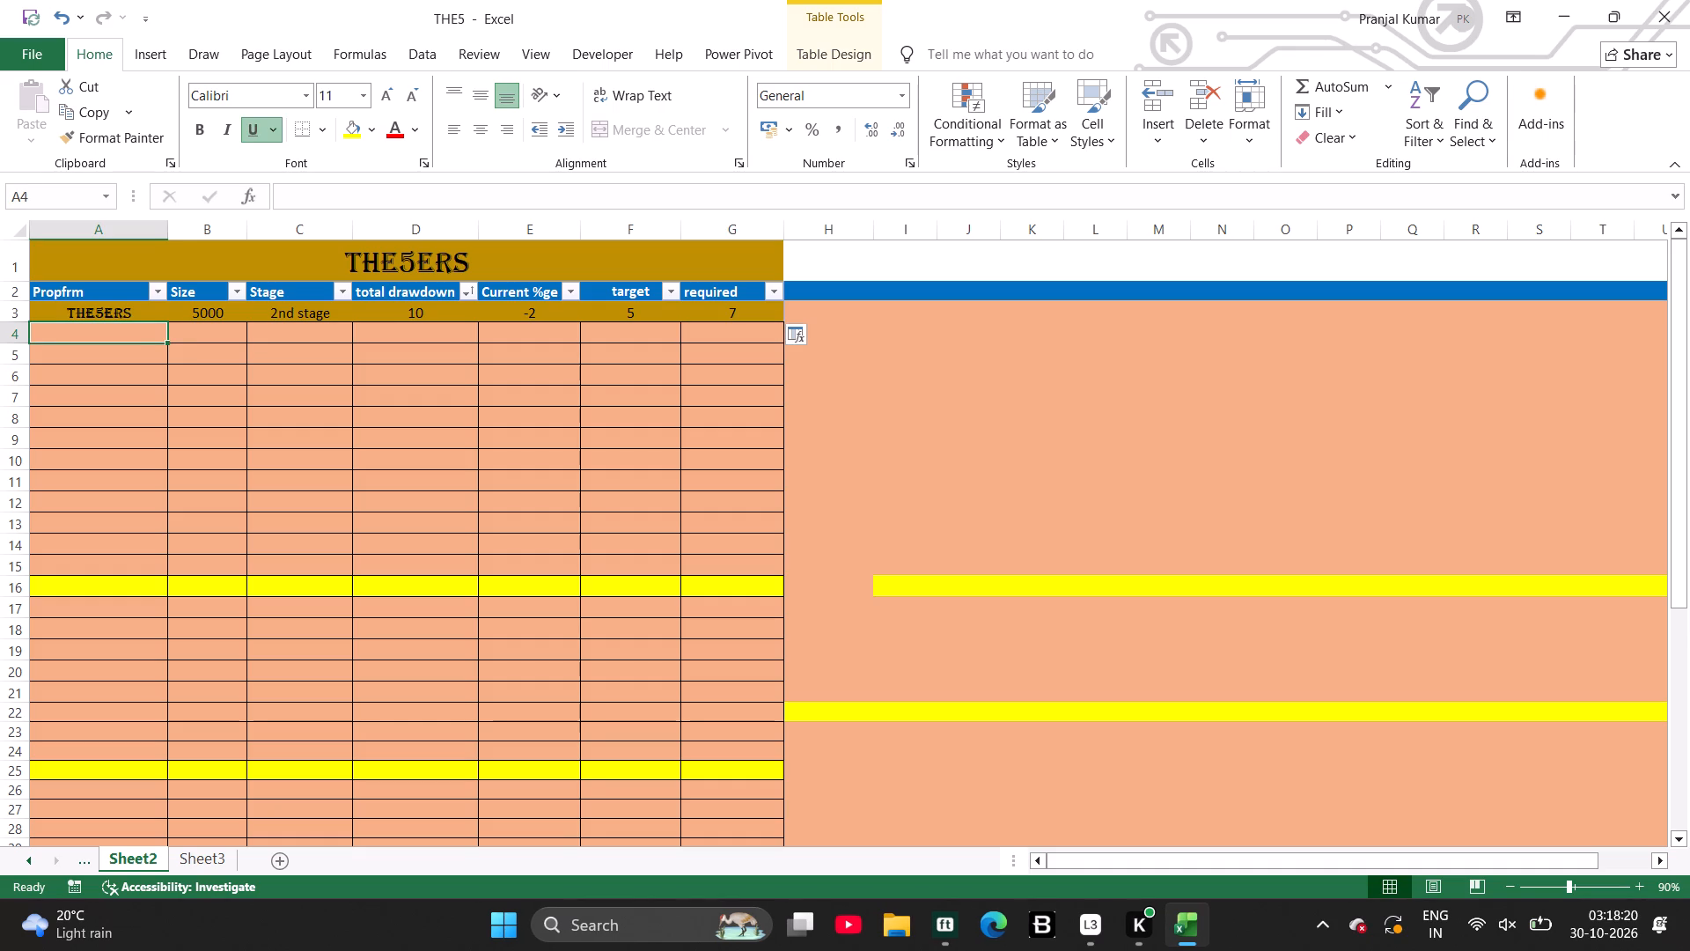
{"action": "key", "text": "f"}
{"action": "type", "text": "unded trade"}
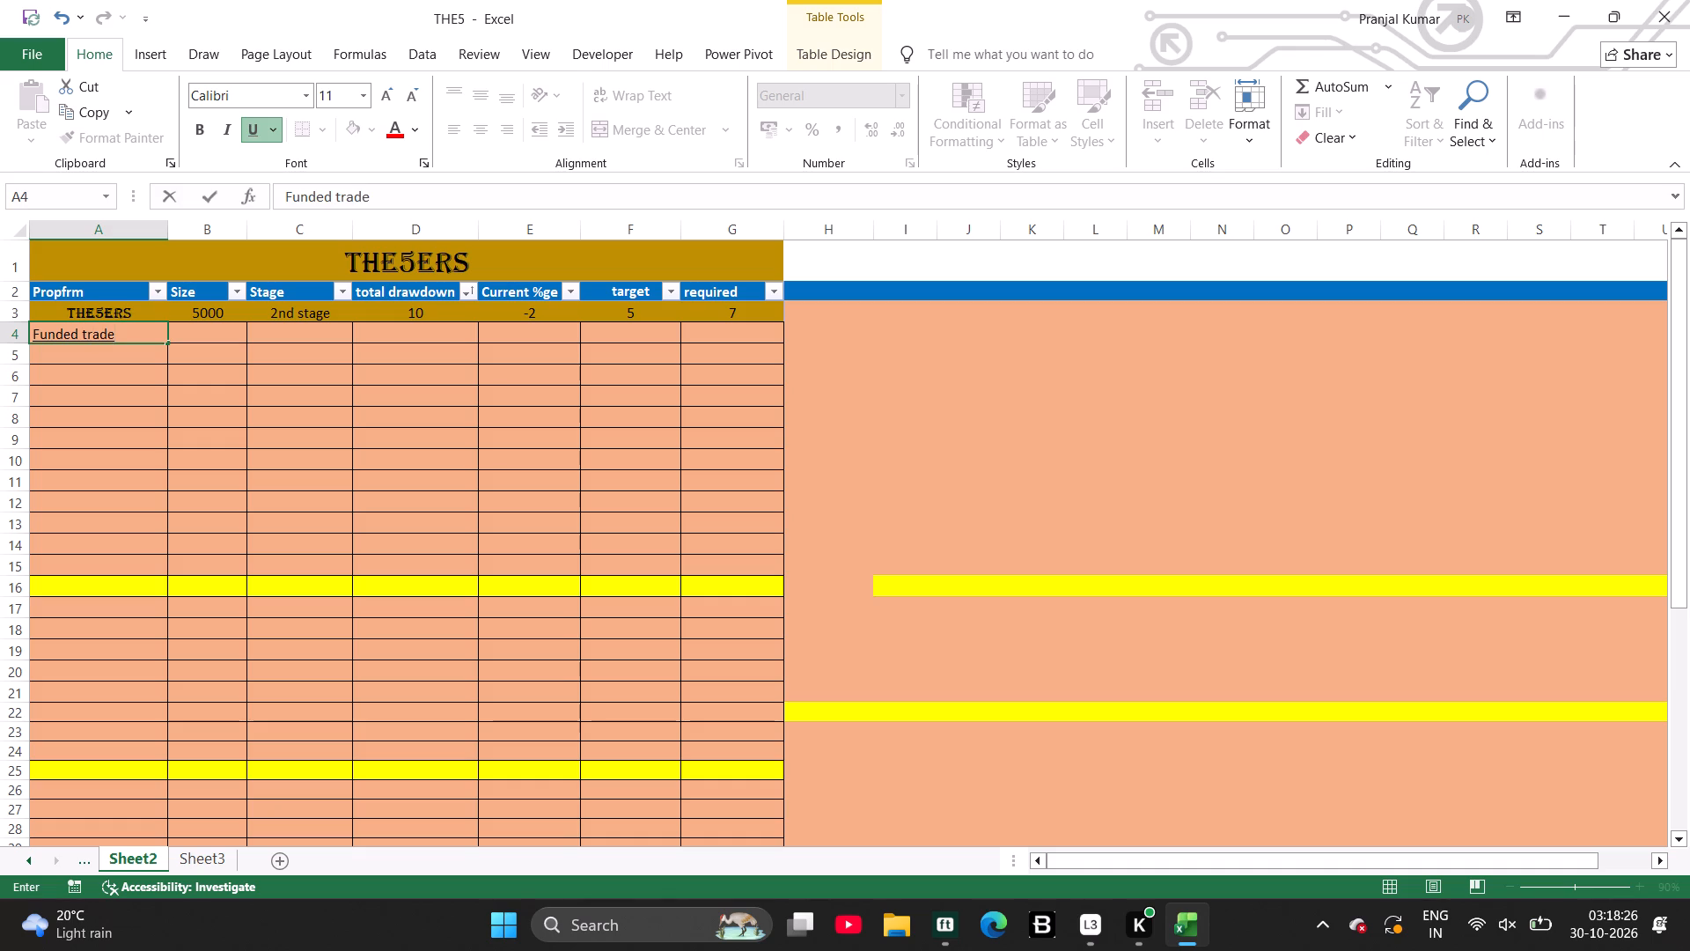
{"action": "key", "text": "e"}
{"action": "key", "text": "Left"}
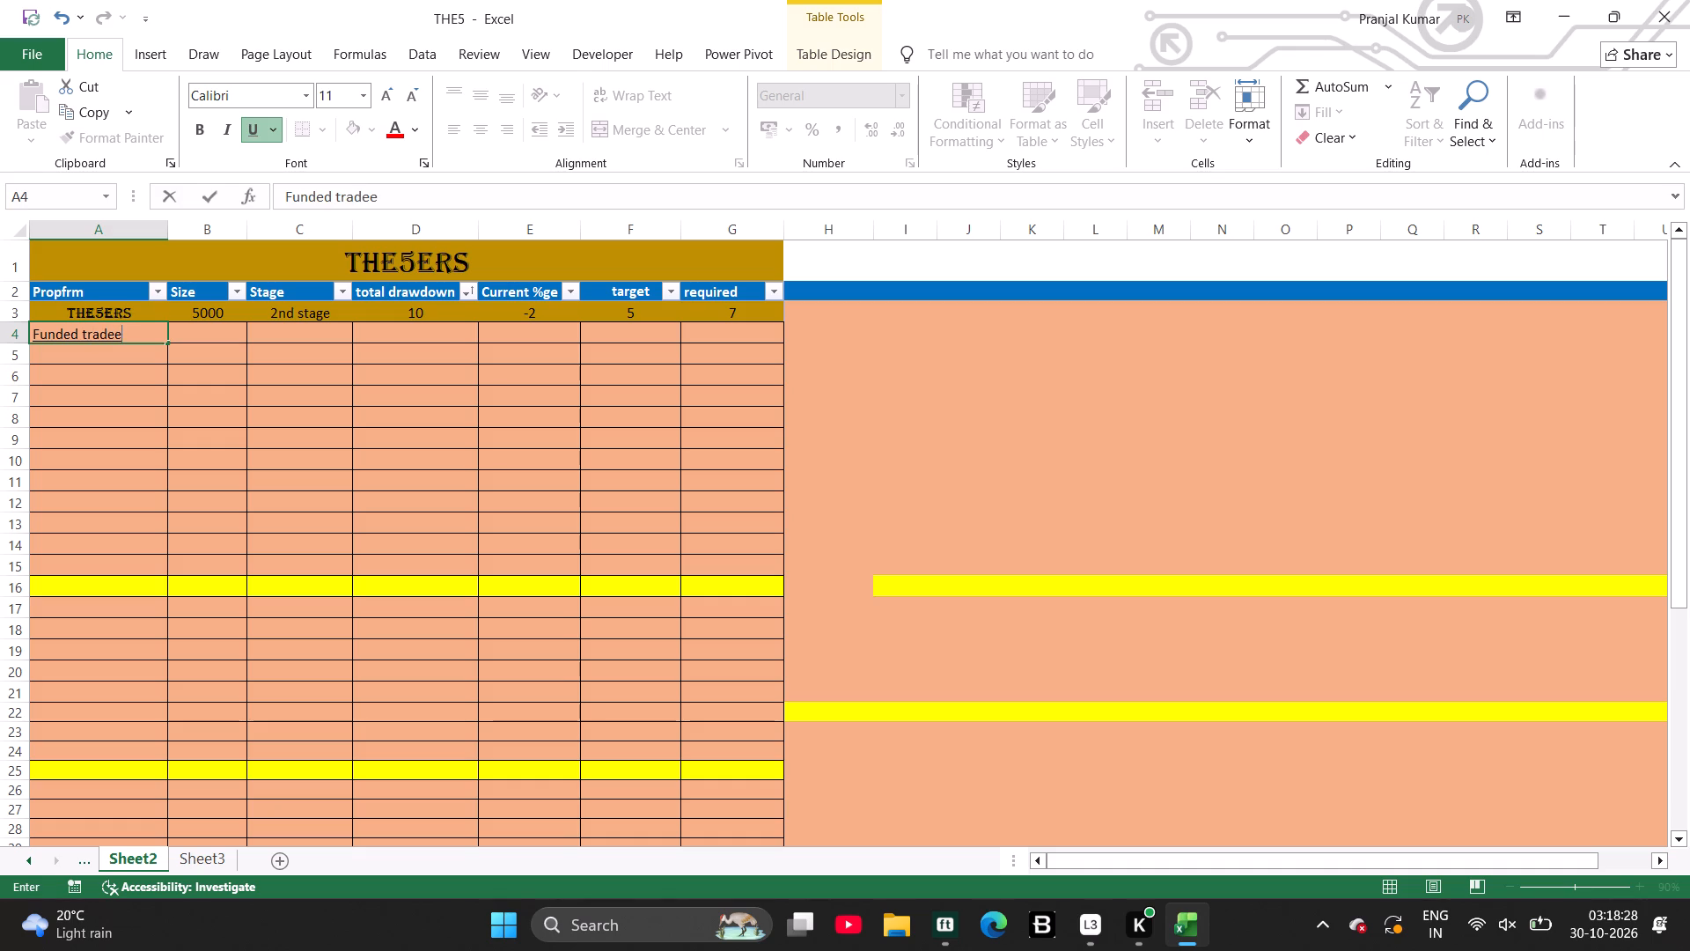
{"action": "left_click", "coordinate": [137, 337]}
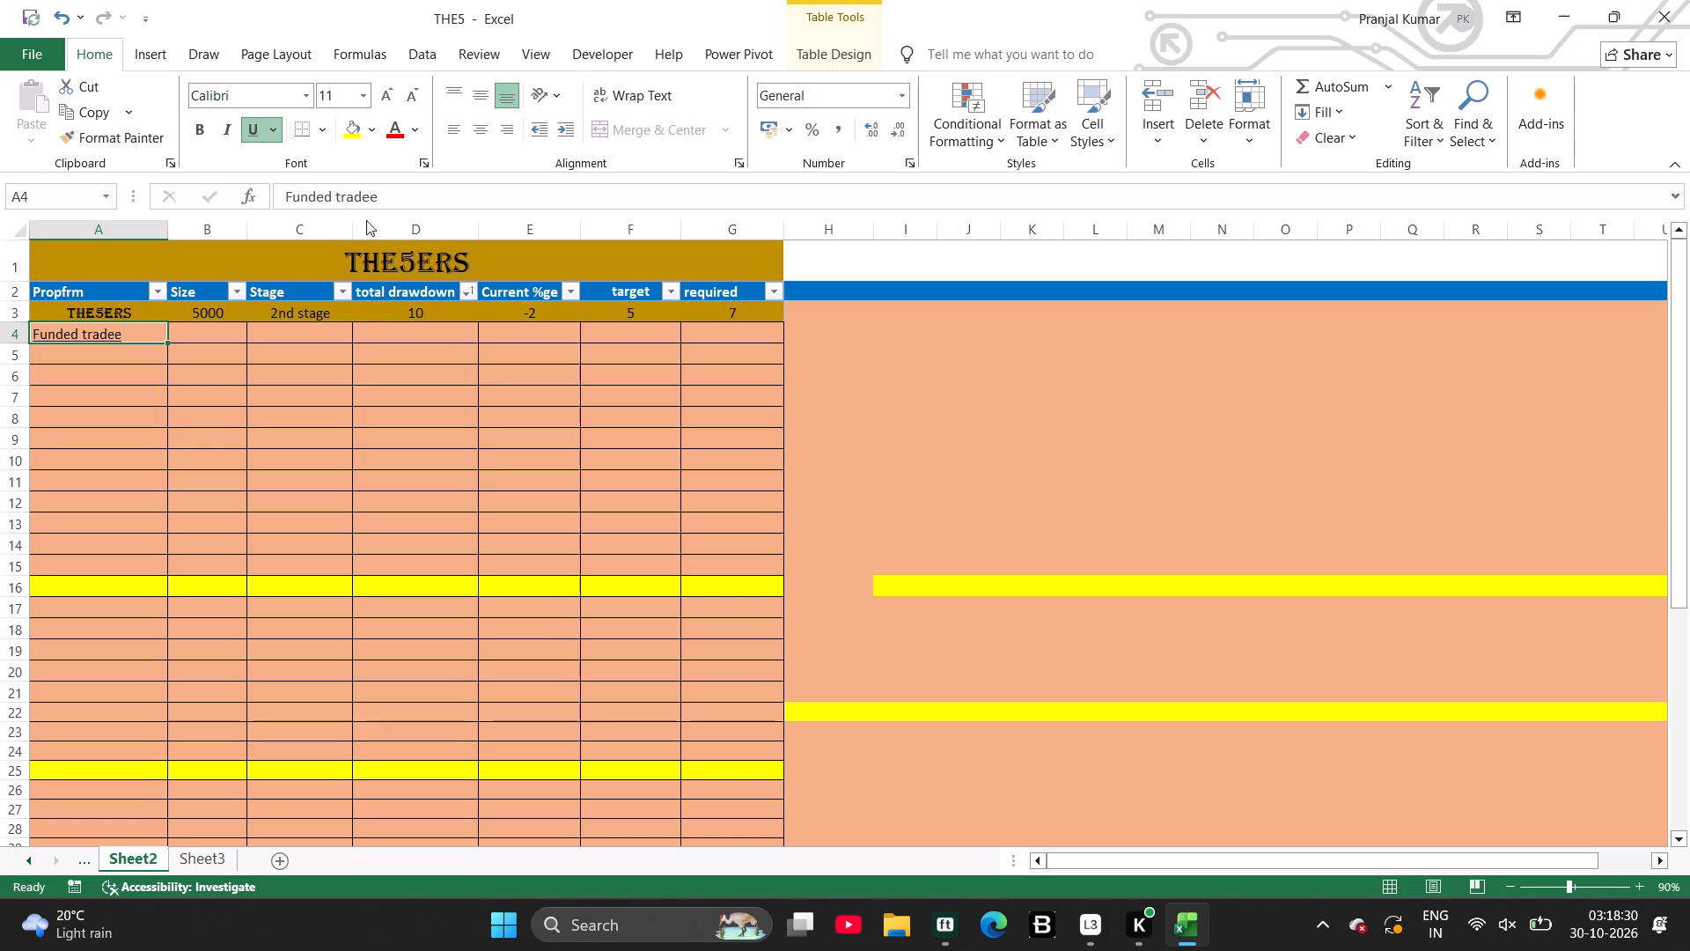
{"action": "left_click_drag", "start_coordinate": [403, 204], "coordinate": [371, 207]}
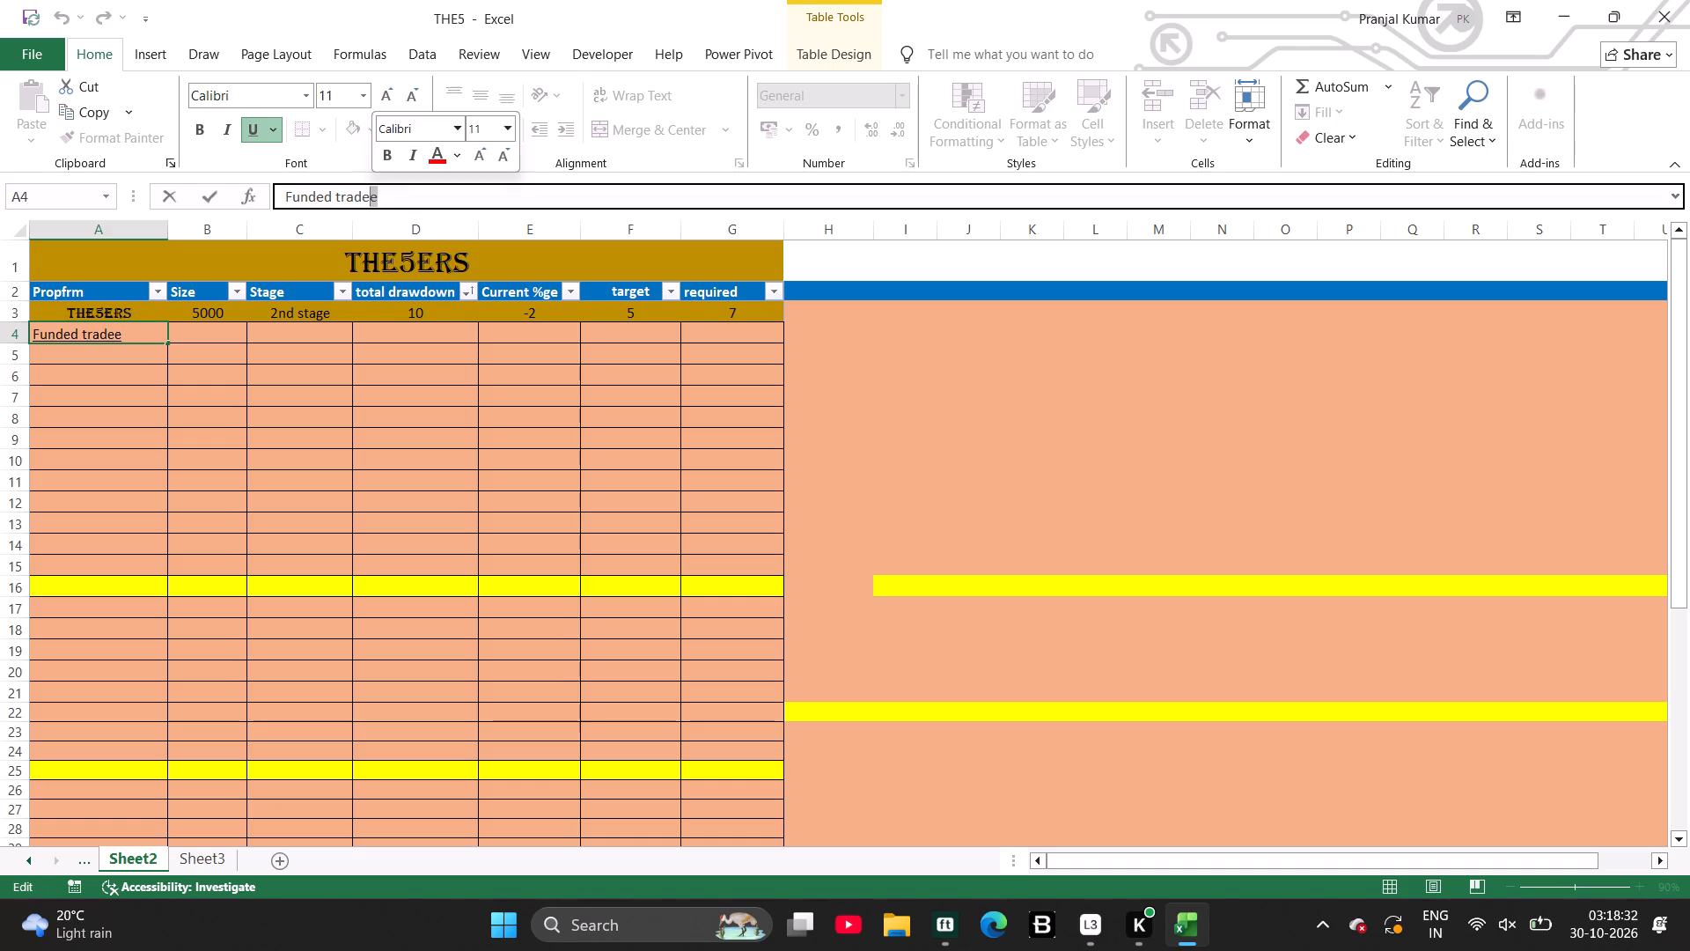
{"action": "type", "text": "r"}
{"action": "key", "text": "space"}
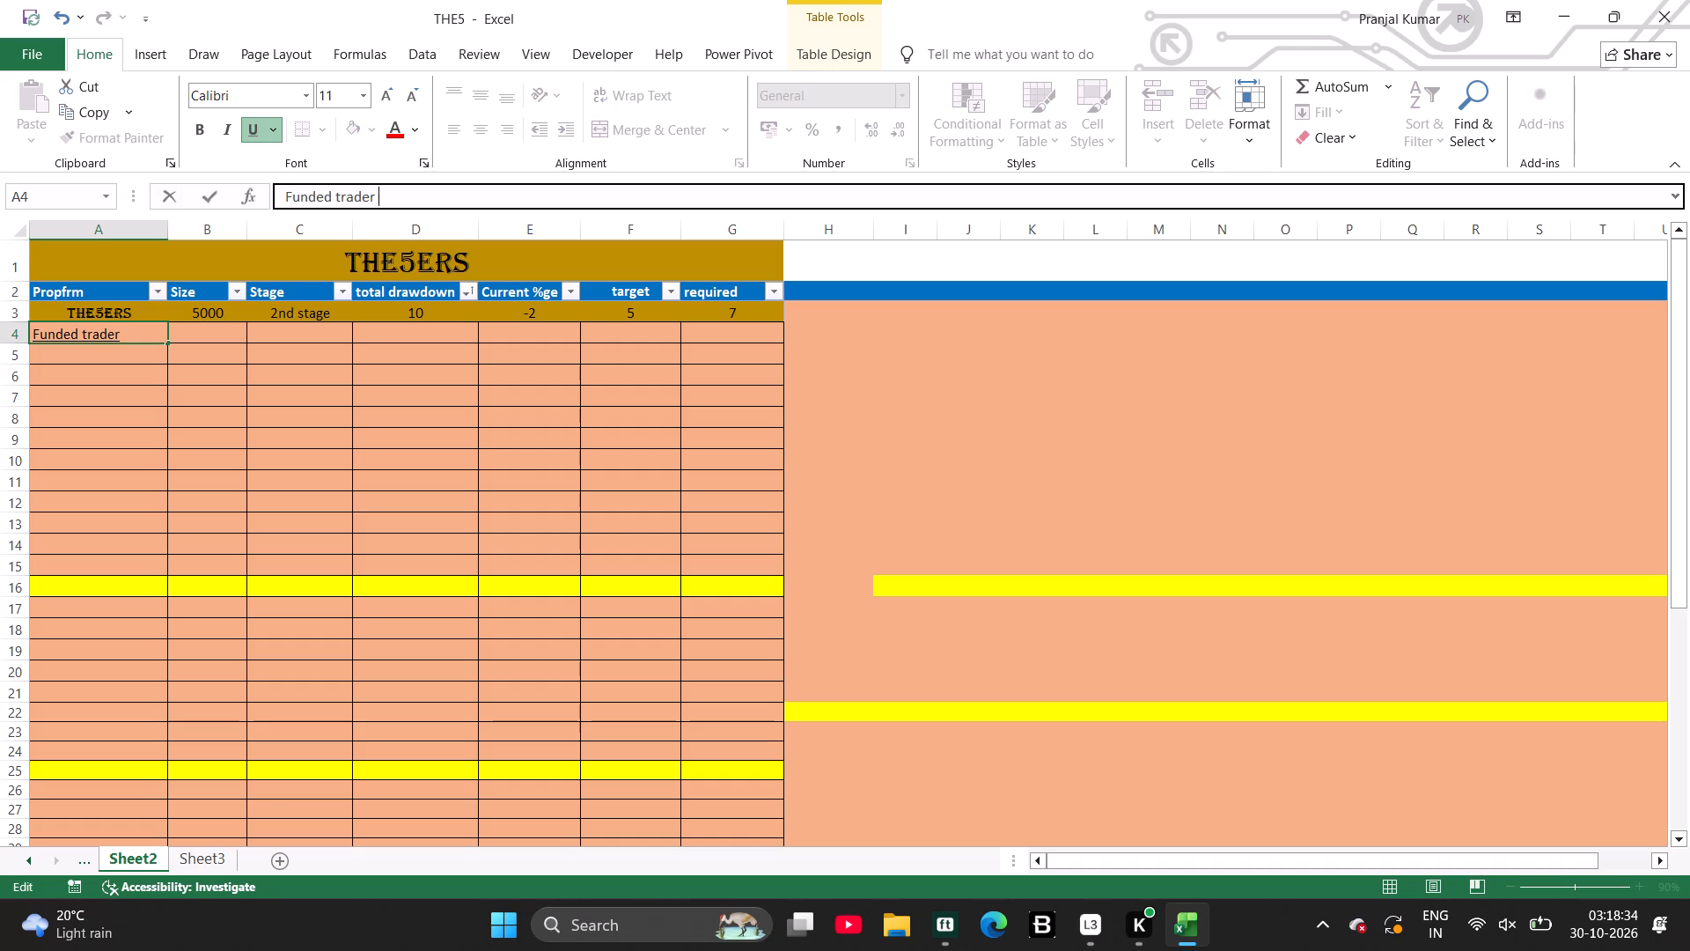
{"action": "type", "text": "mar"}
{"action": "key", "text": "k"}
{"action": "type", "text": "et"}
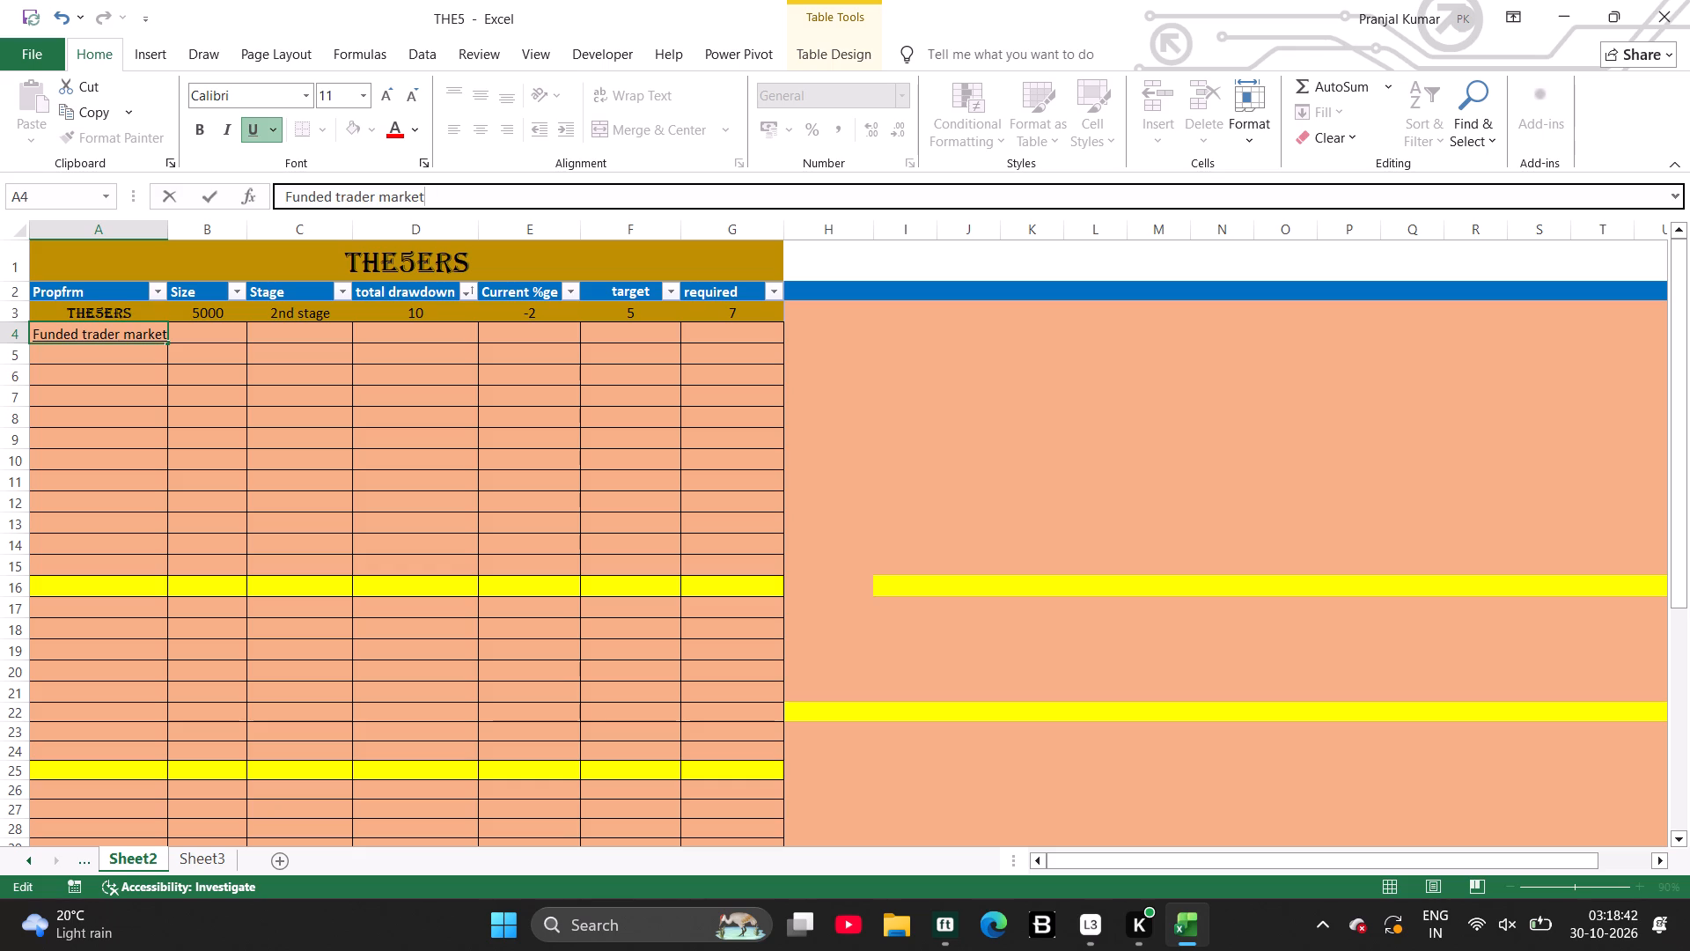
{"action": "key", "text": "Right"}
Enter 5000 as the Size for the Funded trader market row in cell B4.
{"action": "left_click", "coordinate": [204, 334]}
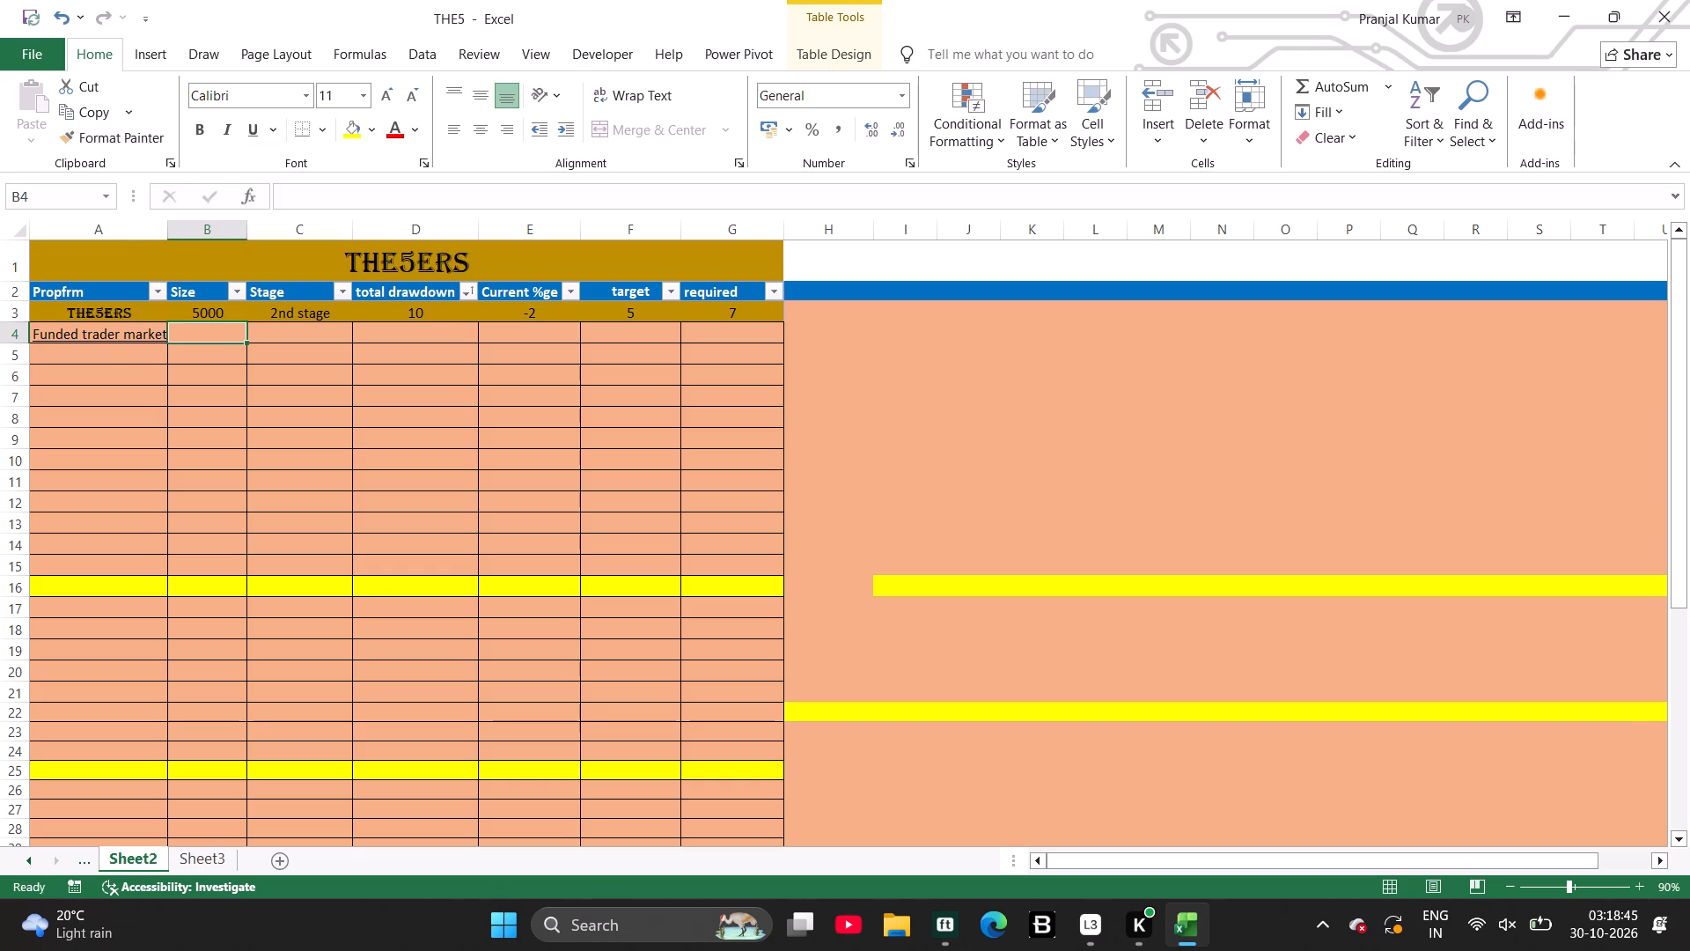
{"action": "type", "text": "5000"}
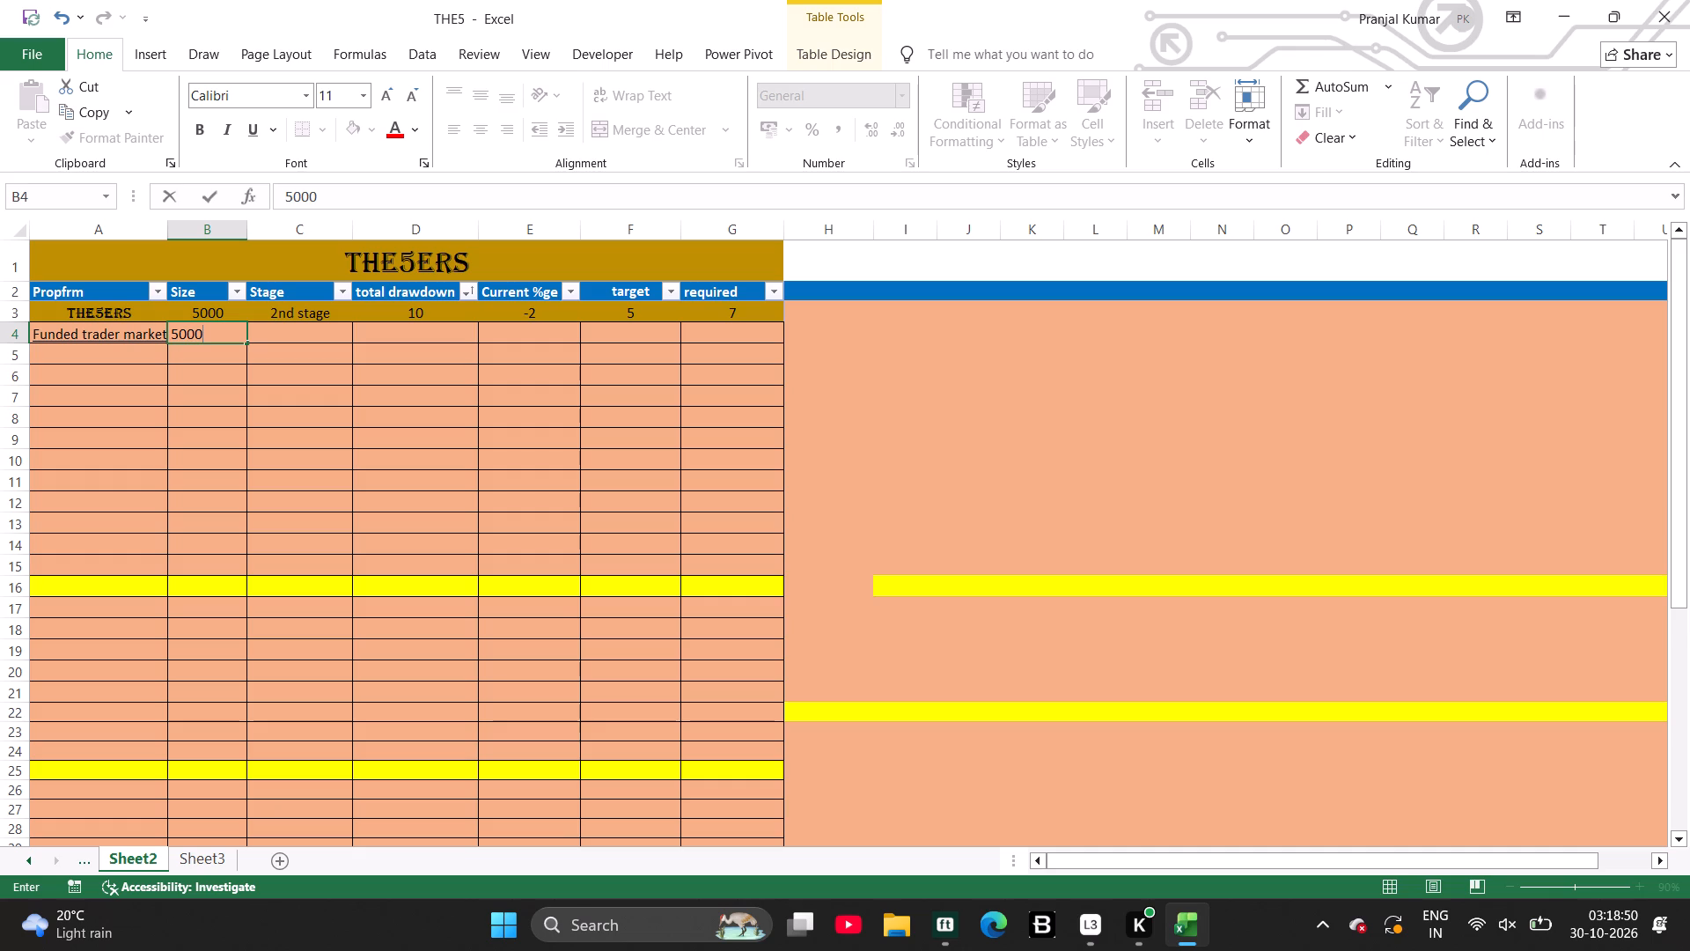
{"action": "key", "text": "Right"}
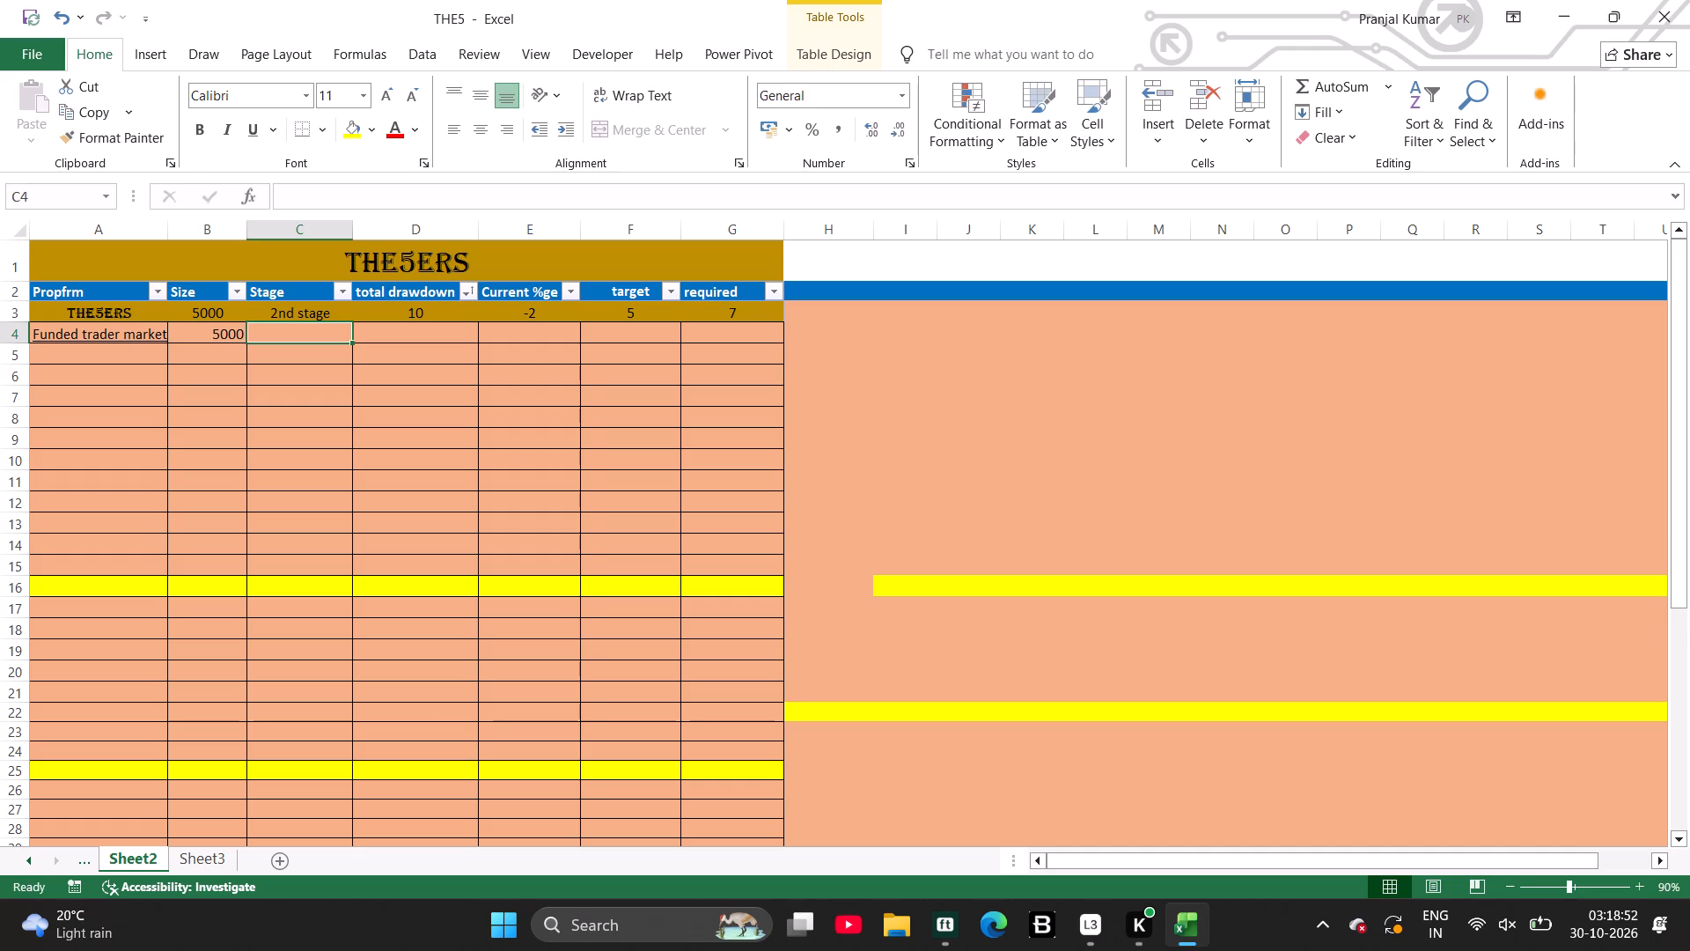
Enter 1st stage as the Stage for the Funded trader market row in cell C4.
{"action": "type", "text": "1st"}
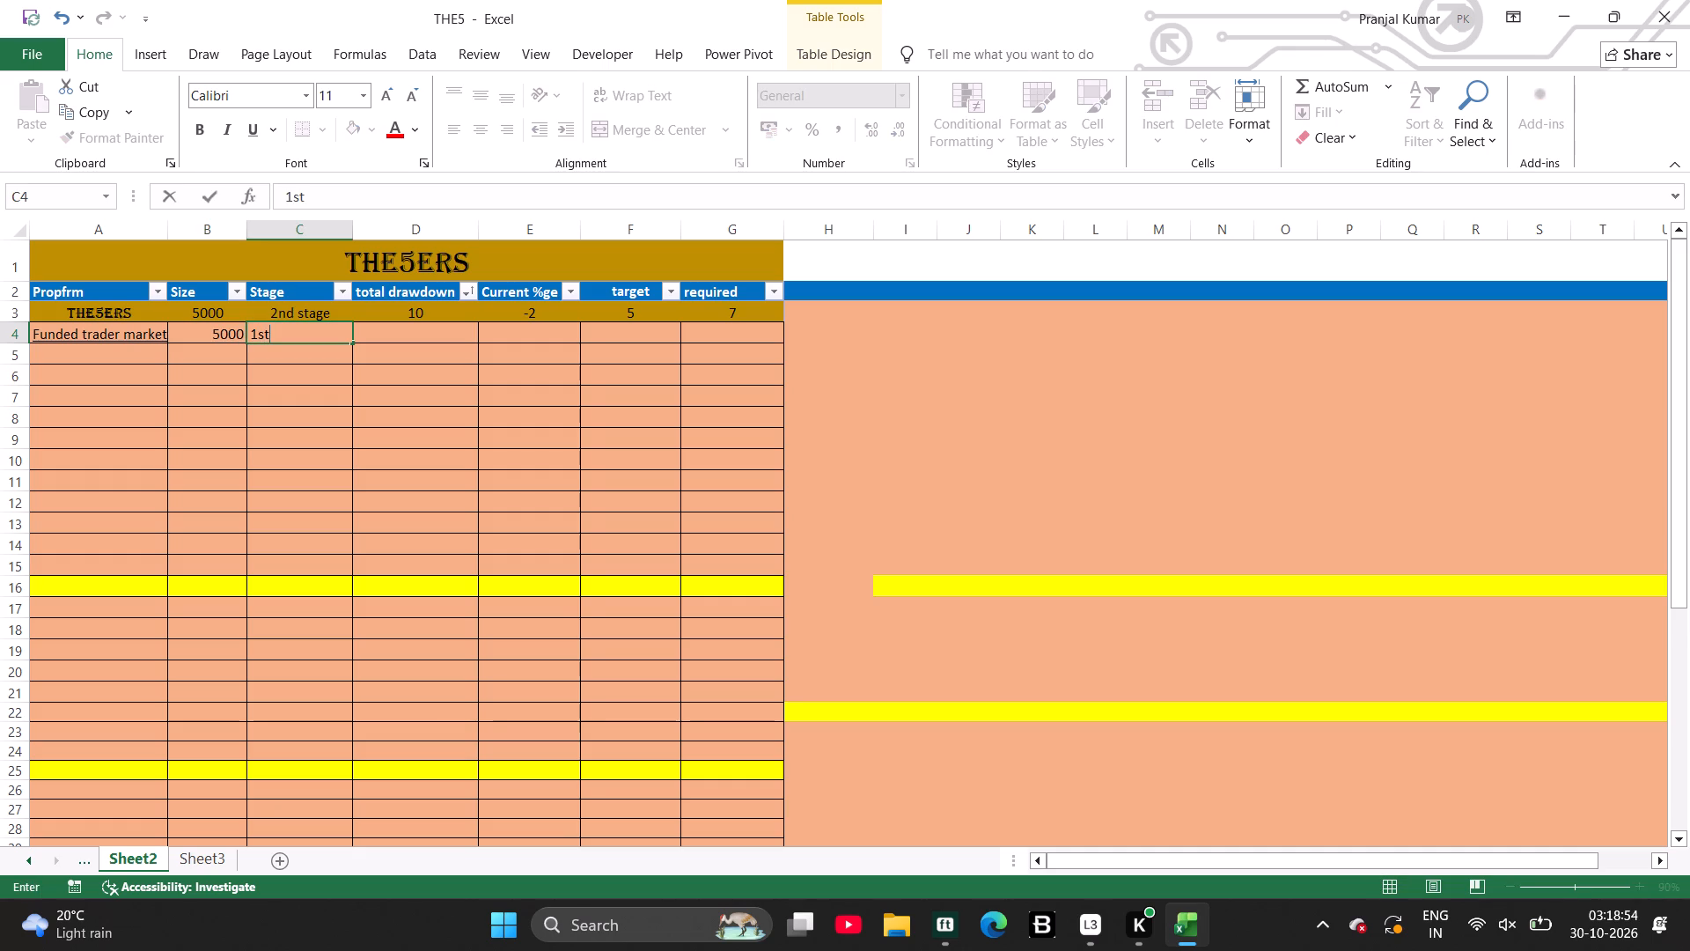
{"action": "key", "text": "space"}
{"action": "type", "text": "stae"}
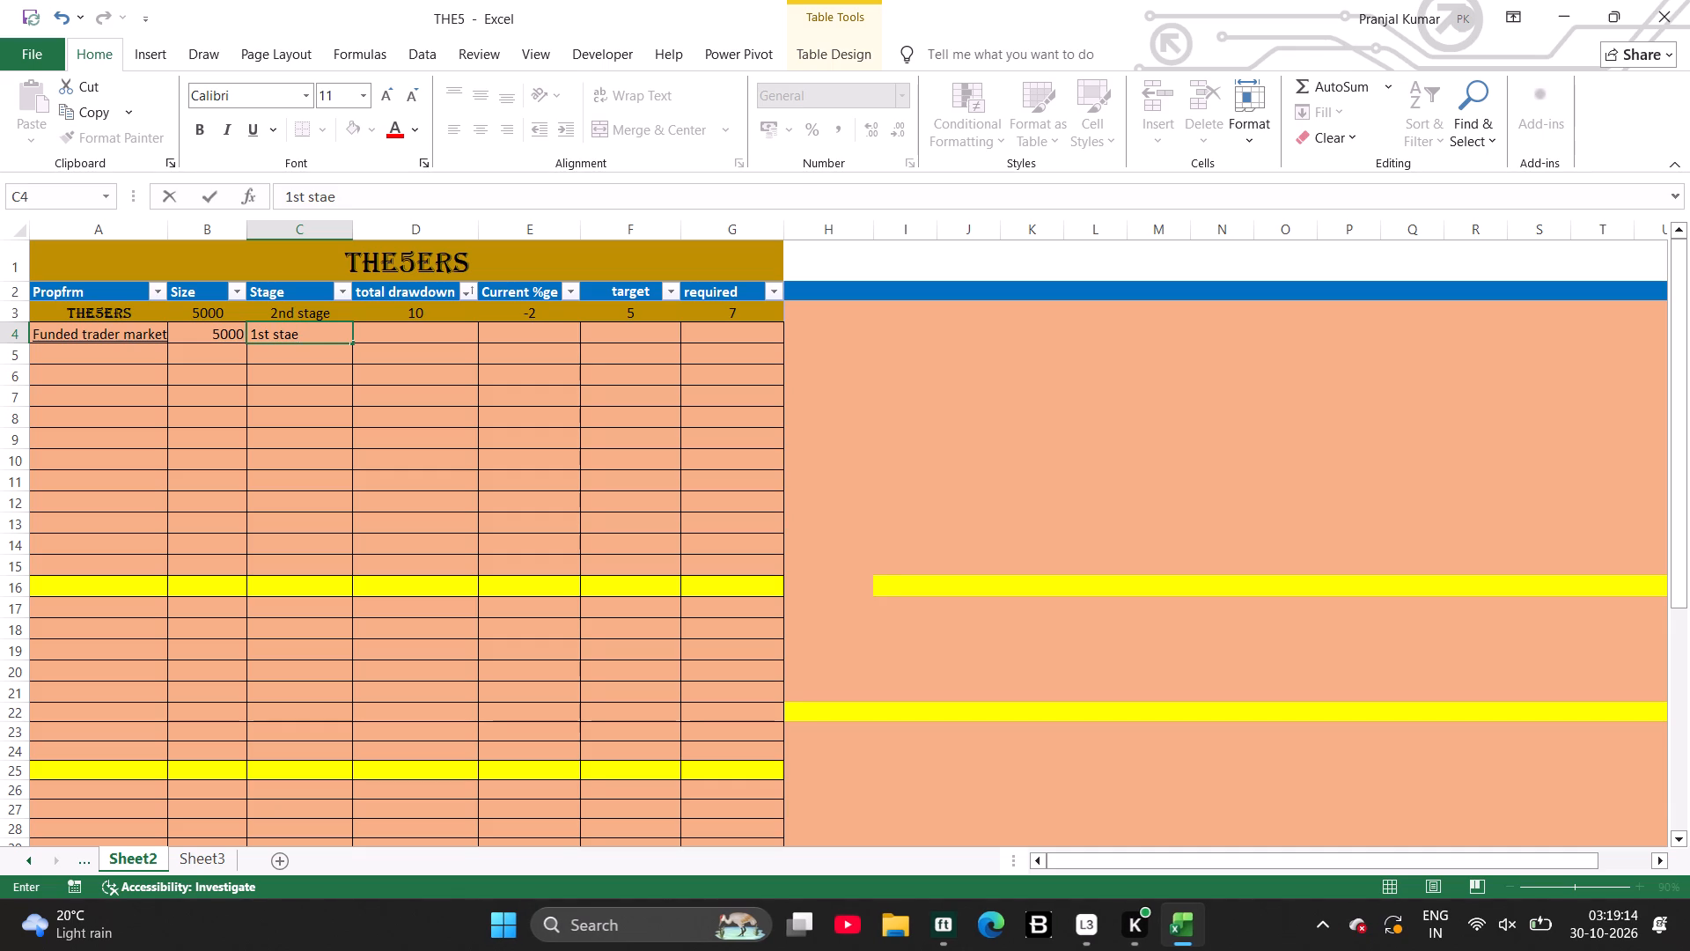
{"action": "key", "text": "BackSpace"}
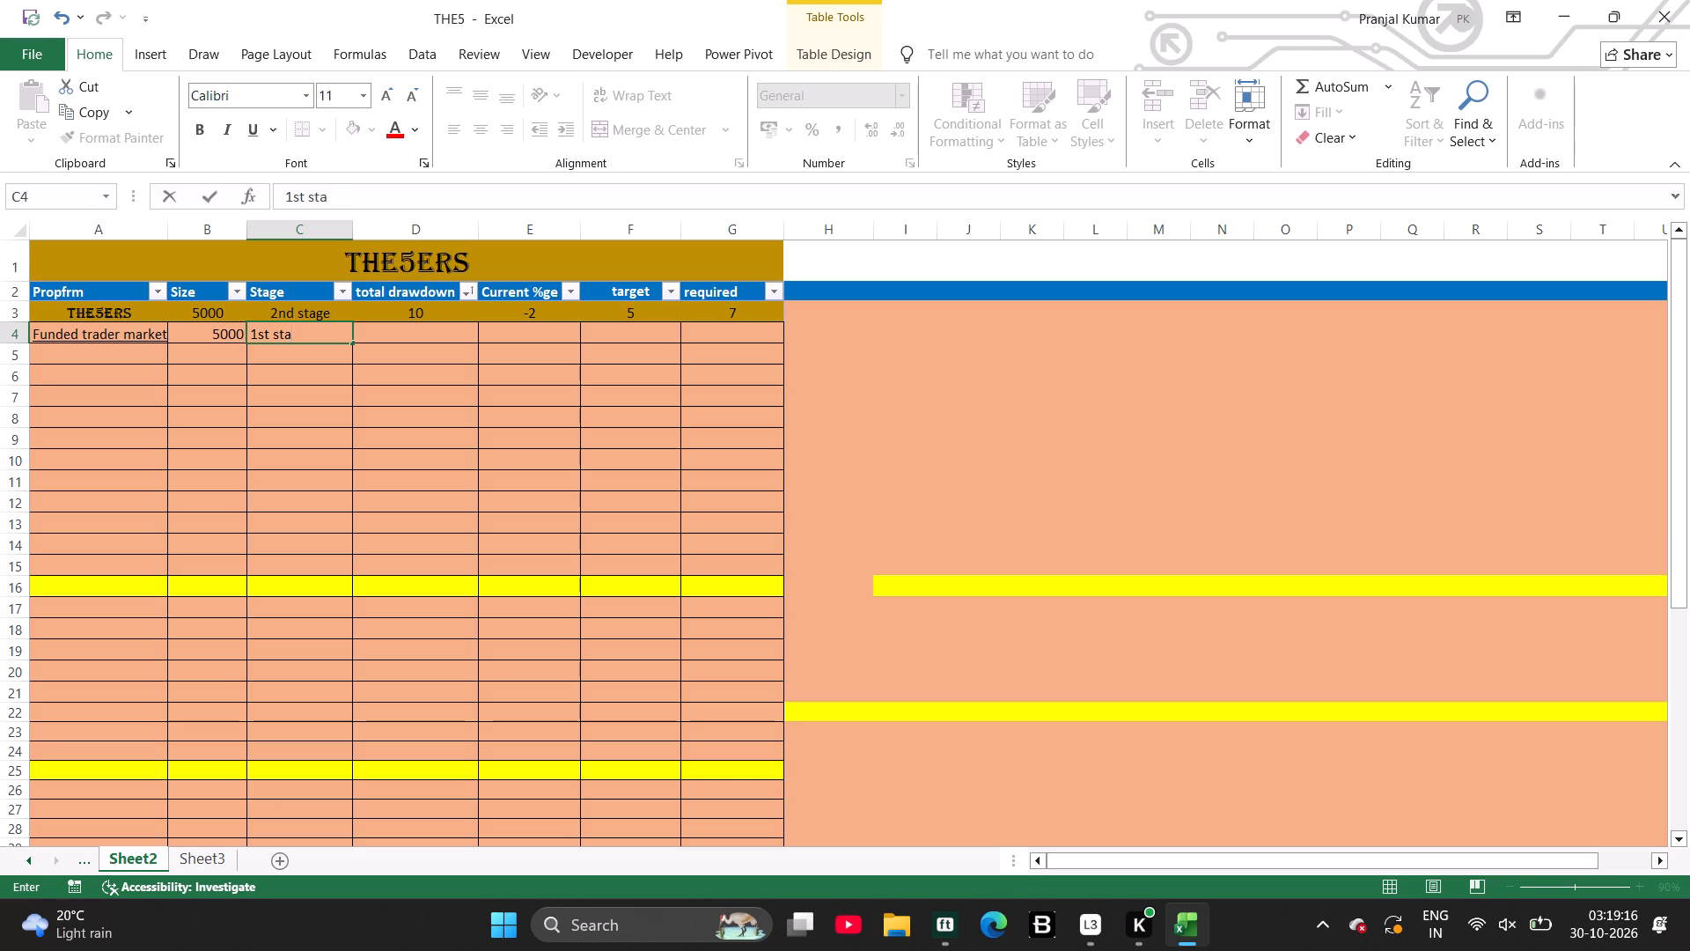
{"action": "type", "text": "ge"}
{"action": "key", "text": "Right"}
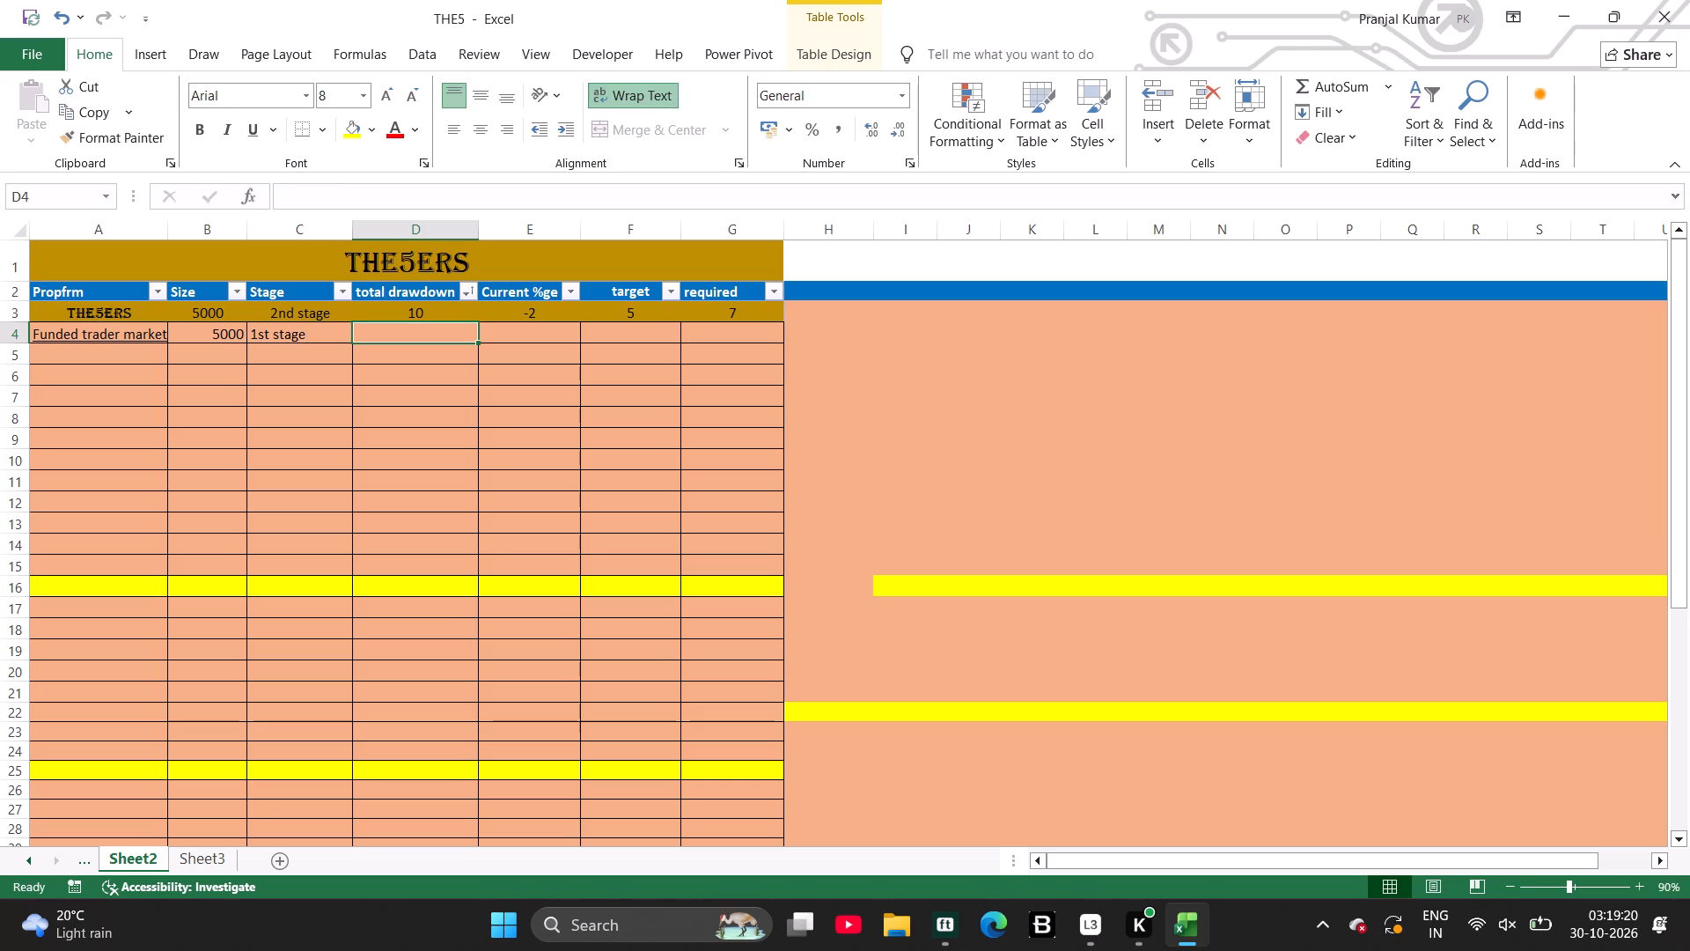
Fill the rest of the Funded trader market row's inputs: total drawdown 10, Current %ge -2 and target 8.
{"action": "type", "text": "10"}
{"action": "key", "text": "Right"}
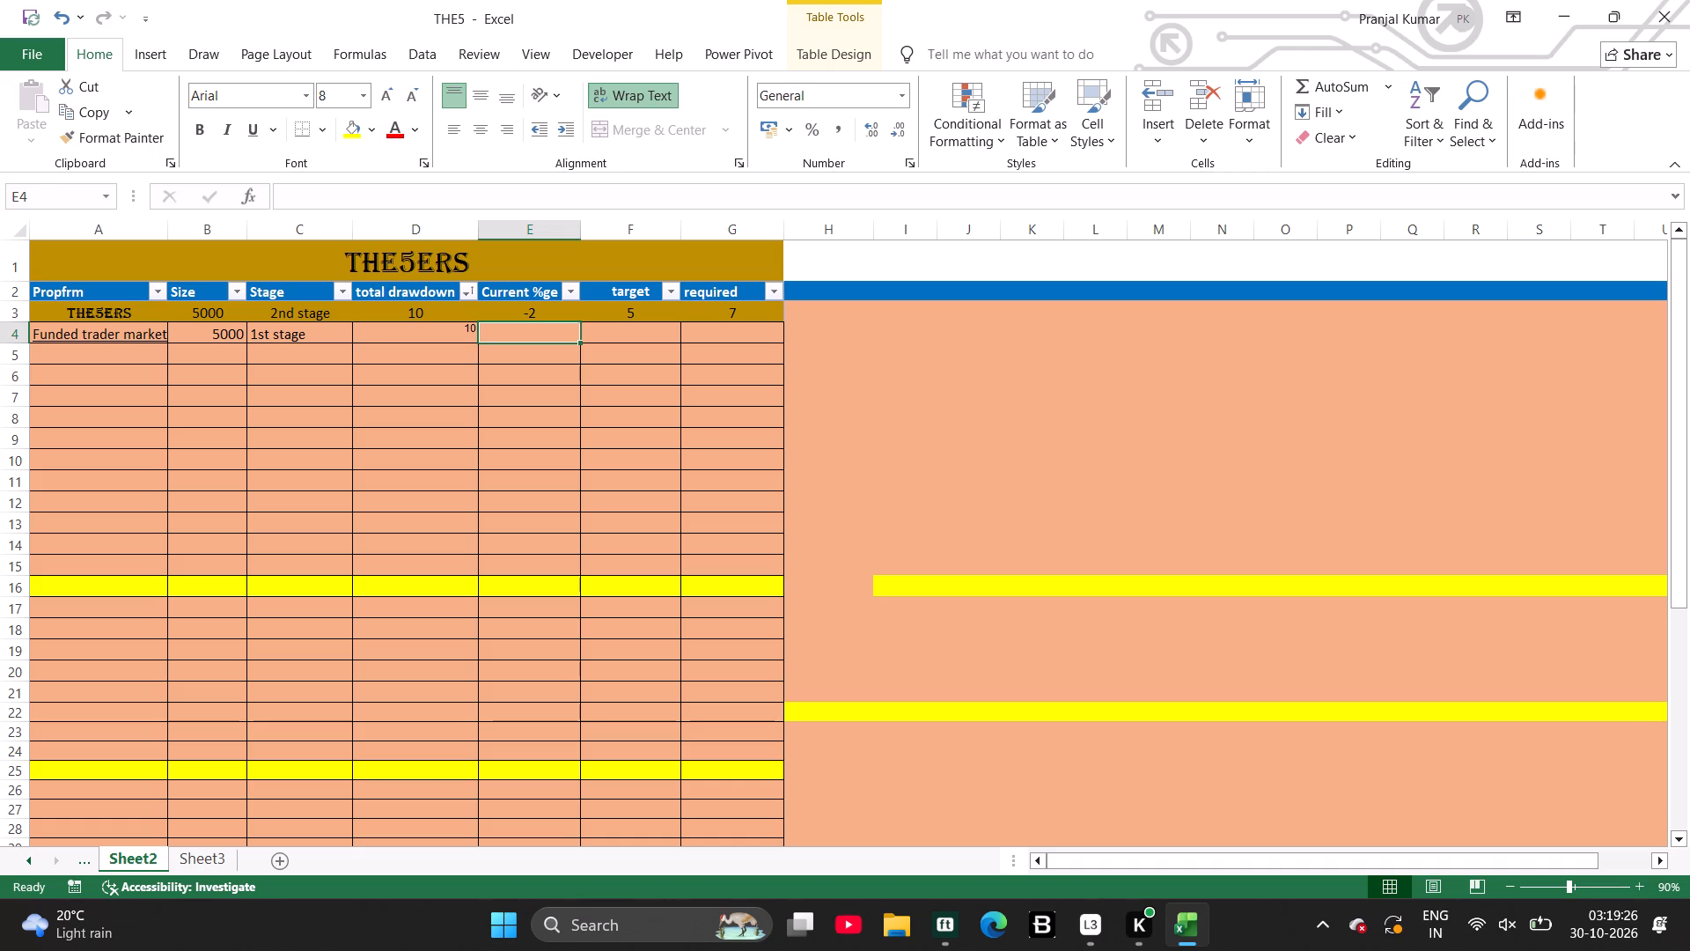
{"action": "key", "text": "minus"}
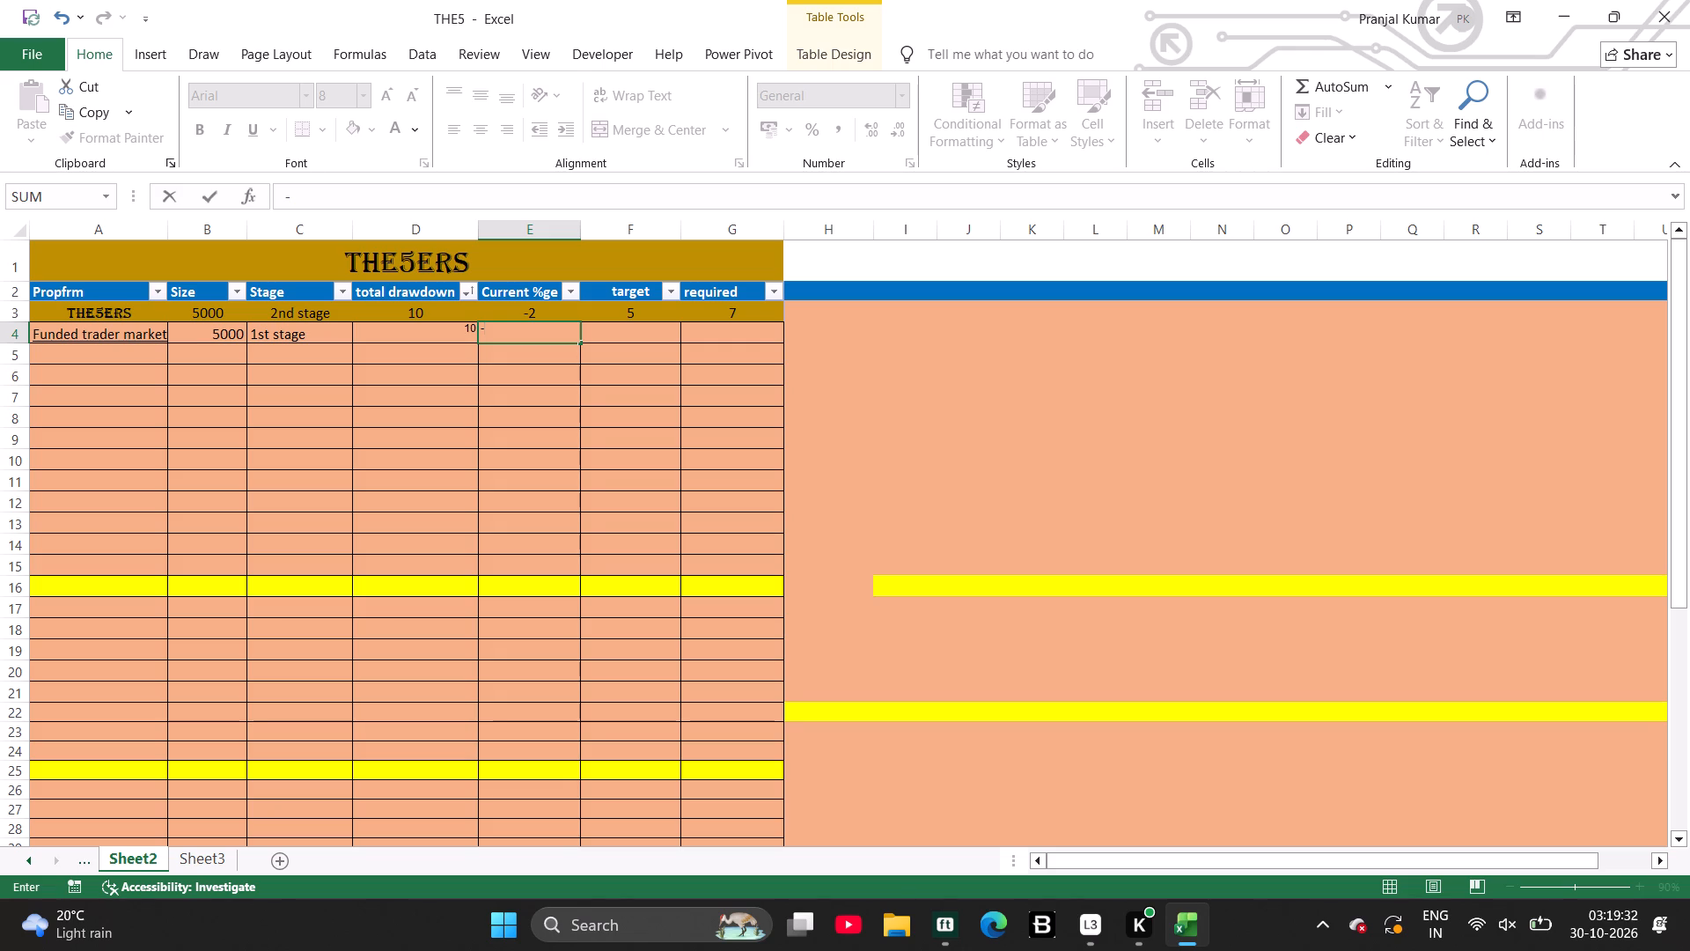
{"action": "key", "text": "2"}
{"action": "key", "text": "Return"}
{"action": "key", "text": "Up"}
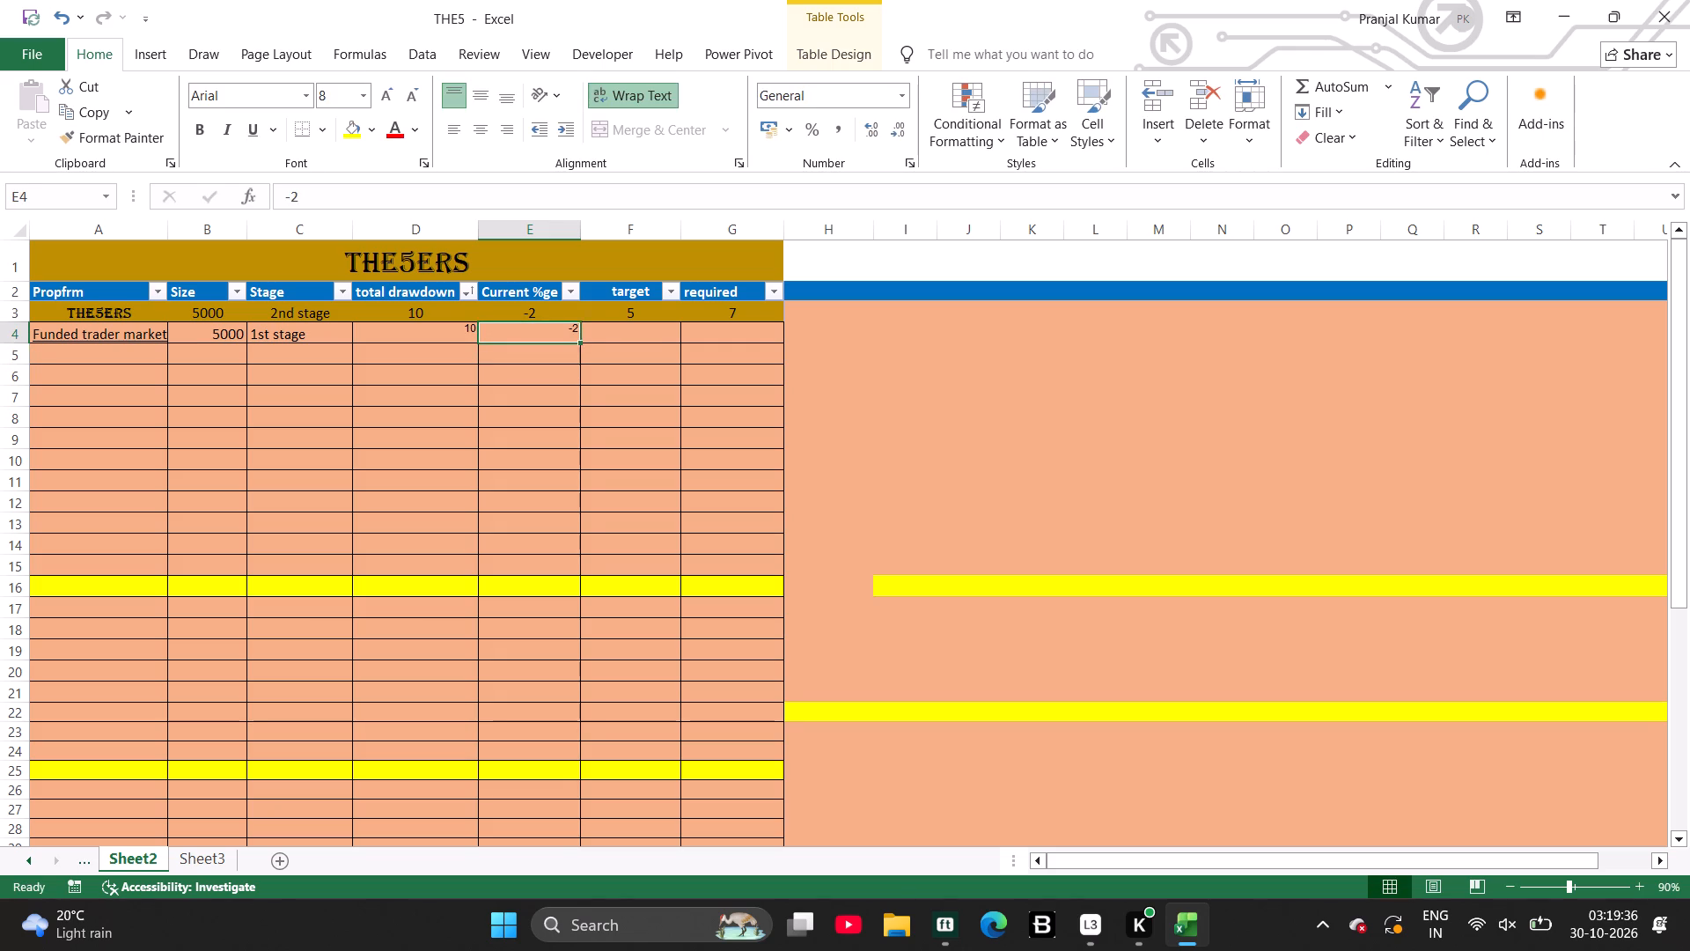
{"action": "key", "text": "Right"}
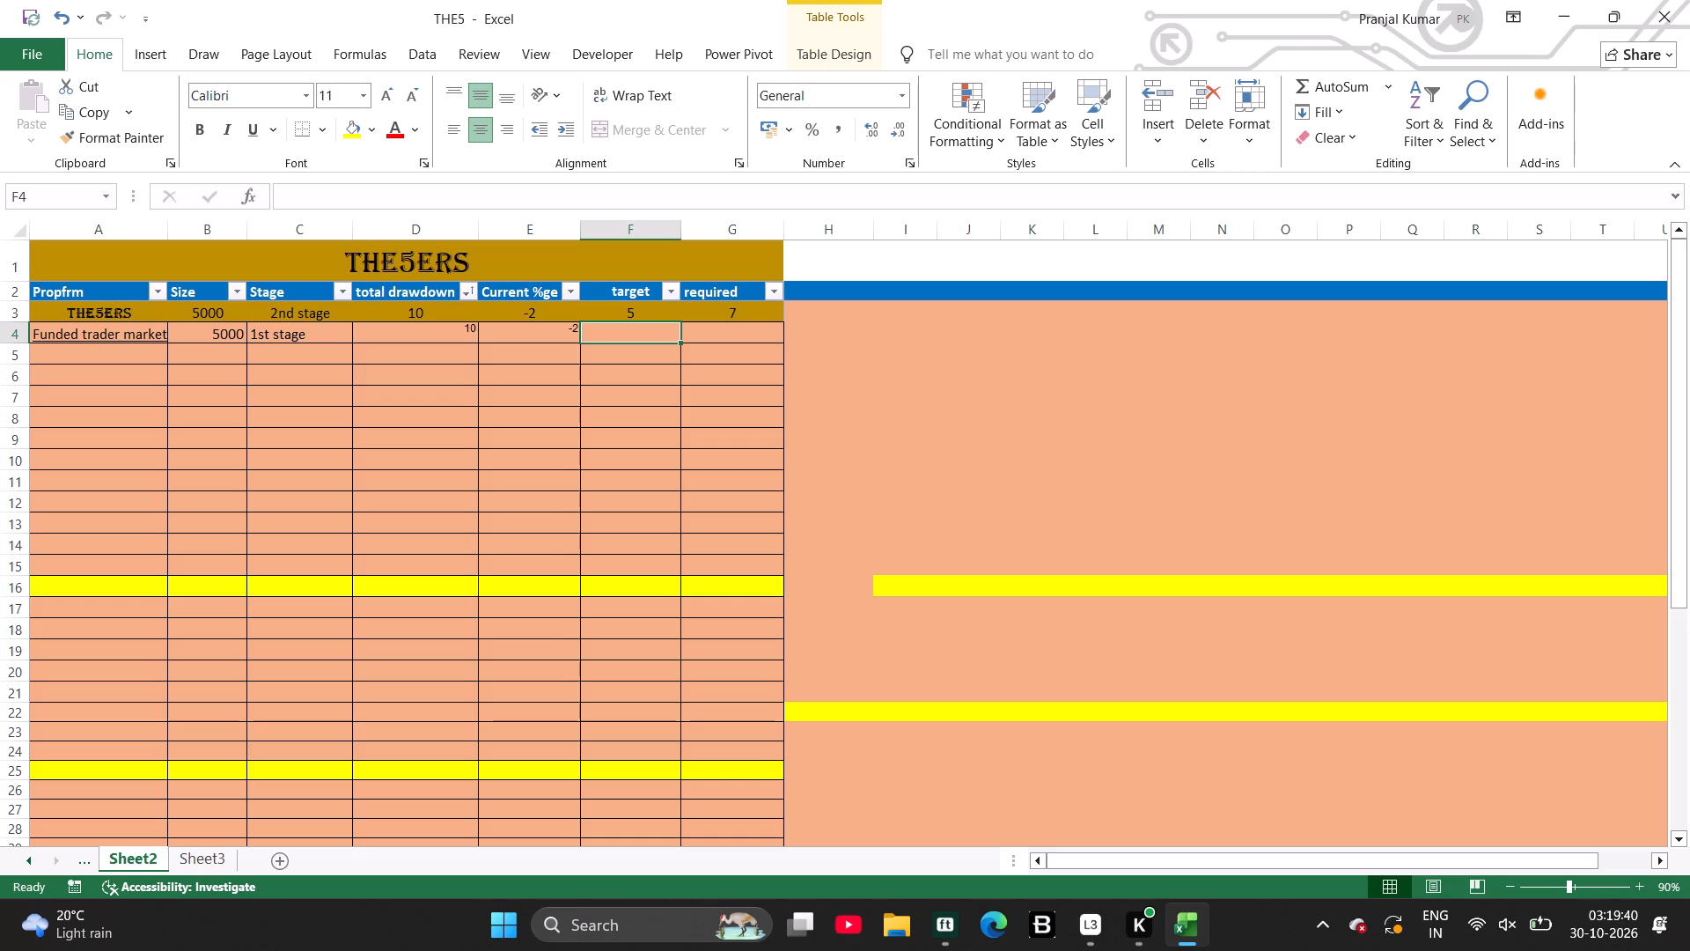
{"action": "key", "text": "8"}
{"action": "key", "text": "Right"}
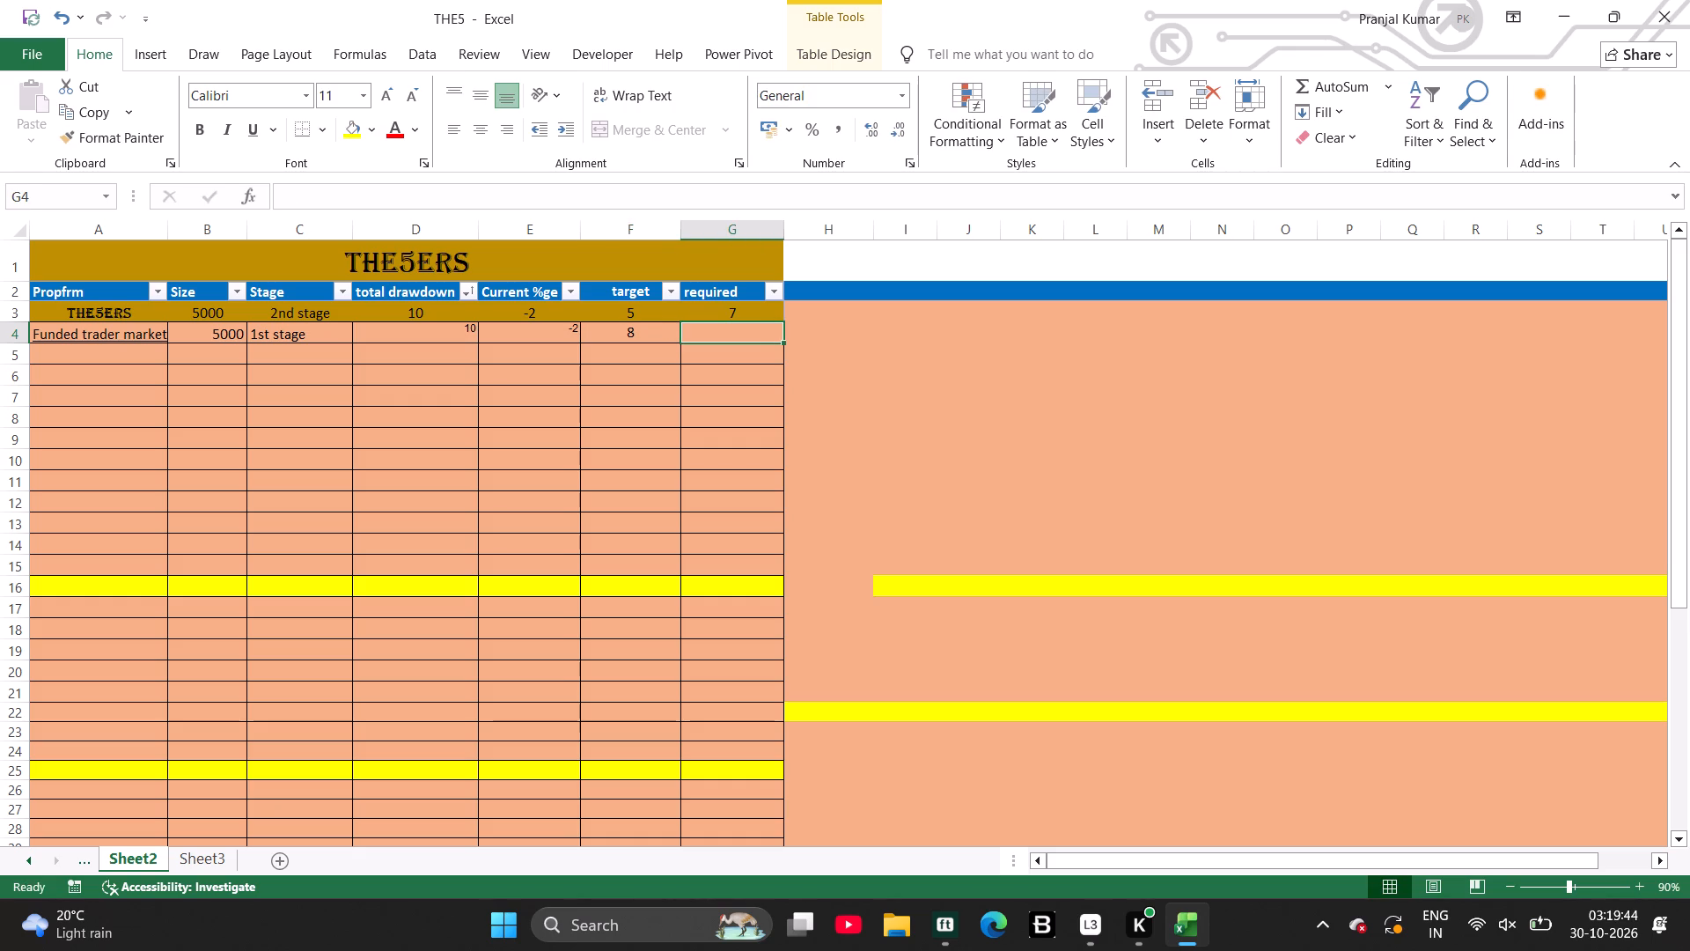
Fill the required formula from G3 down through G8.
{"action": "left_click", "coordinate": [748, 314]}
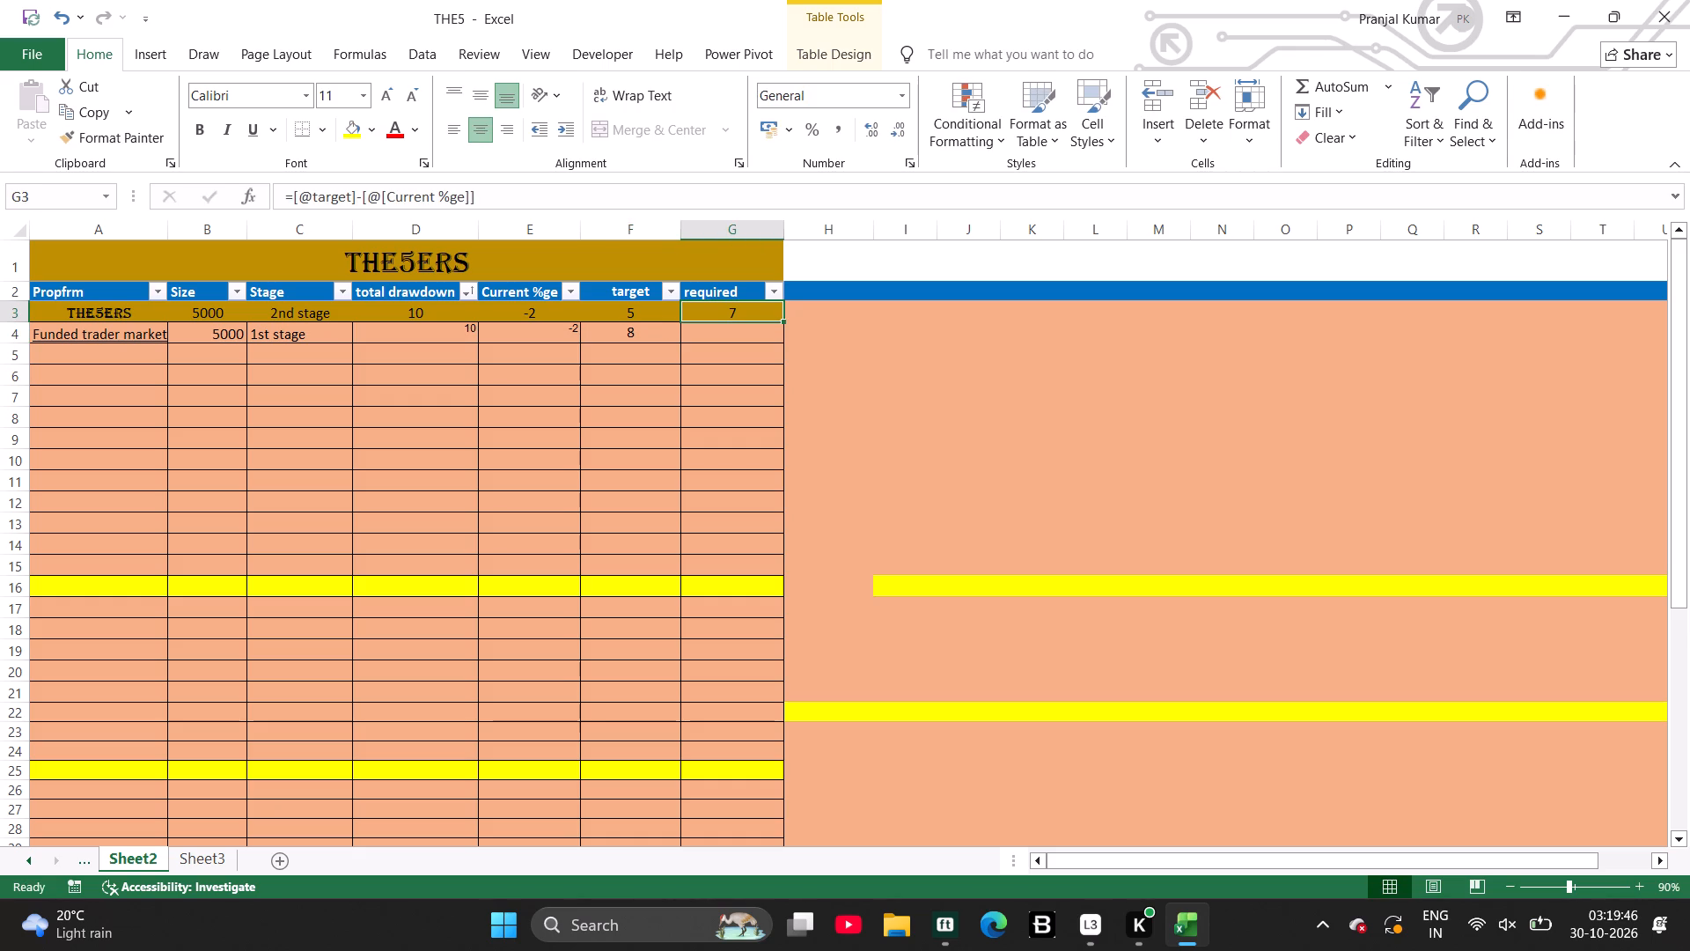
{"action": "left_click_drag", "start_coordinate": [782, 322], "coordinate": [779, 412]}
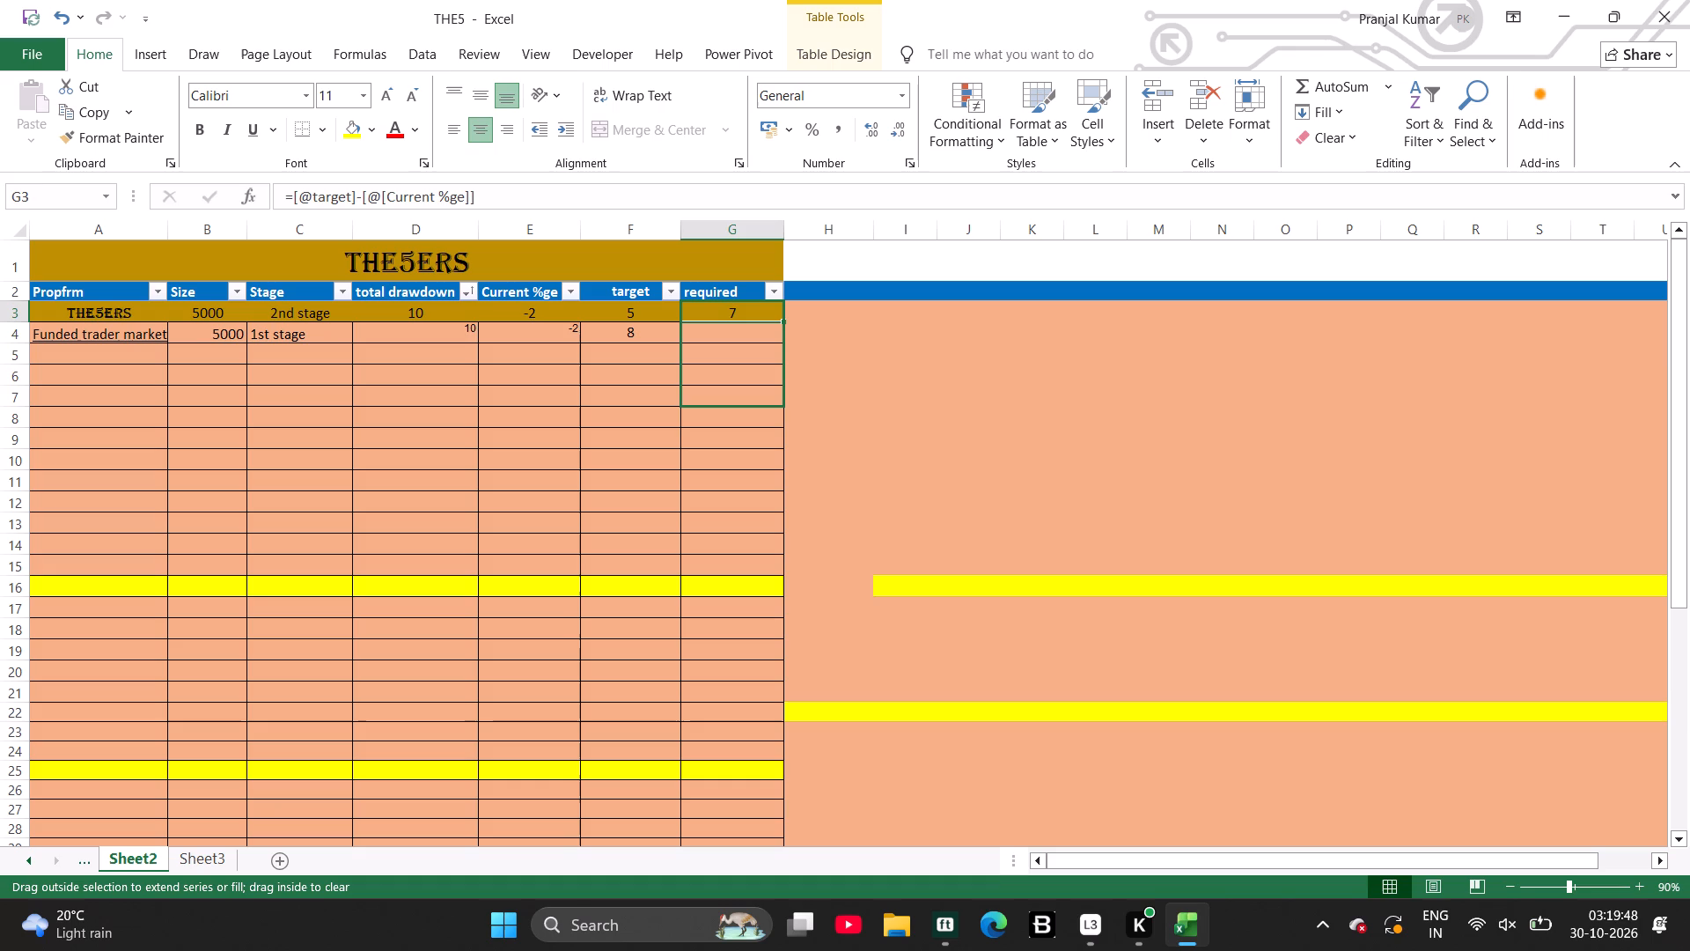
{"action": "left_click_drag", "start_coordinate": [779, 412], "coordinate": [776, 425]}
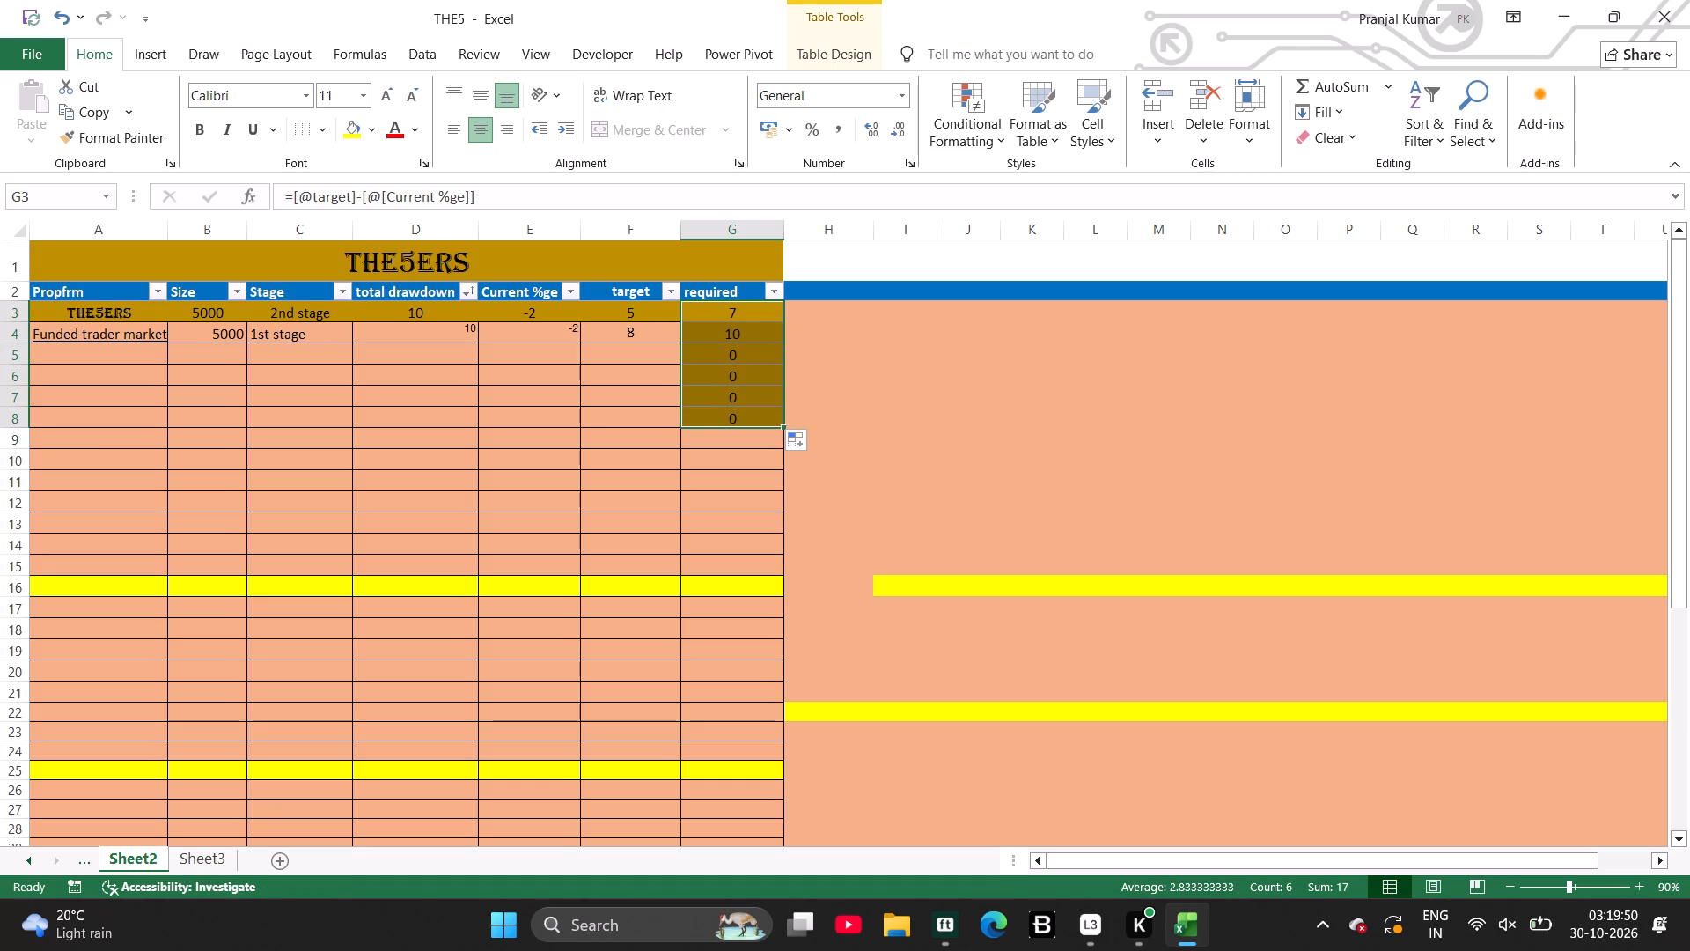
{"action": "left_click", "coordinate": [584, 440]}
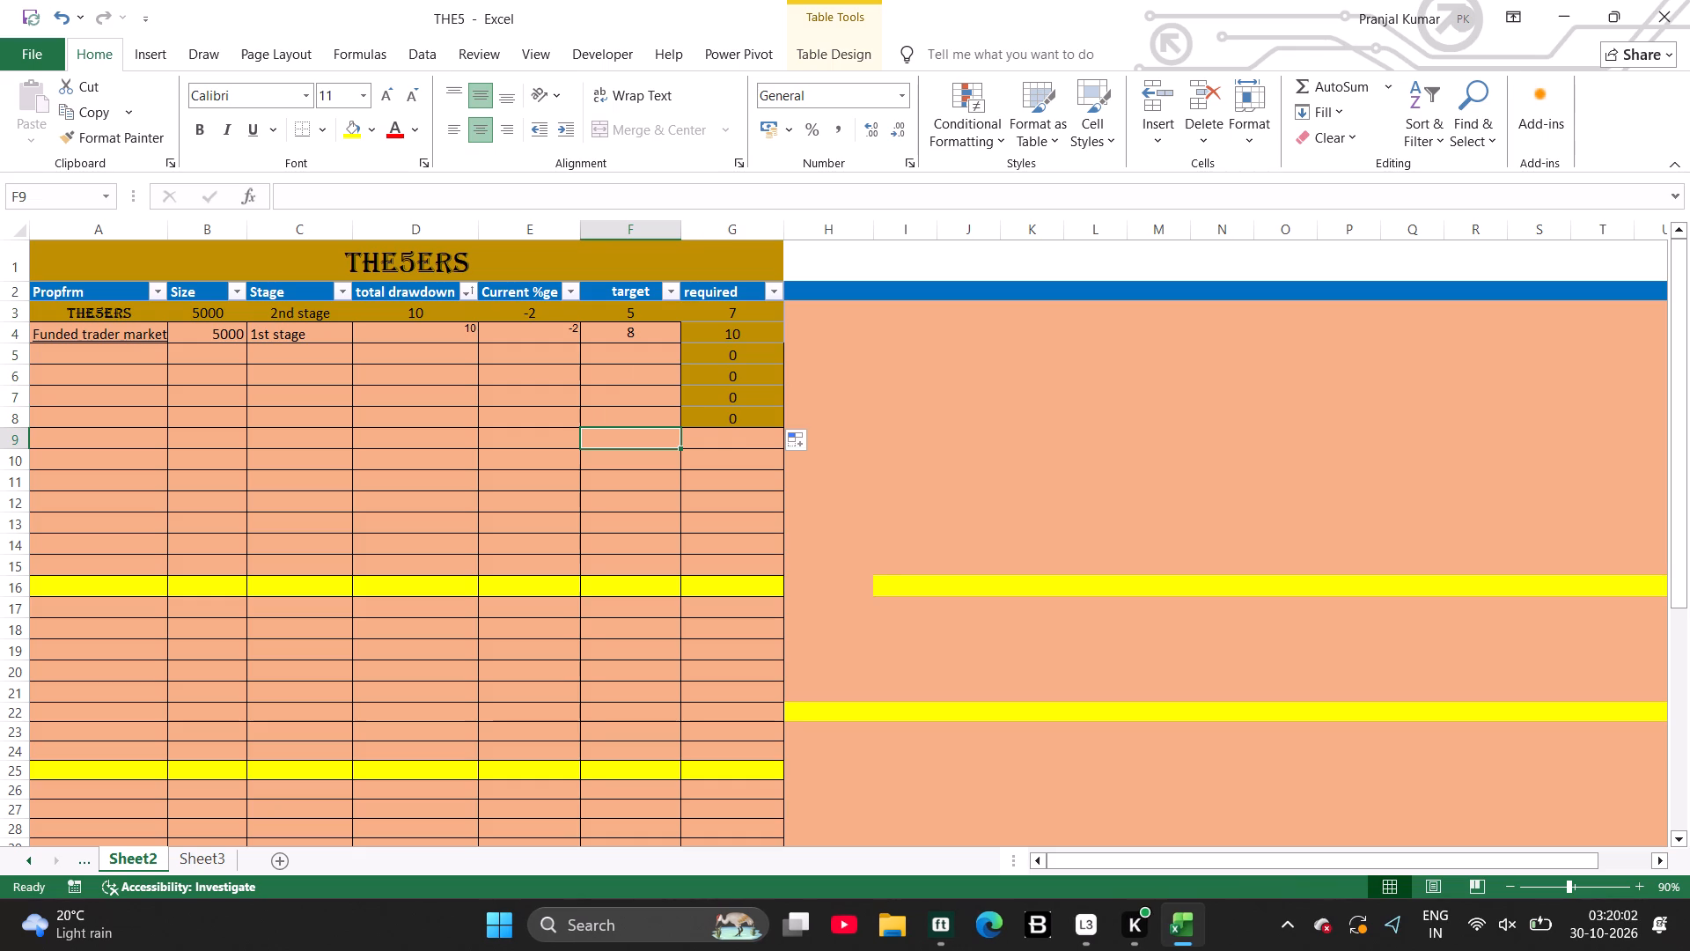
Enter Top One trader as the prop firm name in cell A5, replacing the autocompleted The5ERS text.
{"action": "left_click", "coordinate": [147, 357]}
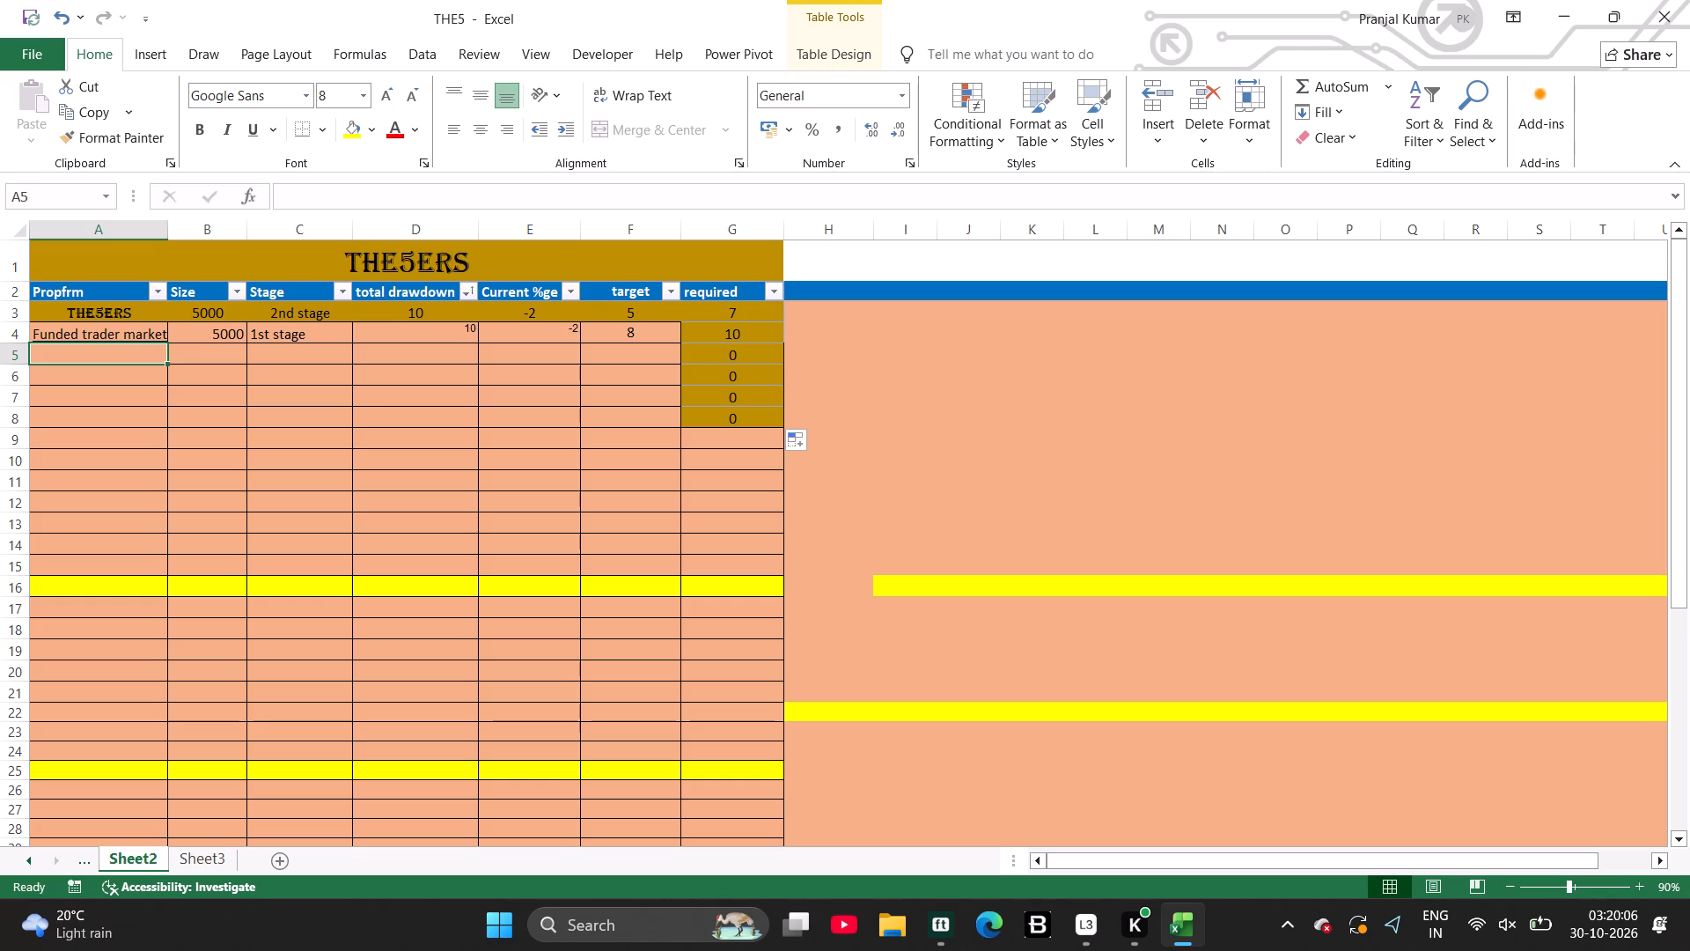
{"action": "key", "text": "t"}
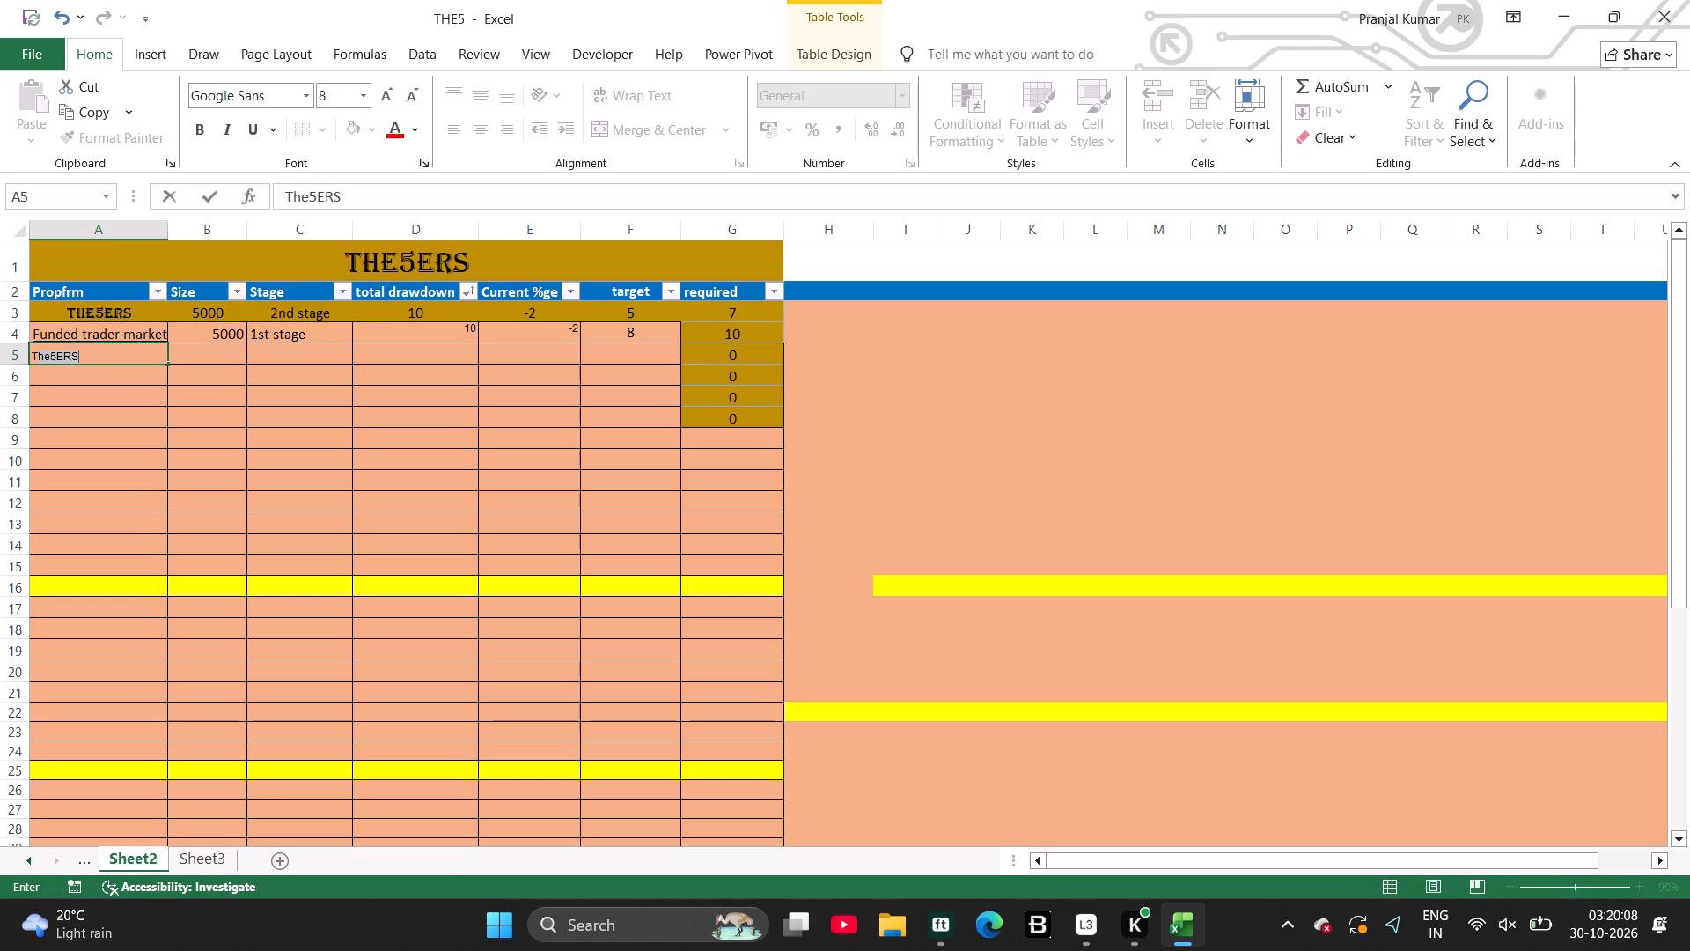
{"action": "double_click", "coordinate": [147, 357]}
{"action": "left_click", "coordinate": [147, 357]}
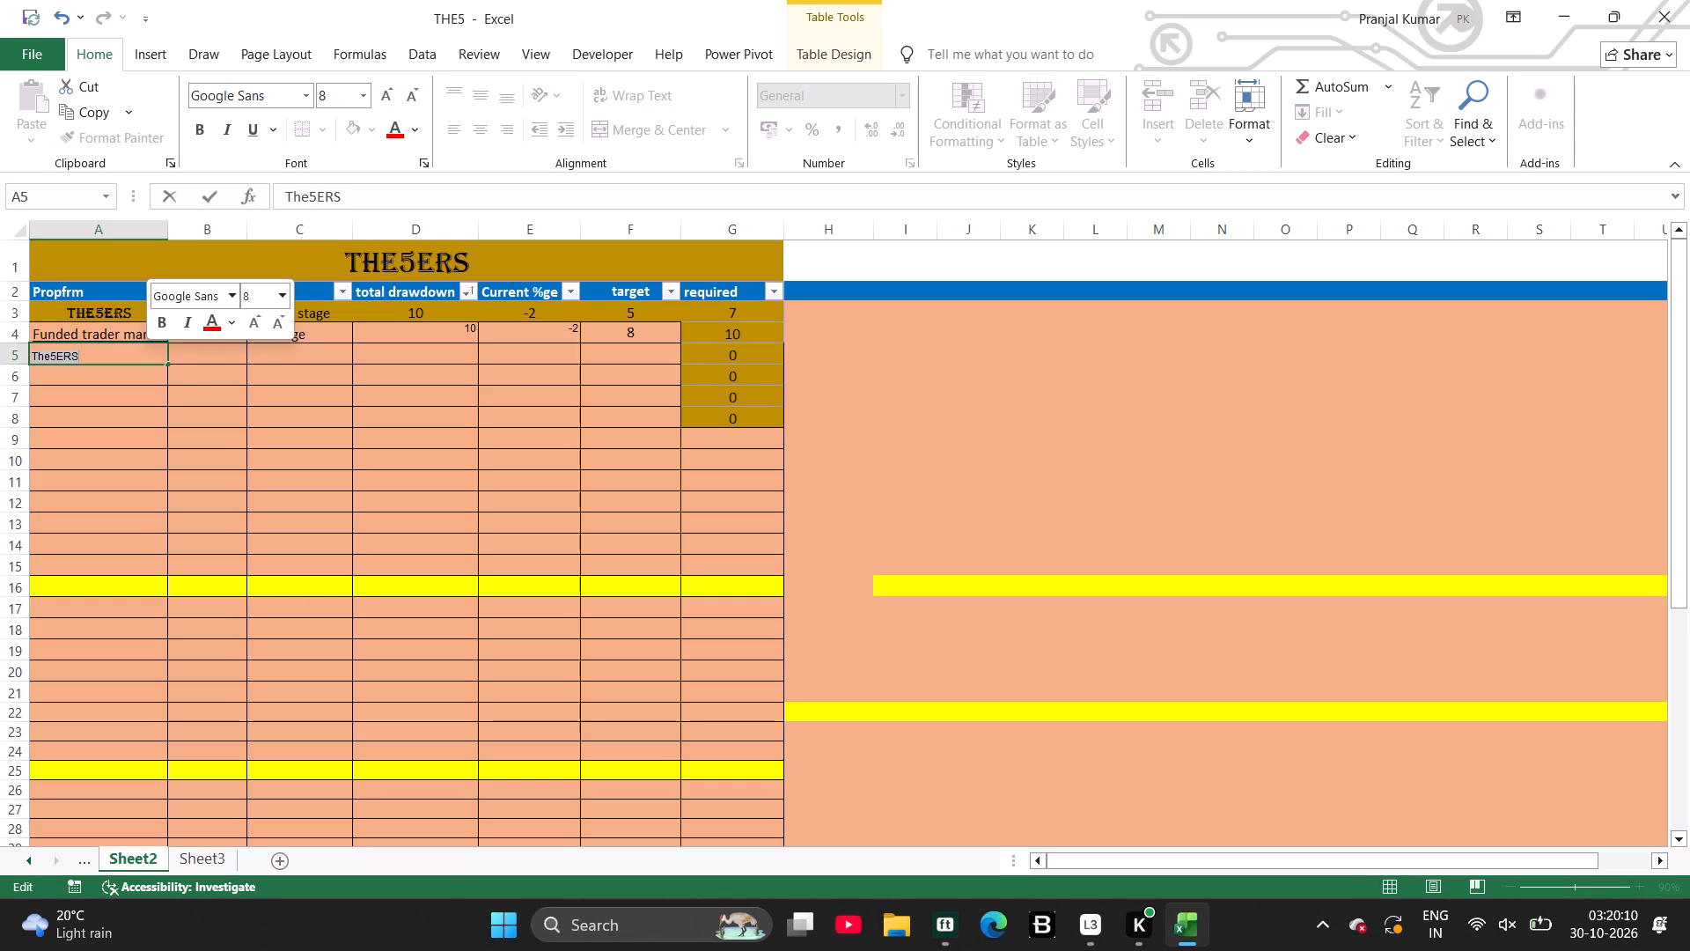
{"action": "key", "text": "BackSpace"}
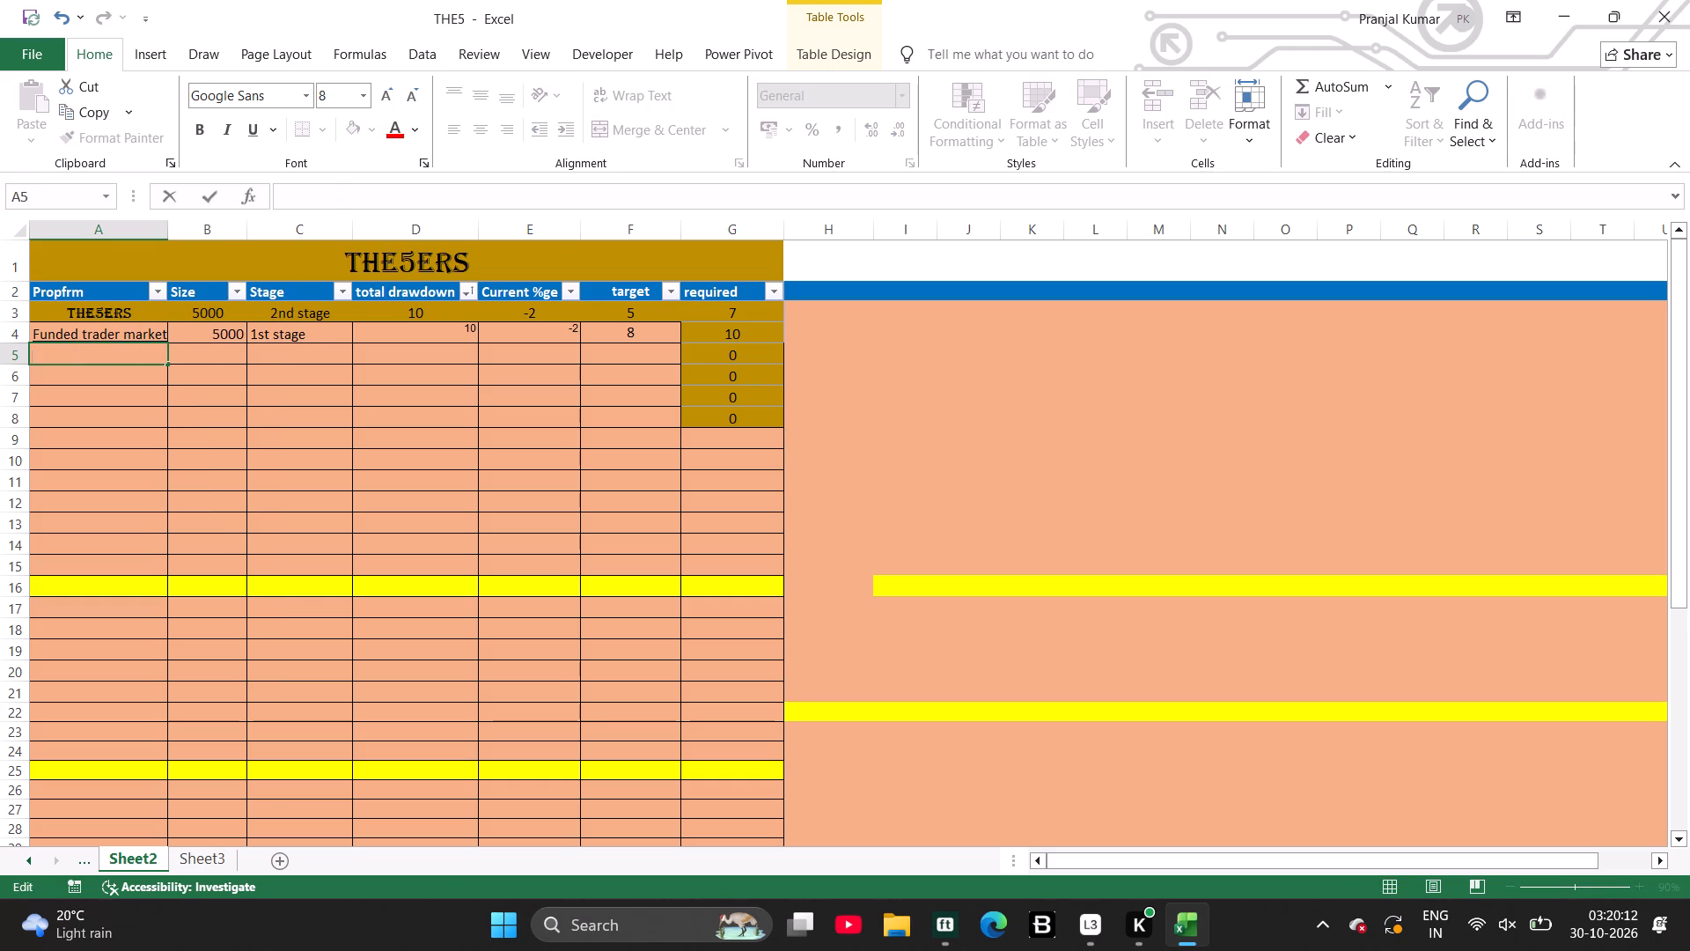
{"action": "key", "text": "shift+t"}
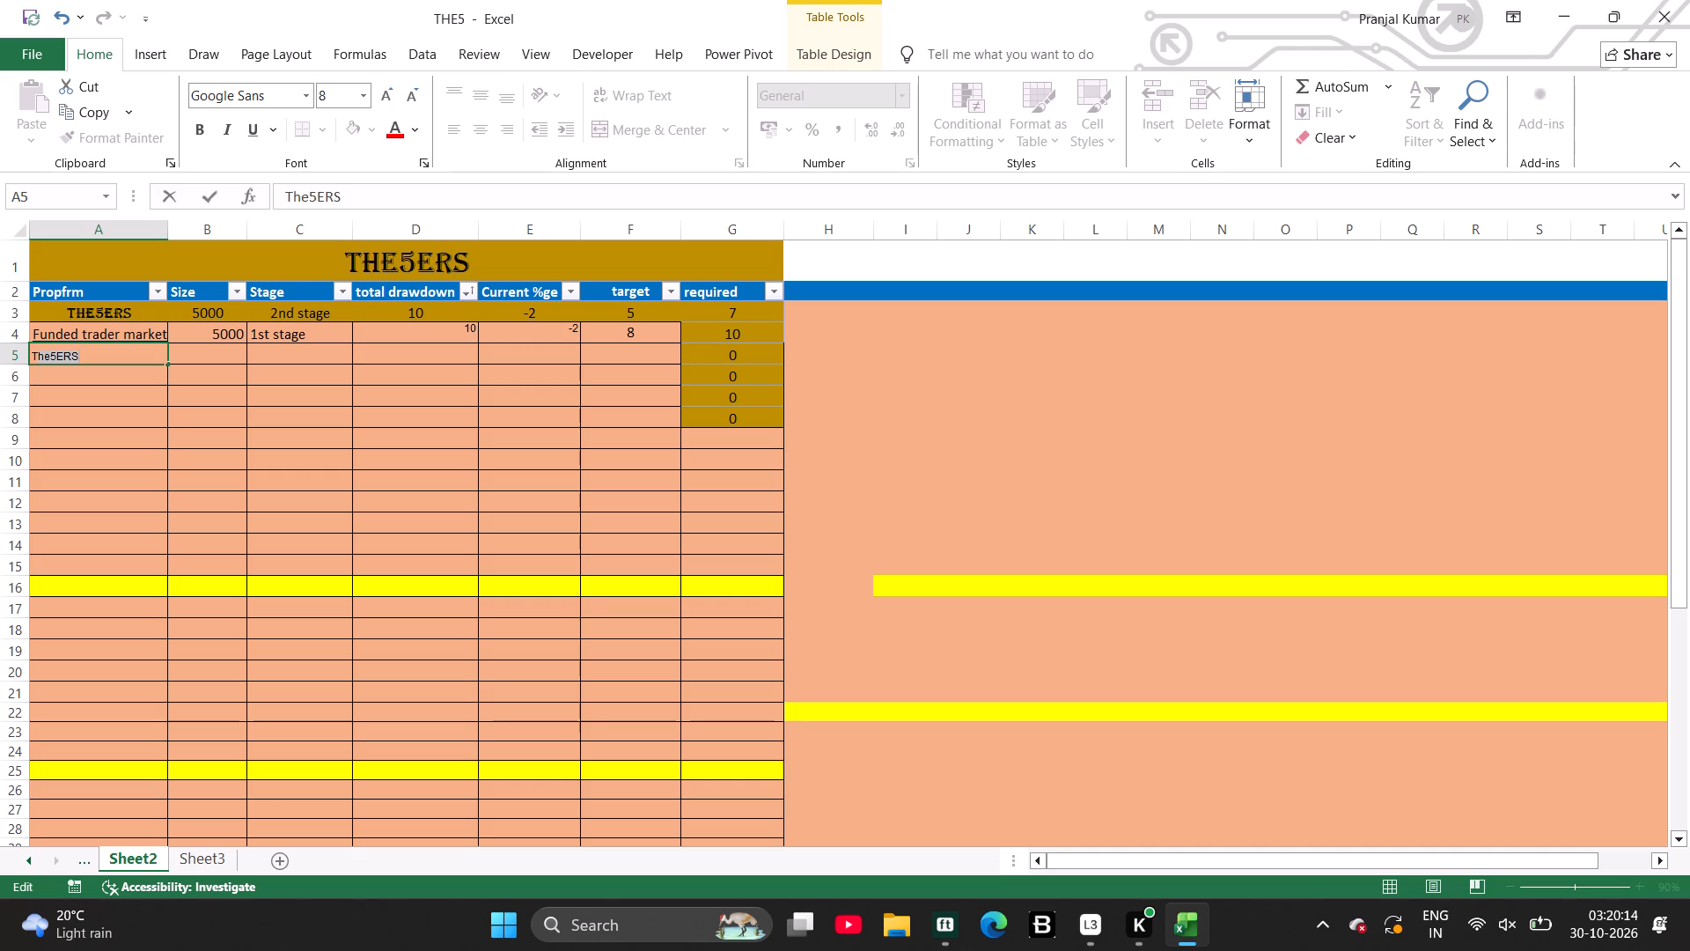
{"action": "type", "text": "op"}
{"action": "key", "text": "space"}
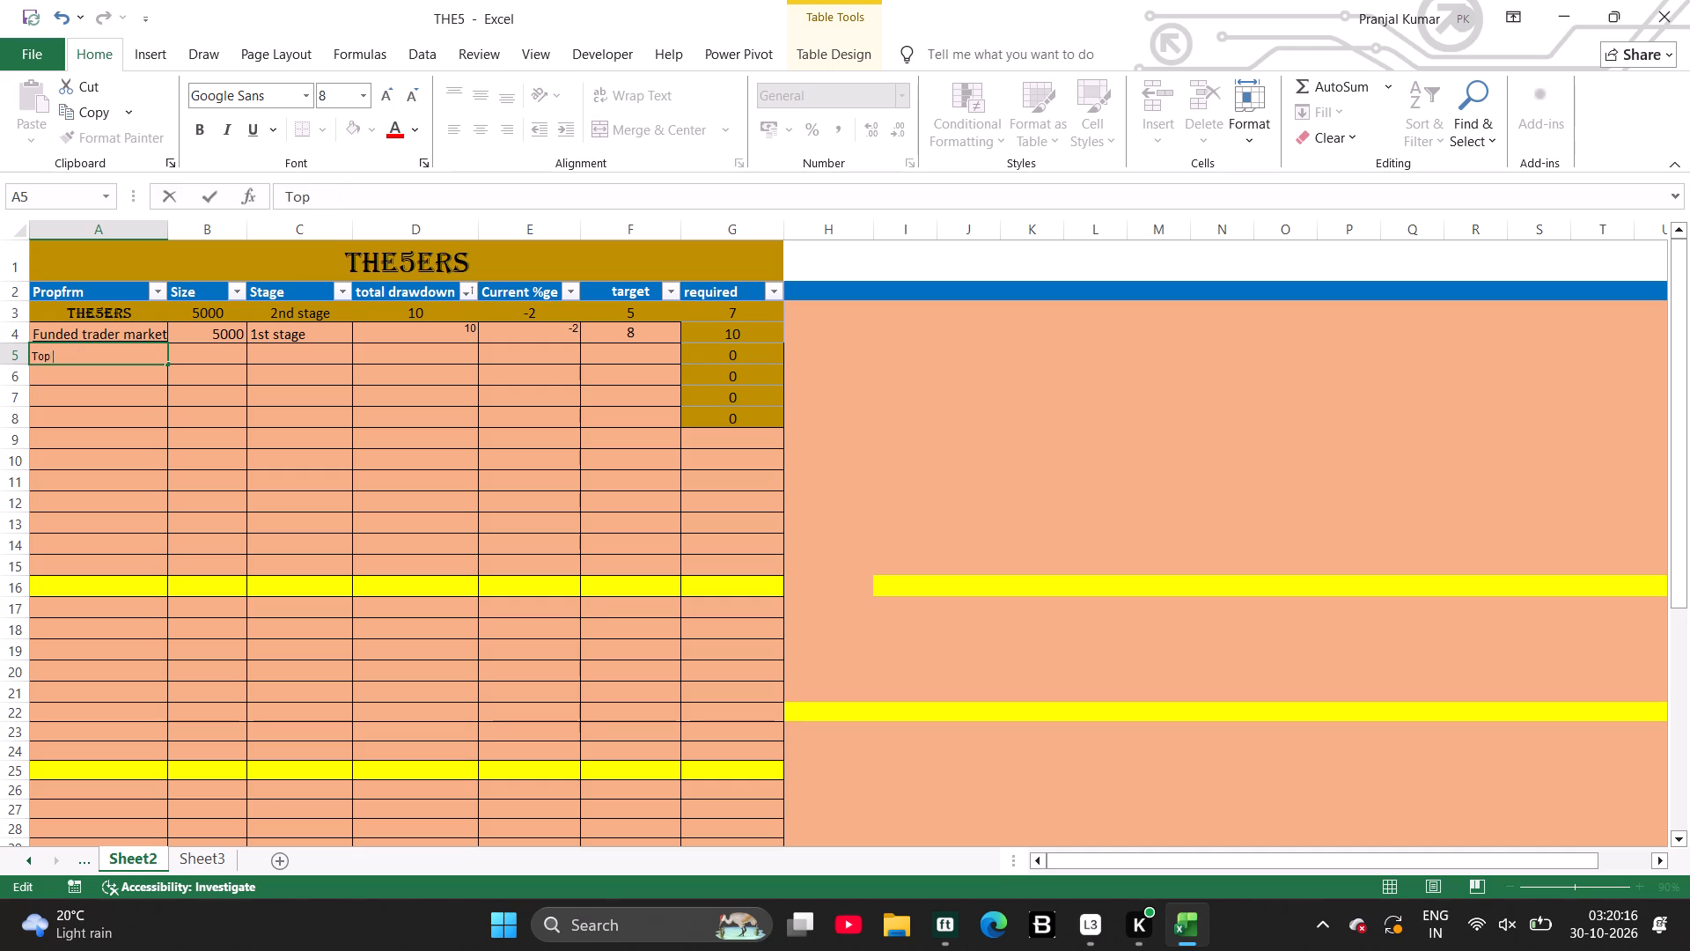
{"action": "type", "text": "O"}
{"action": "type", "text": "ne trader"}
{"action": "key", "text": "Right"}
{"action": "key", "text": "Right"}
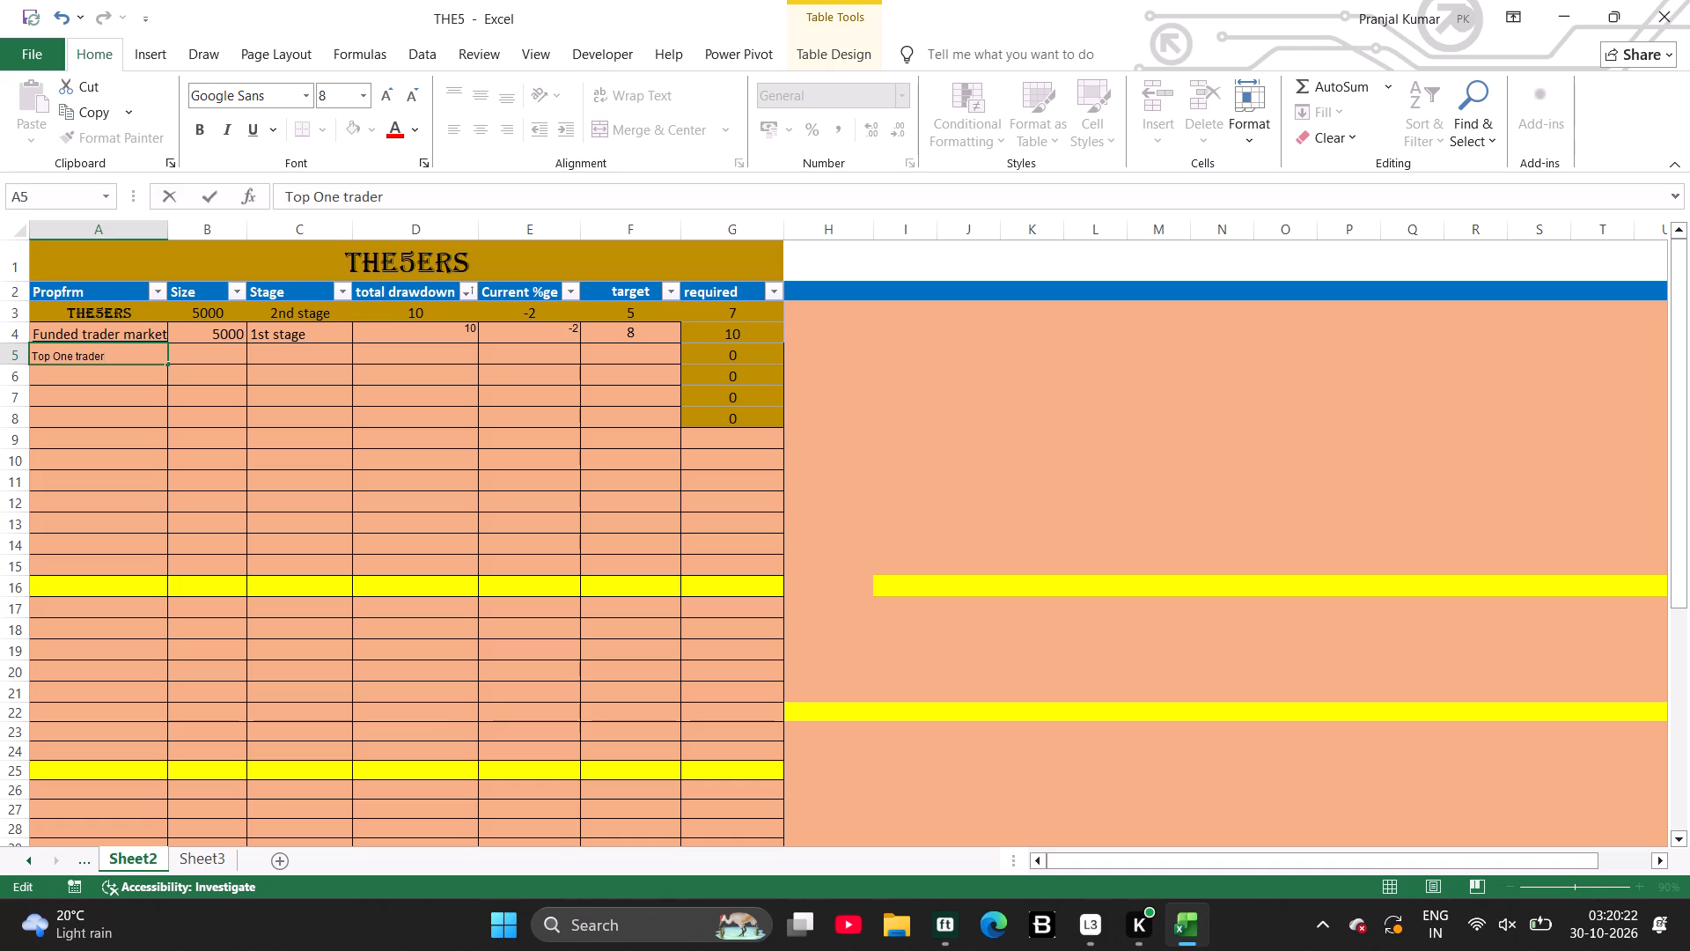
Enter 5000 as the Size for the Top One trader row in cell B5.
{"action": "left_click", "coordinate": [194, 353]}
{"action": "type", "text": "5000"}
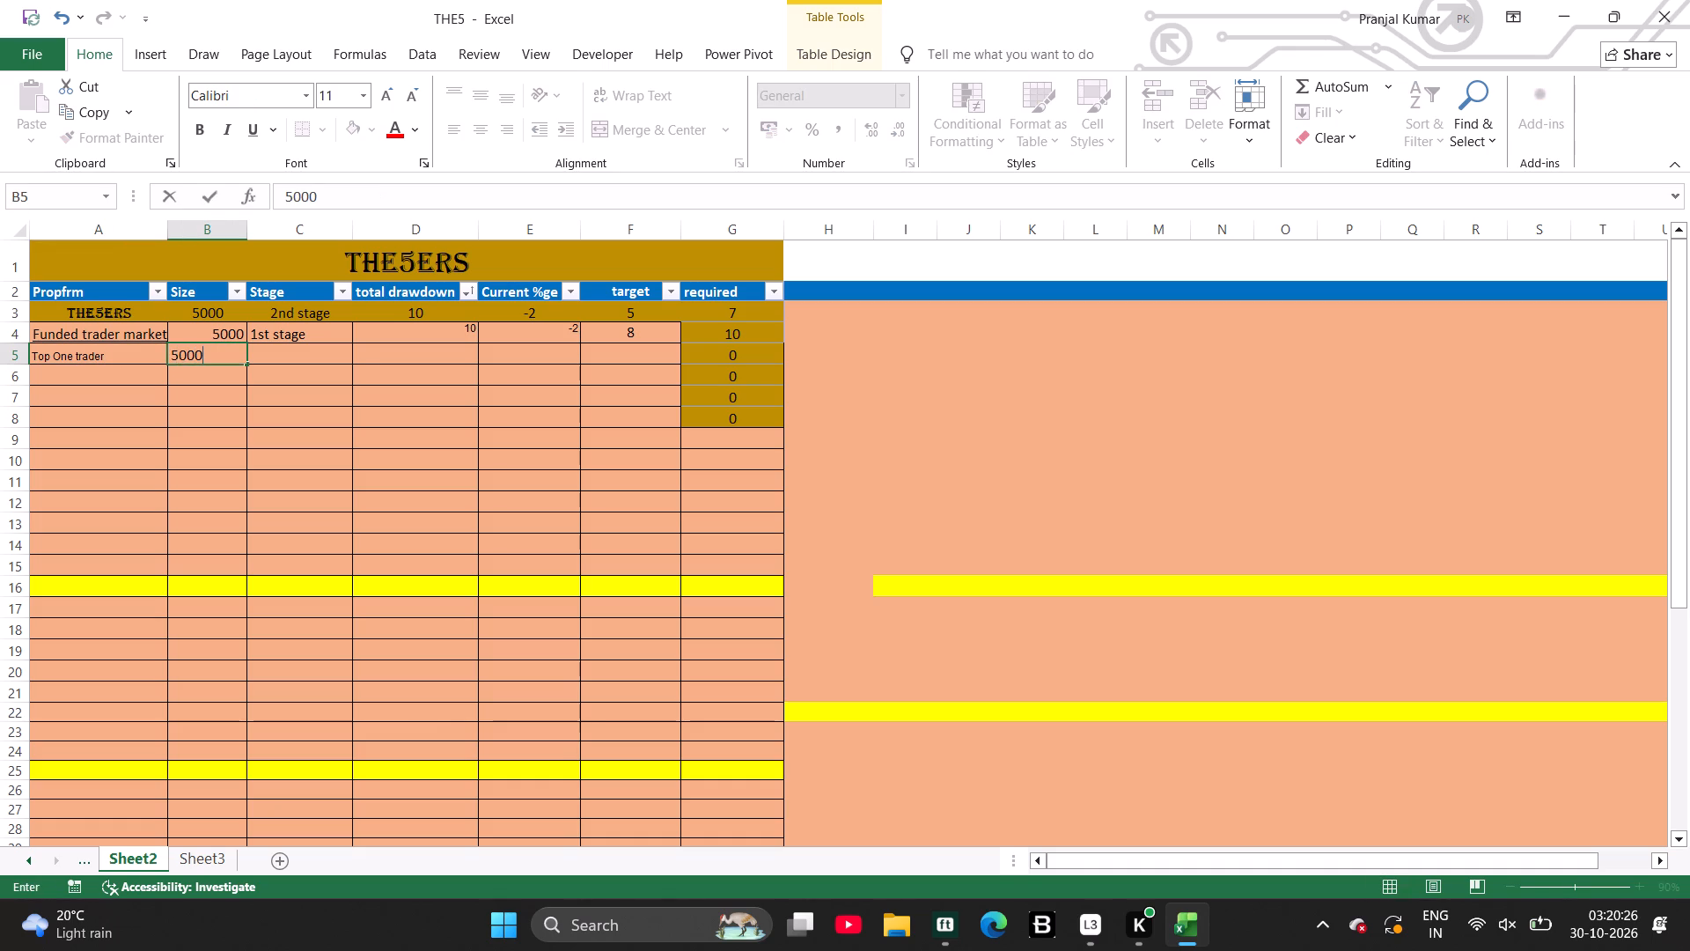
{"action": "key", "text": "Right"}
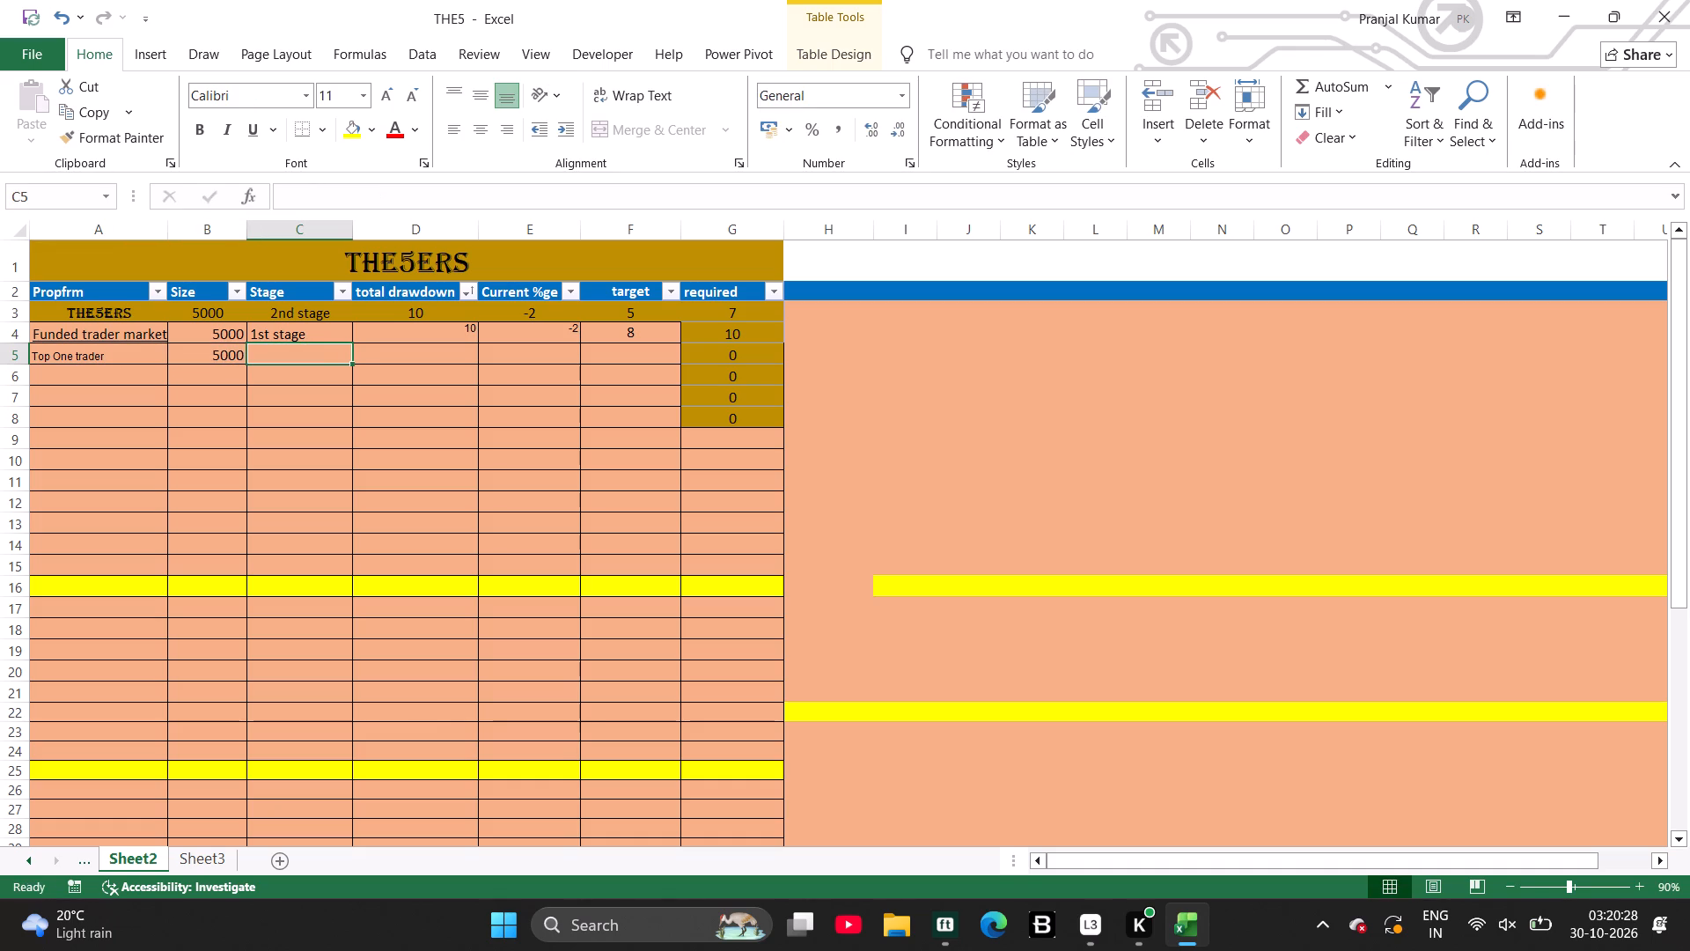
Enter instant funded as the Stage in cell C5, correcting the misspelled word funded.
{"action": "key", "text": "i"}
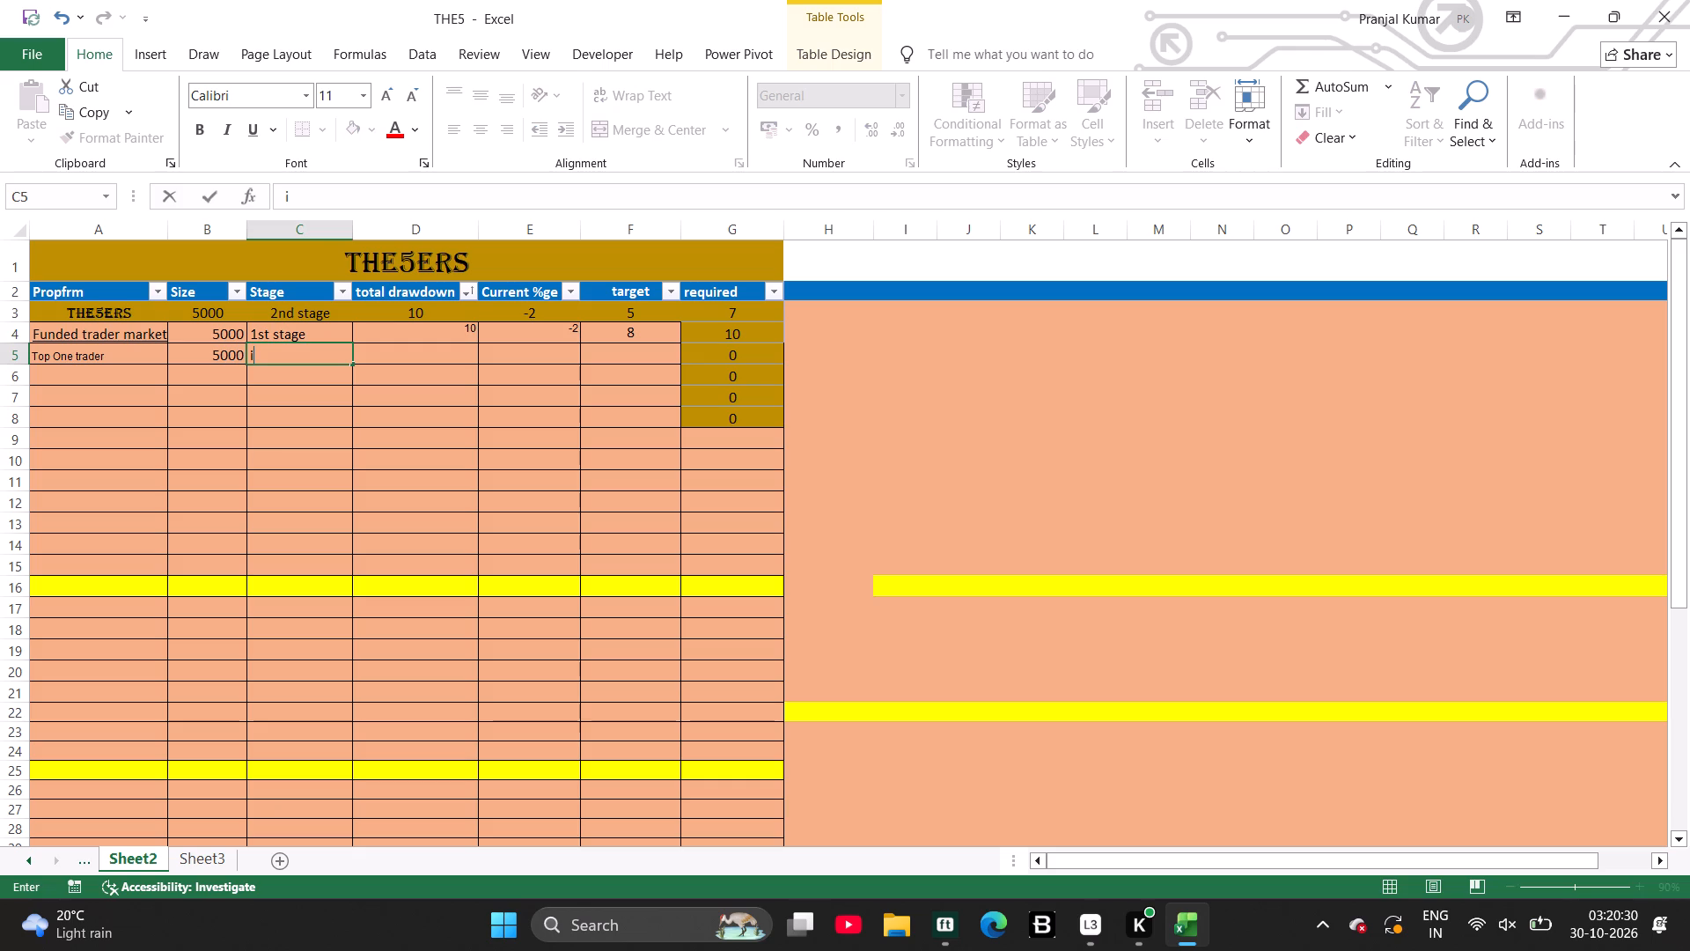
{"action": "type", "text": "nstant"}
{"action": "key", "text": "space"}
{"action": "type", "text": "fundd"}
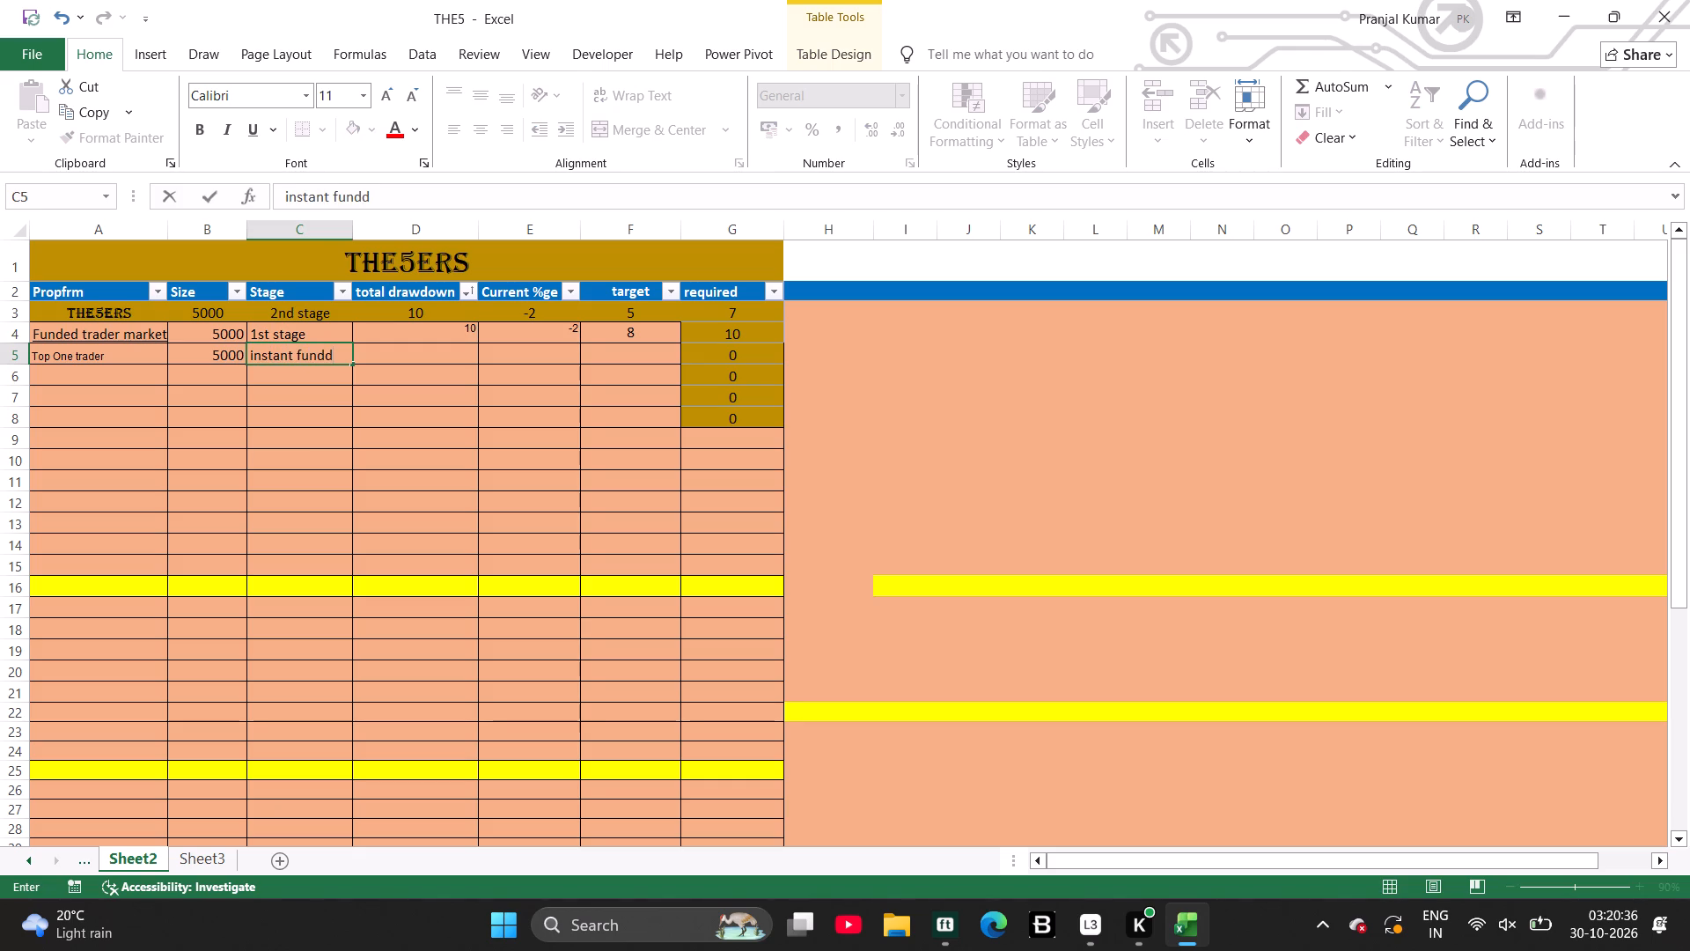
{"action": "left_click", "coordinate": [360, 198]}
{"action": "key", "text": "e"}
{"action": "left_click", "coordinate": [400, 200]}
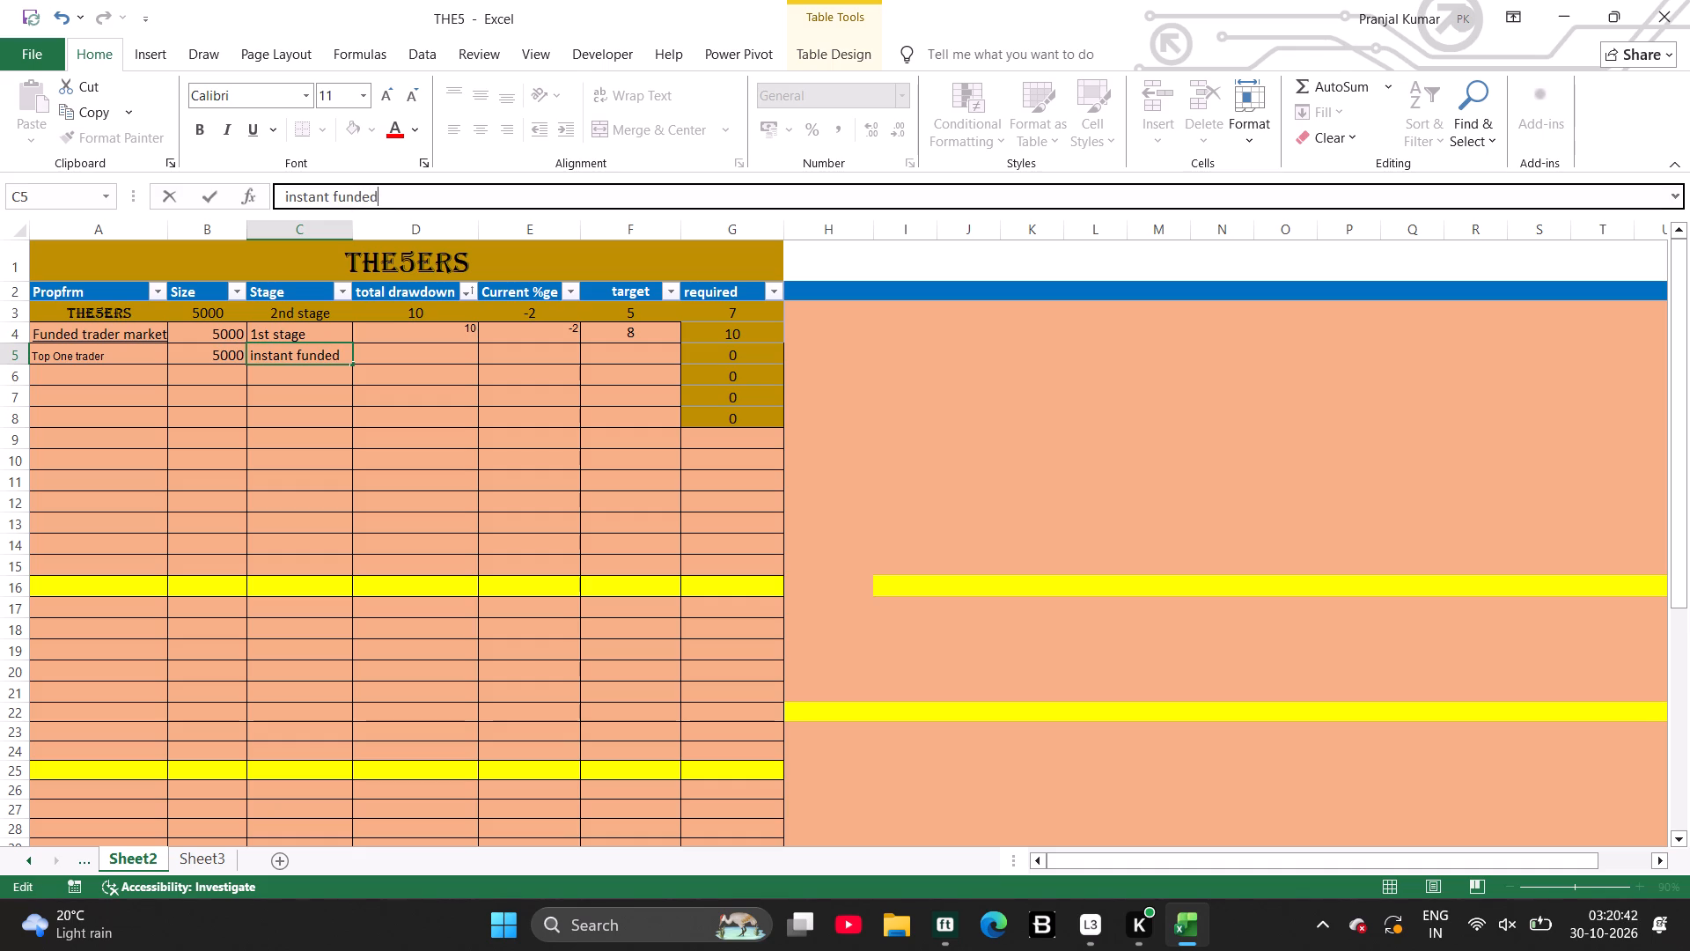
{"action": "key", "text": "Right"}
{"action": "key", "text": "Right"}
Complete the Top One trader row with a total drawdown of 6, Current %ge of -1 and target of 7.
{"action": "left_click", "coordinate": [430, 357]}
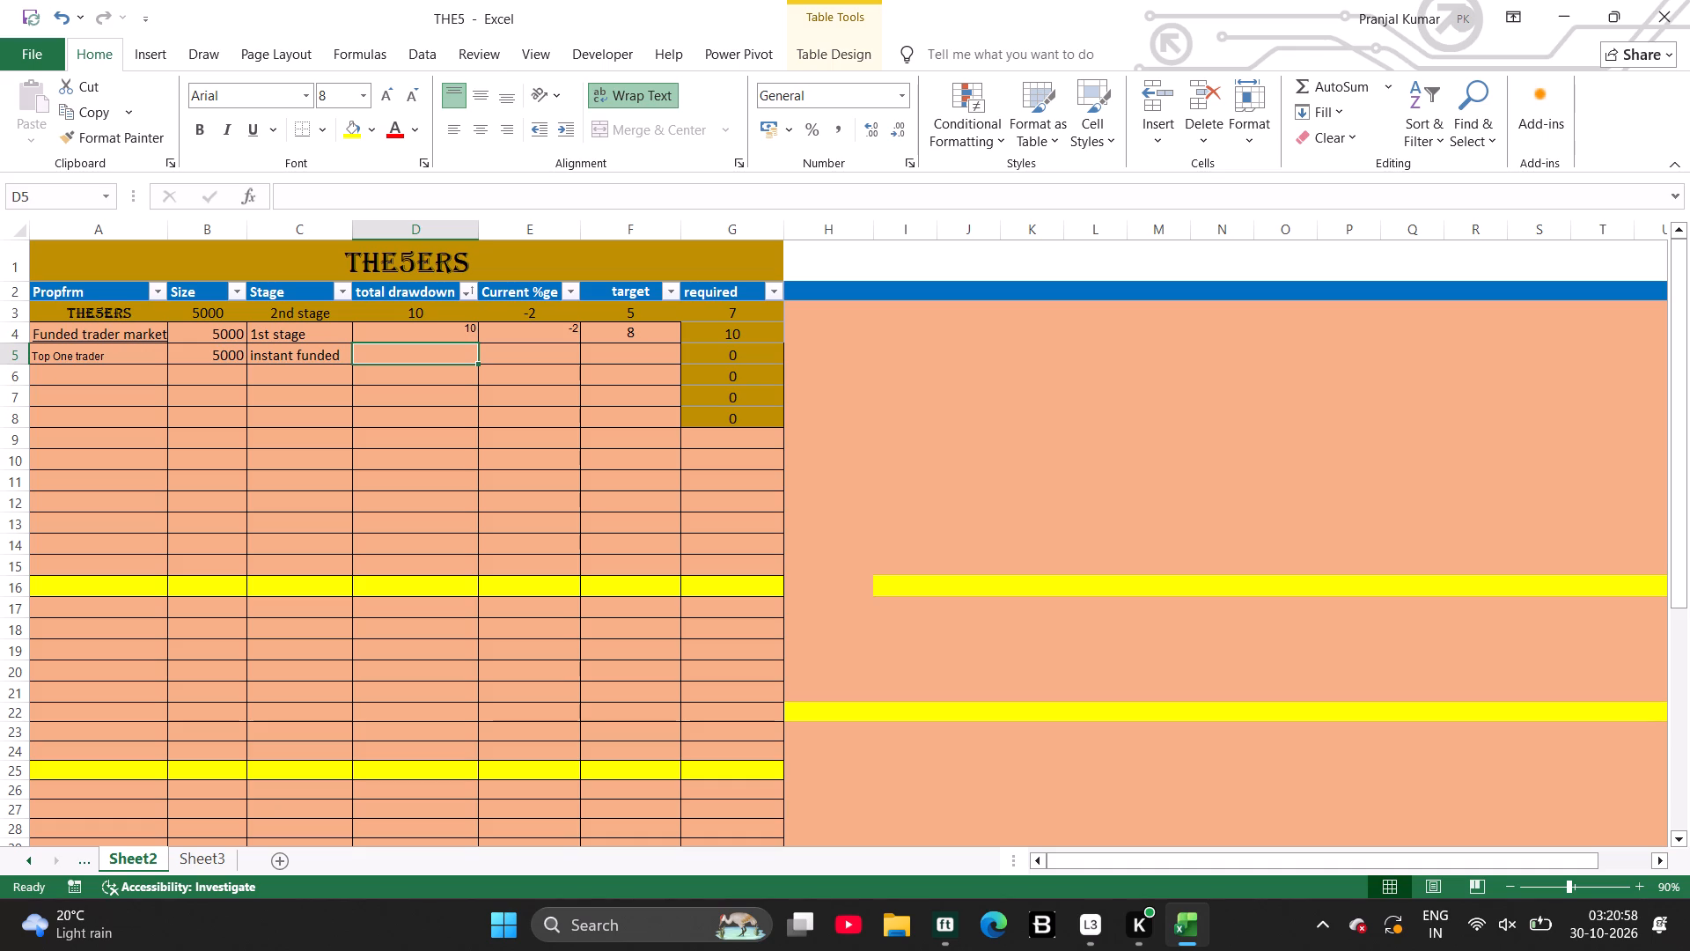
{"action": "key", "text": "6"}
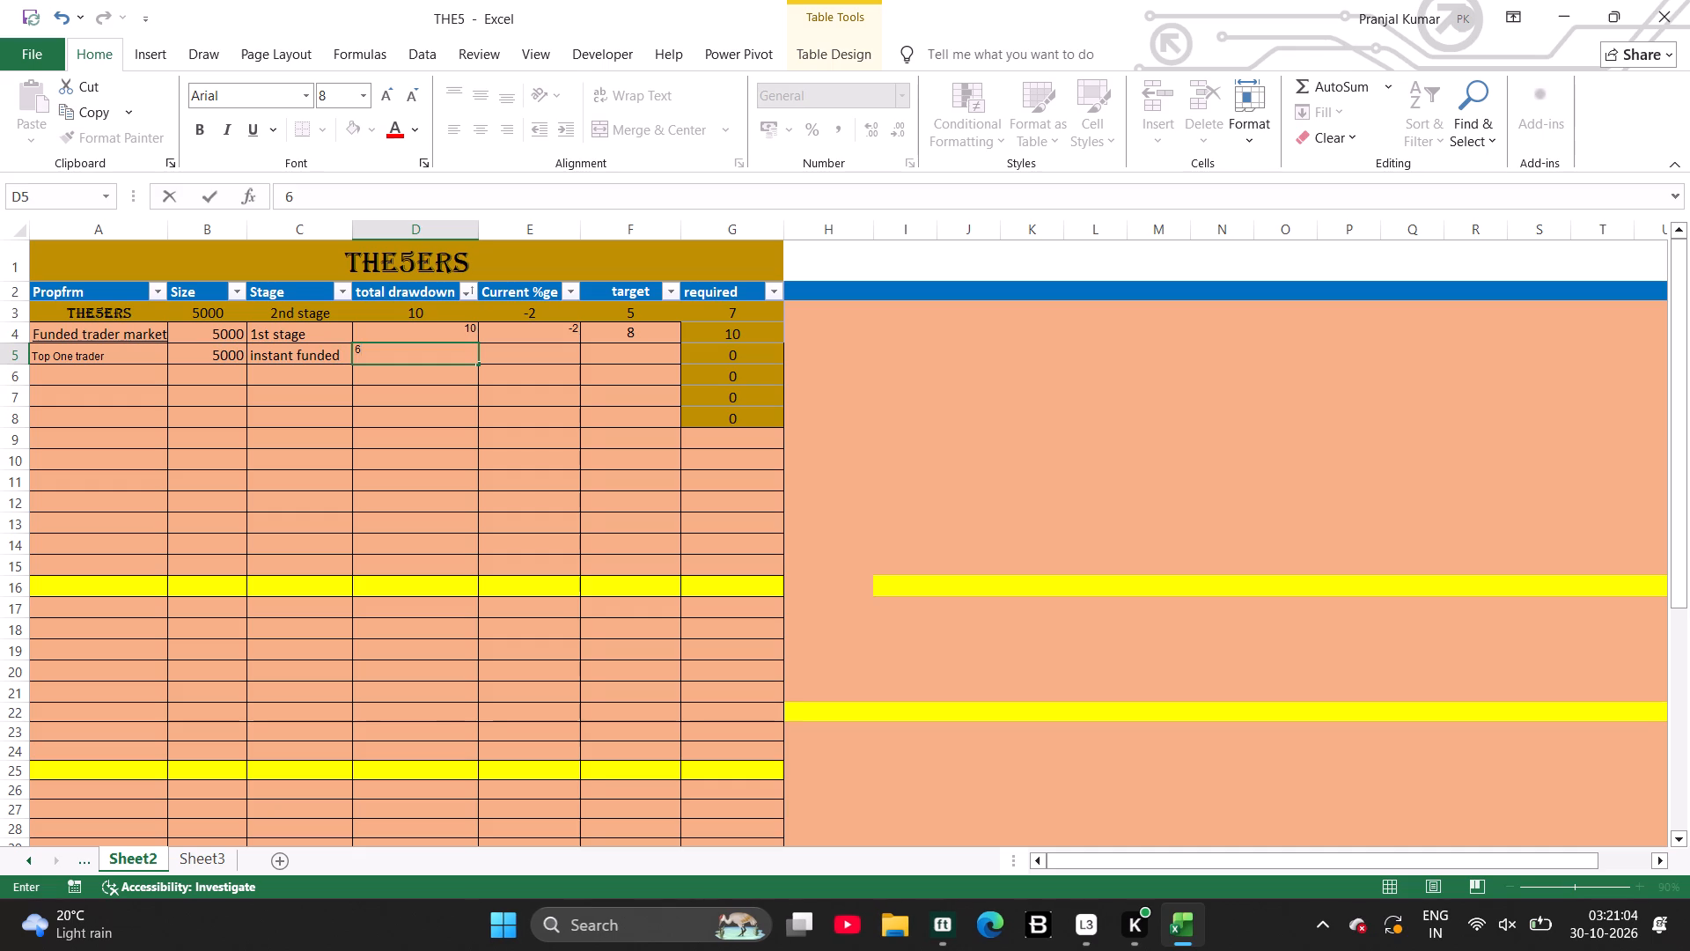
{"action": "key", "text": "Right"}
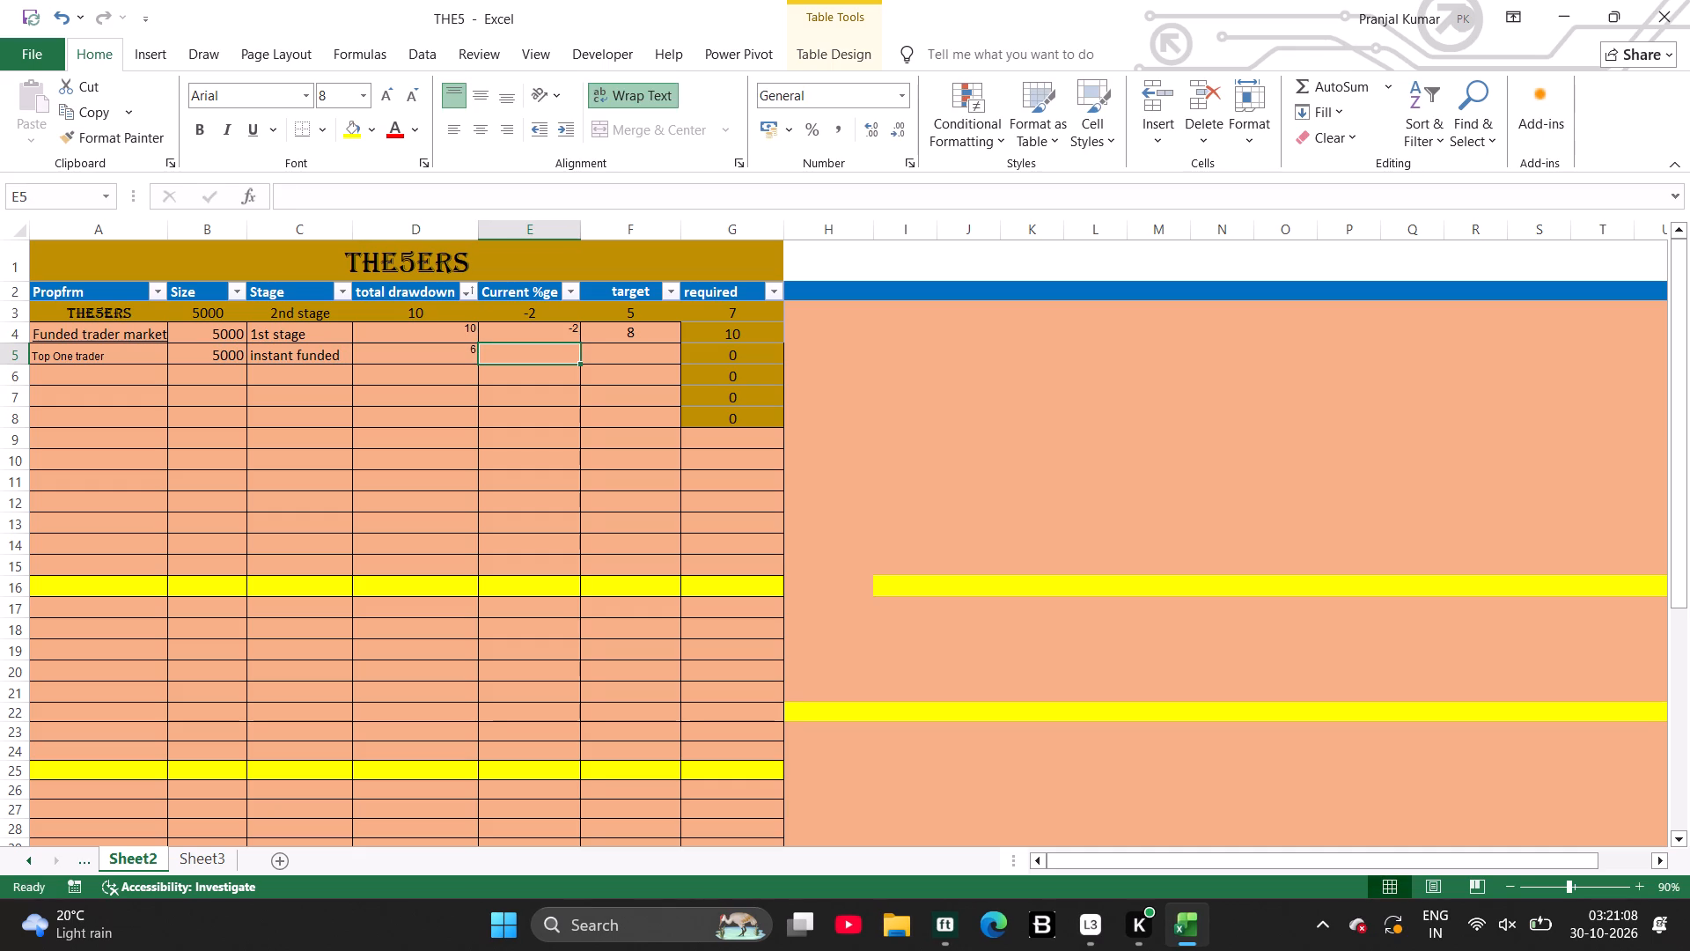
{"action": "key", "text": "minus"}
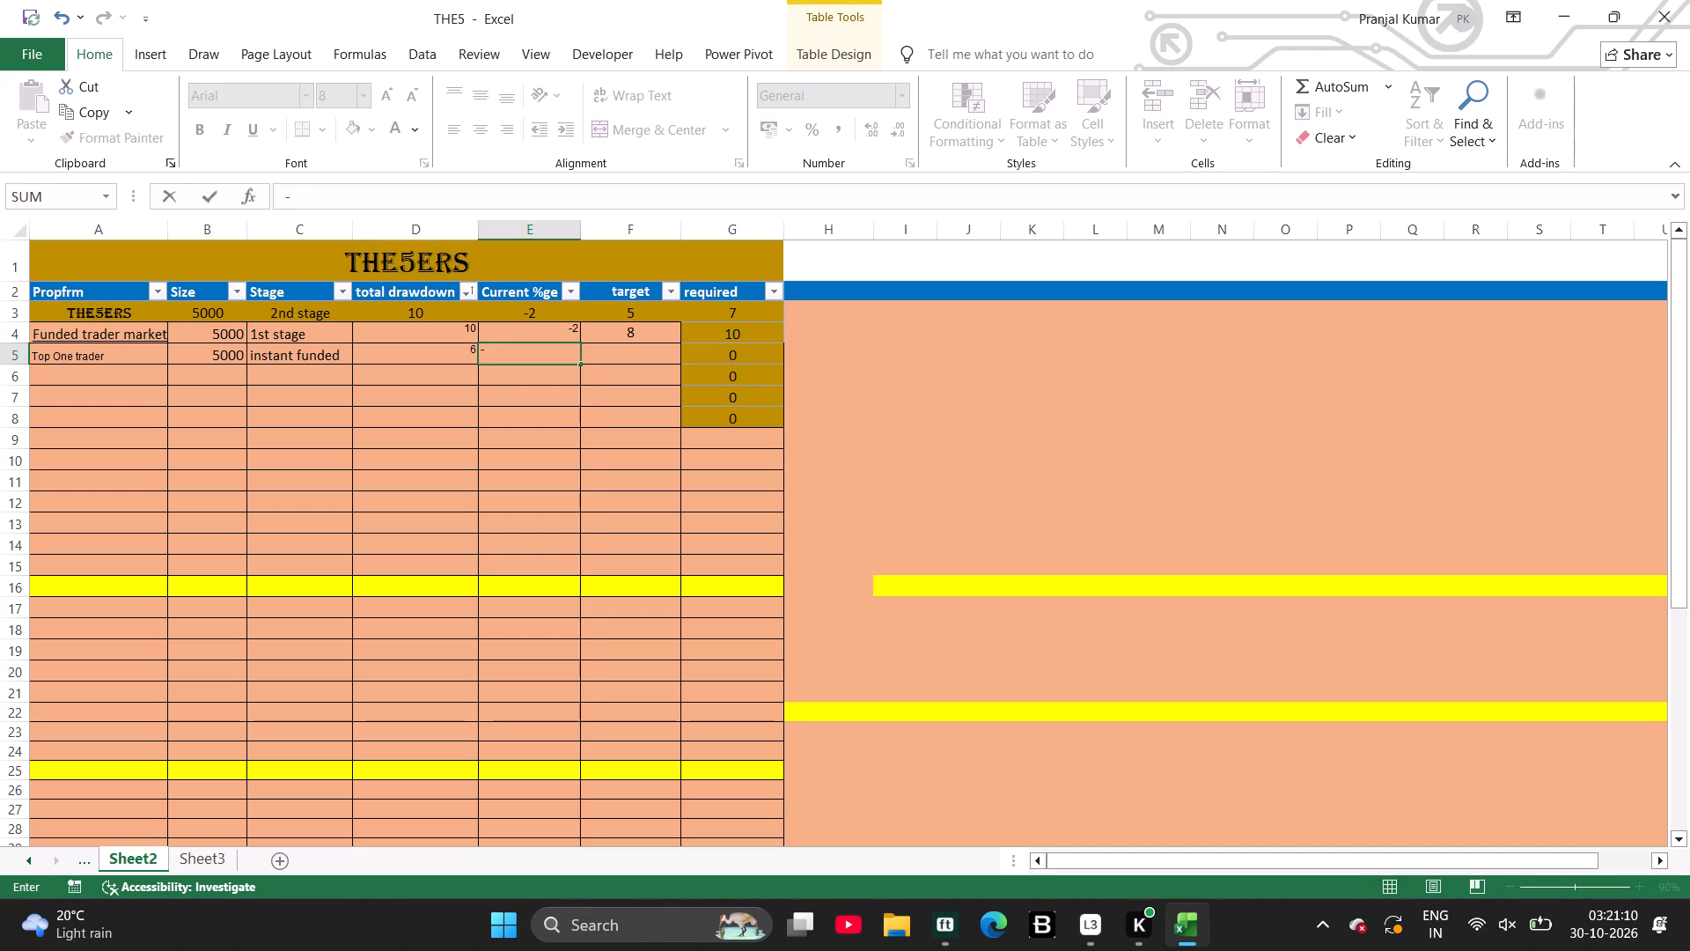
{"action": "key", "text": "1"}
{"action": "key", "text": "Right"}
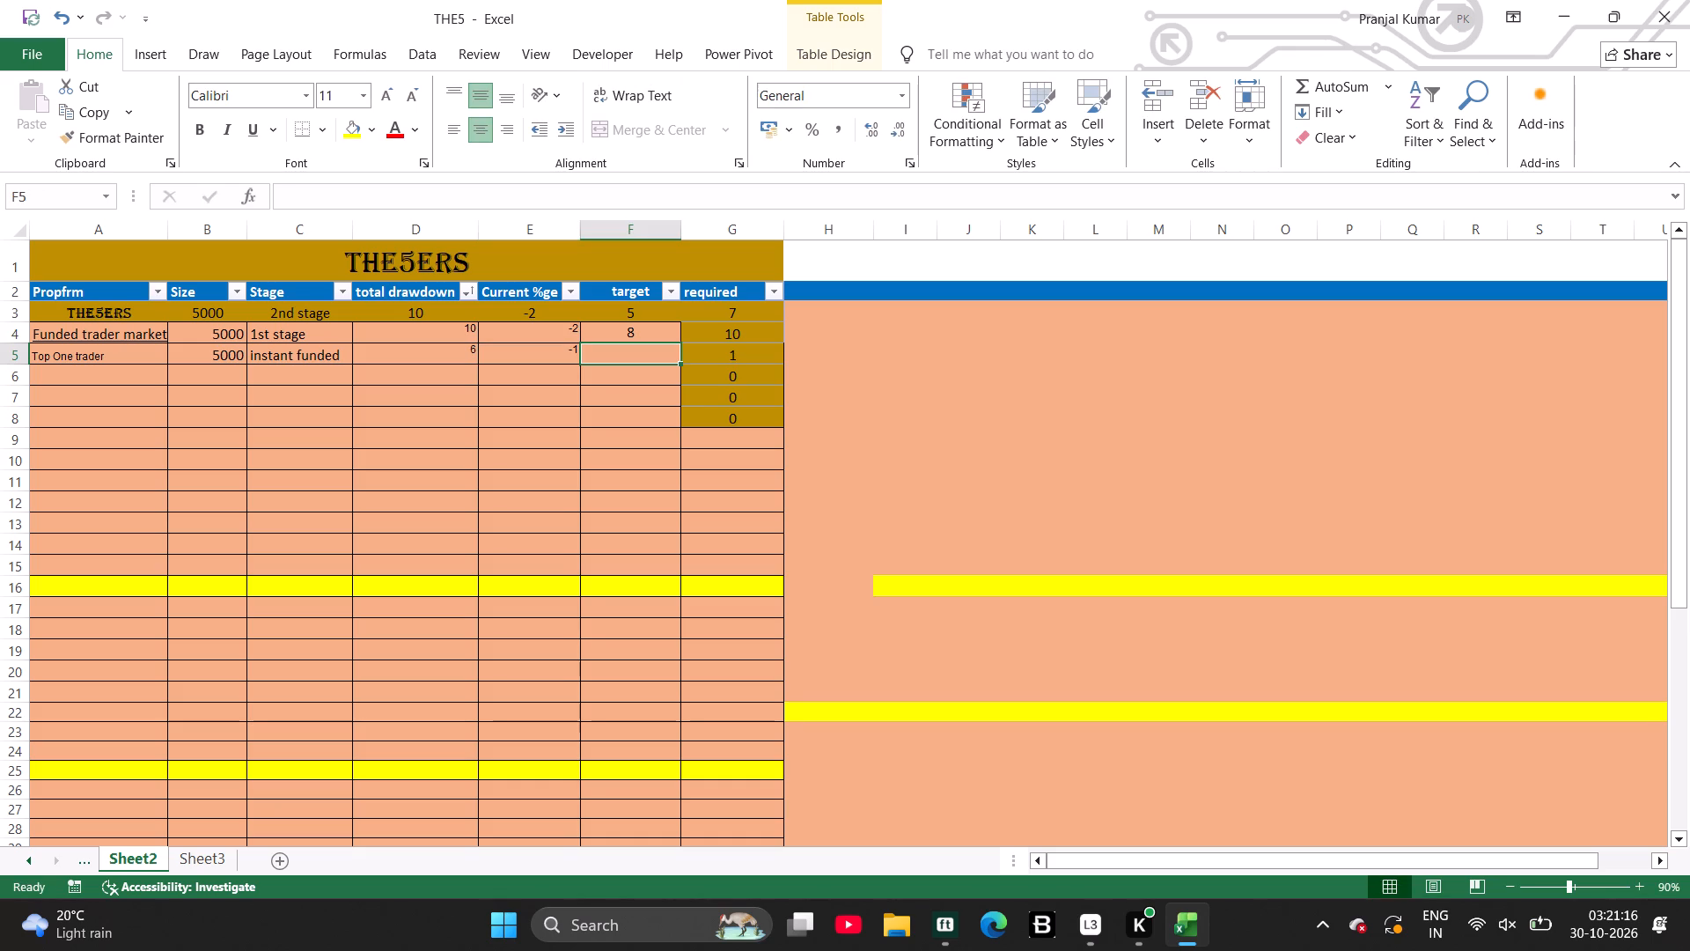
{"action": "key", "text": "7"}
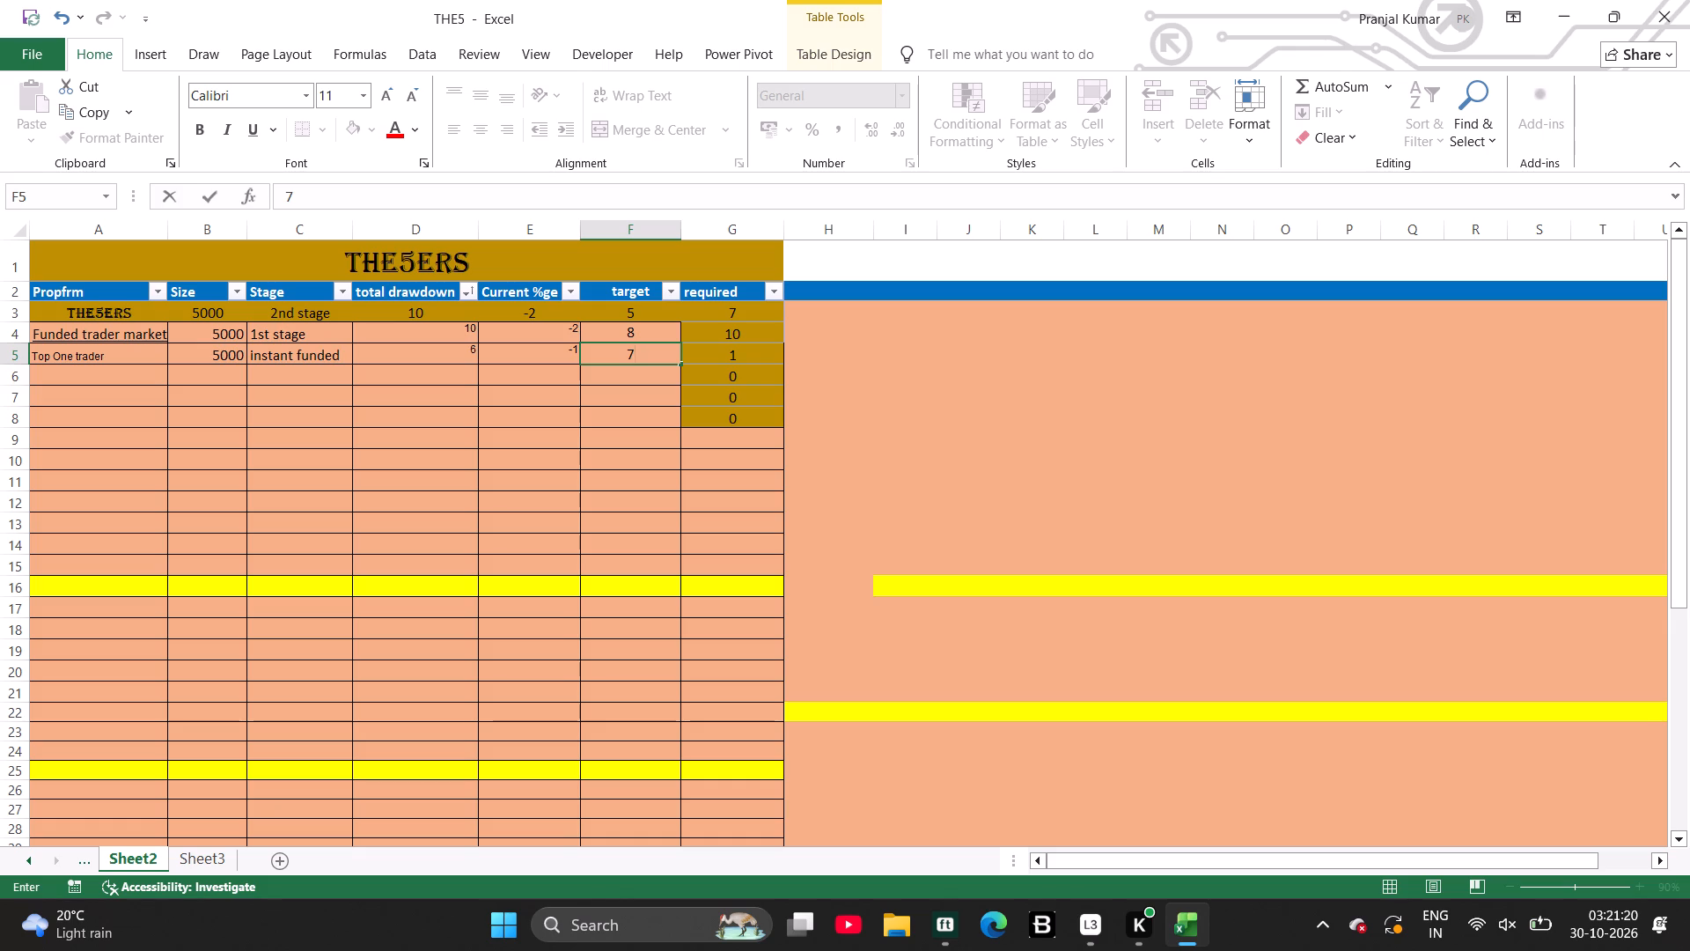
{"action": "key", "text": "Down"}
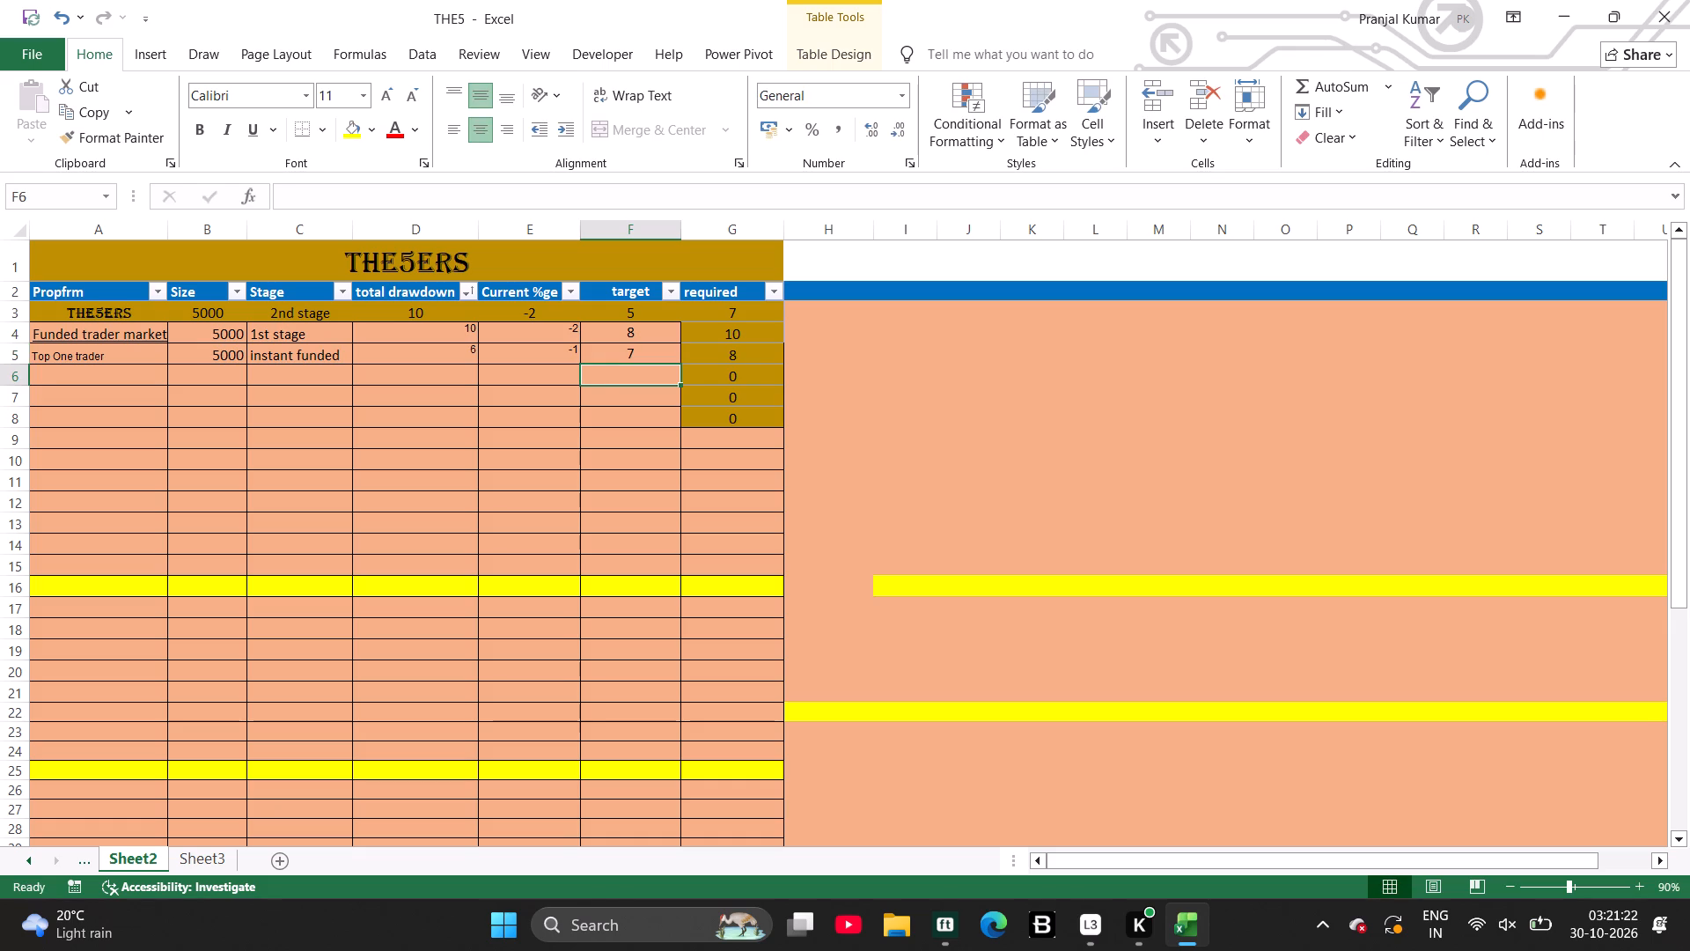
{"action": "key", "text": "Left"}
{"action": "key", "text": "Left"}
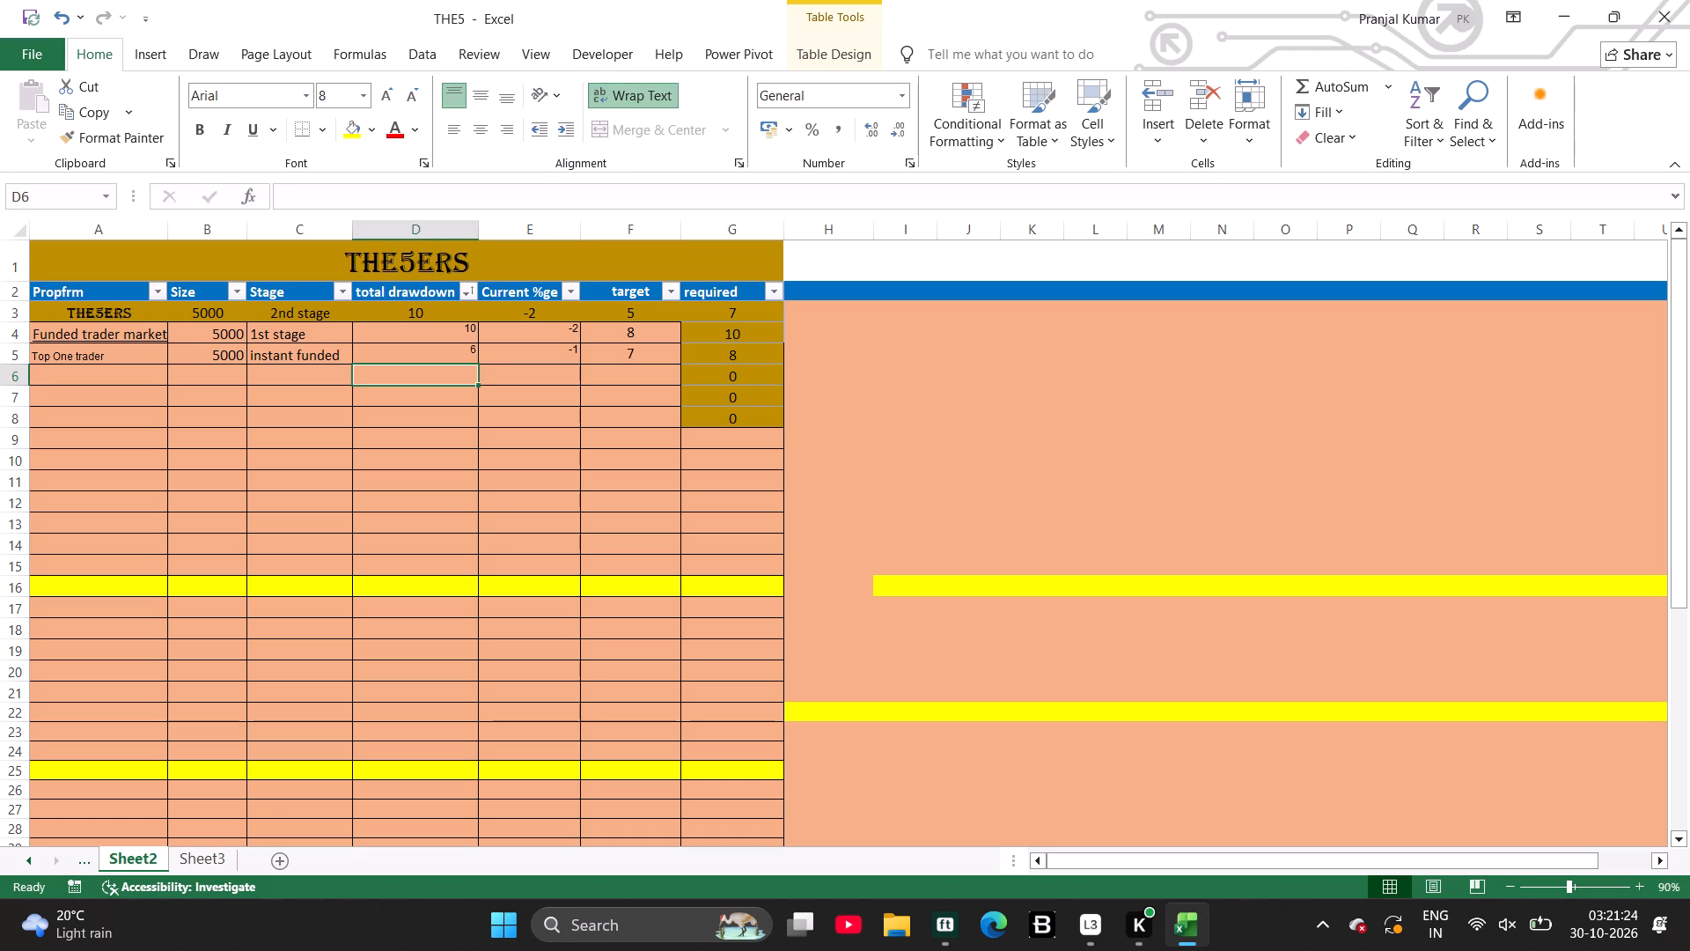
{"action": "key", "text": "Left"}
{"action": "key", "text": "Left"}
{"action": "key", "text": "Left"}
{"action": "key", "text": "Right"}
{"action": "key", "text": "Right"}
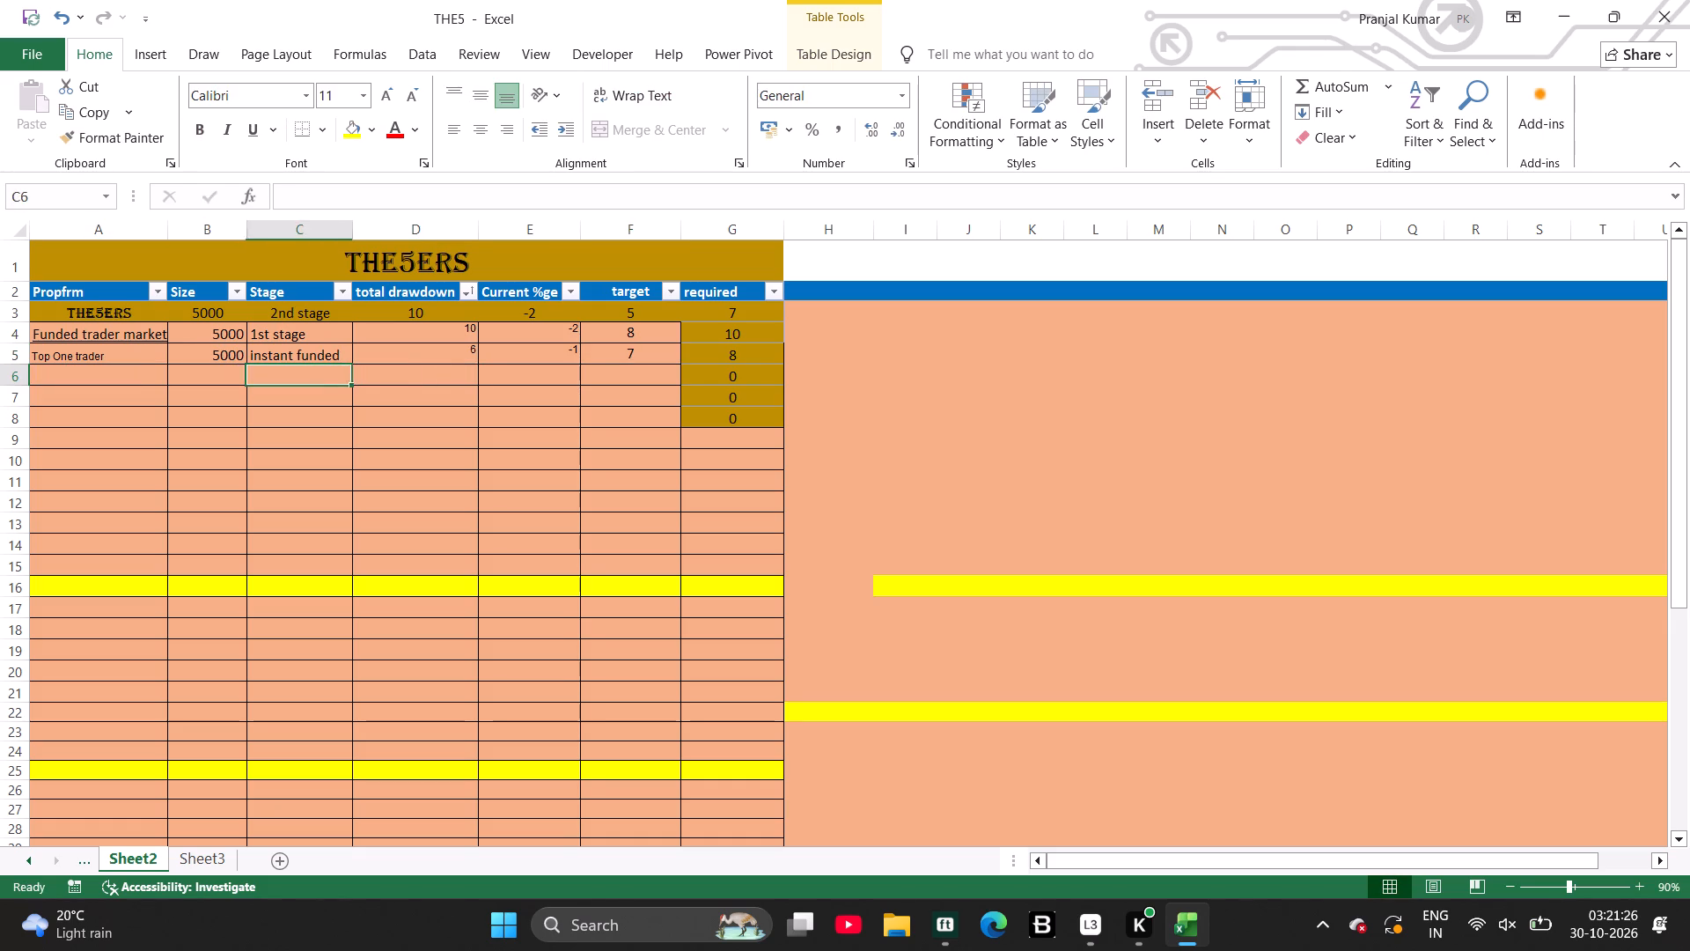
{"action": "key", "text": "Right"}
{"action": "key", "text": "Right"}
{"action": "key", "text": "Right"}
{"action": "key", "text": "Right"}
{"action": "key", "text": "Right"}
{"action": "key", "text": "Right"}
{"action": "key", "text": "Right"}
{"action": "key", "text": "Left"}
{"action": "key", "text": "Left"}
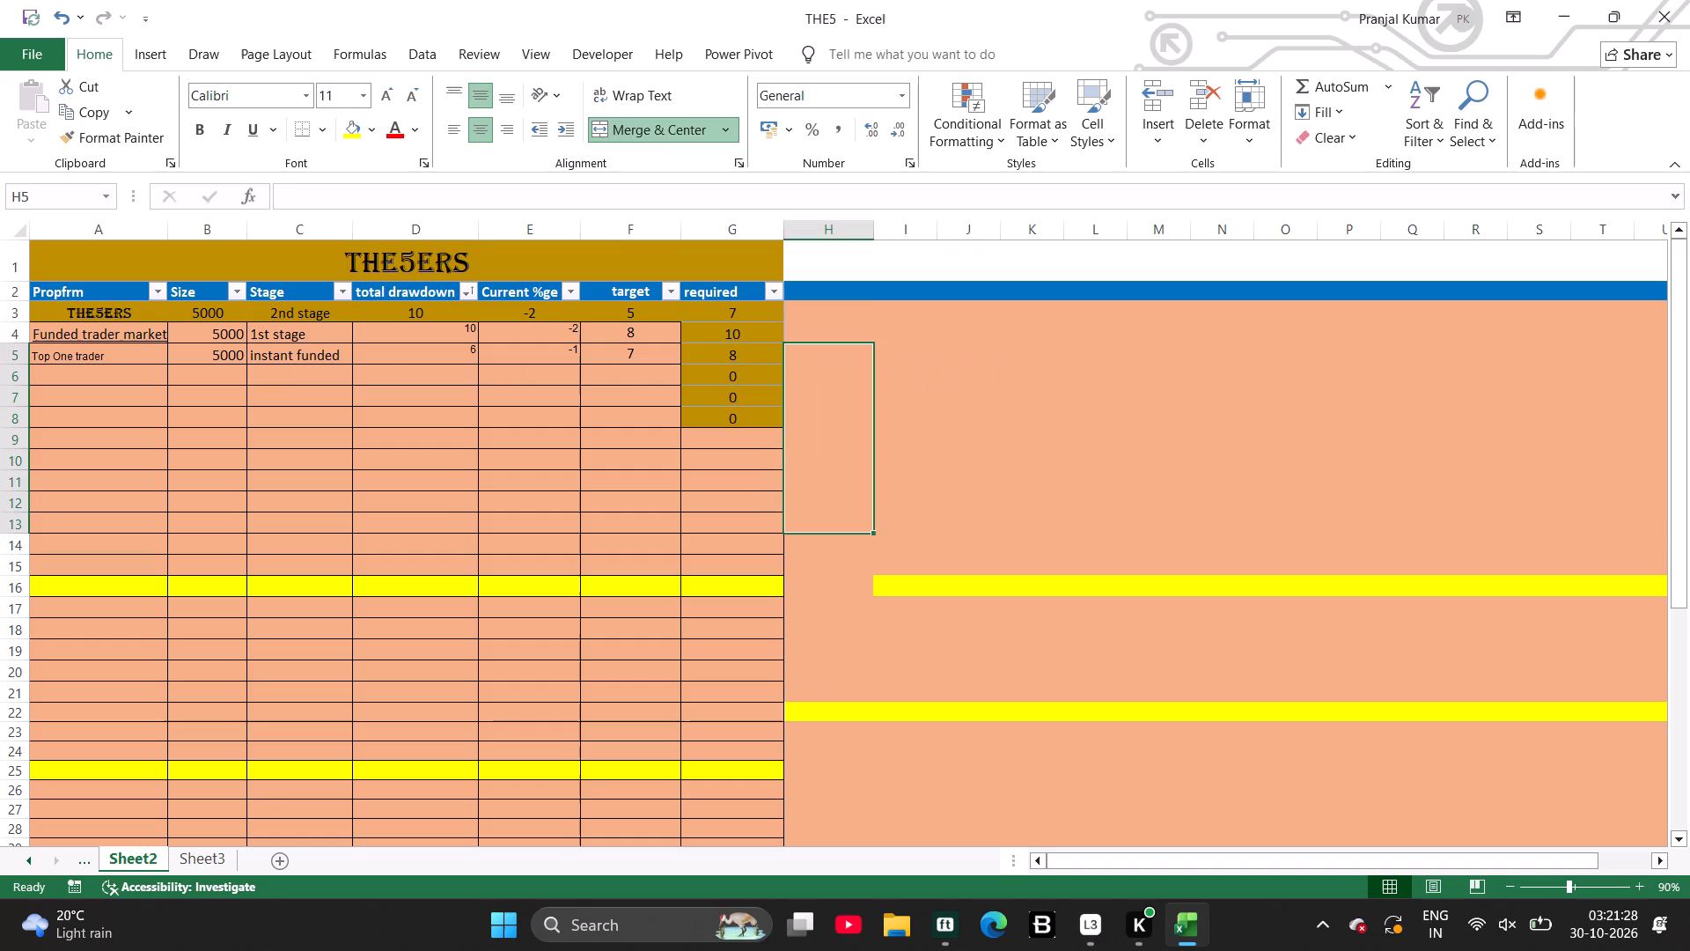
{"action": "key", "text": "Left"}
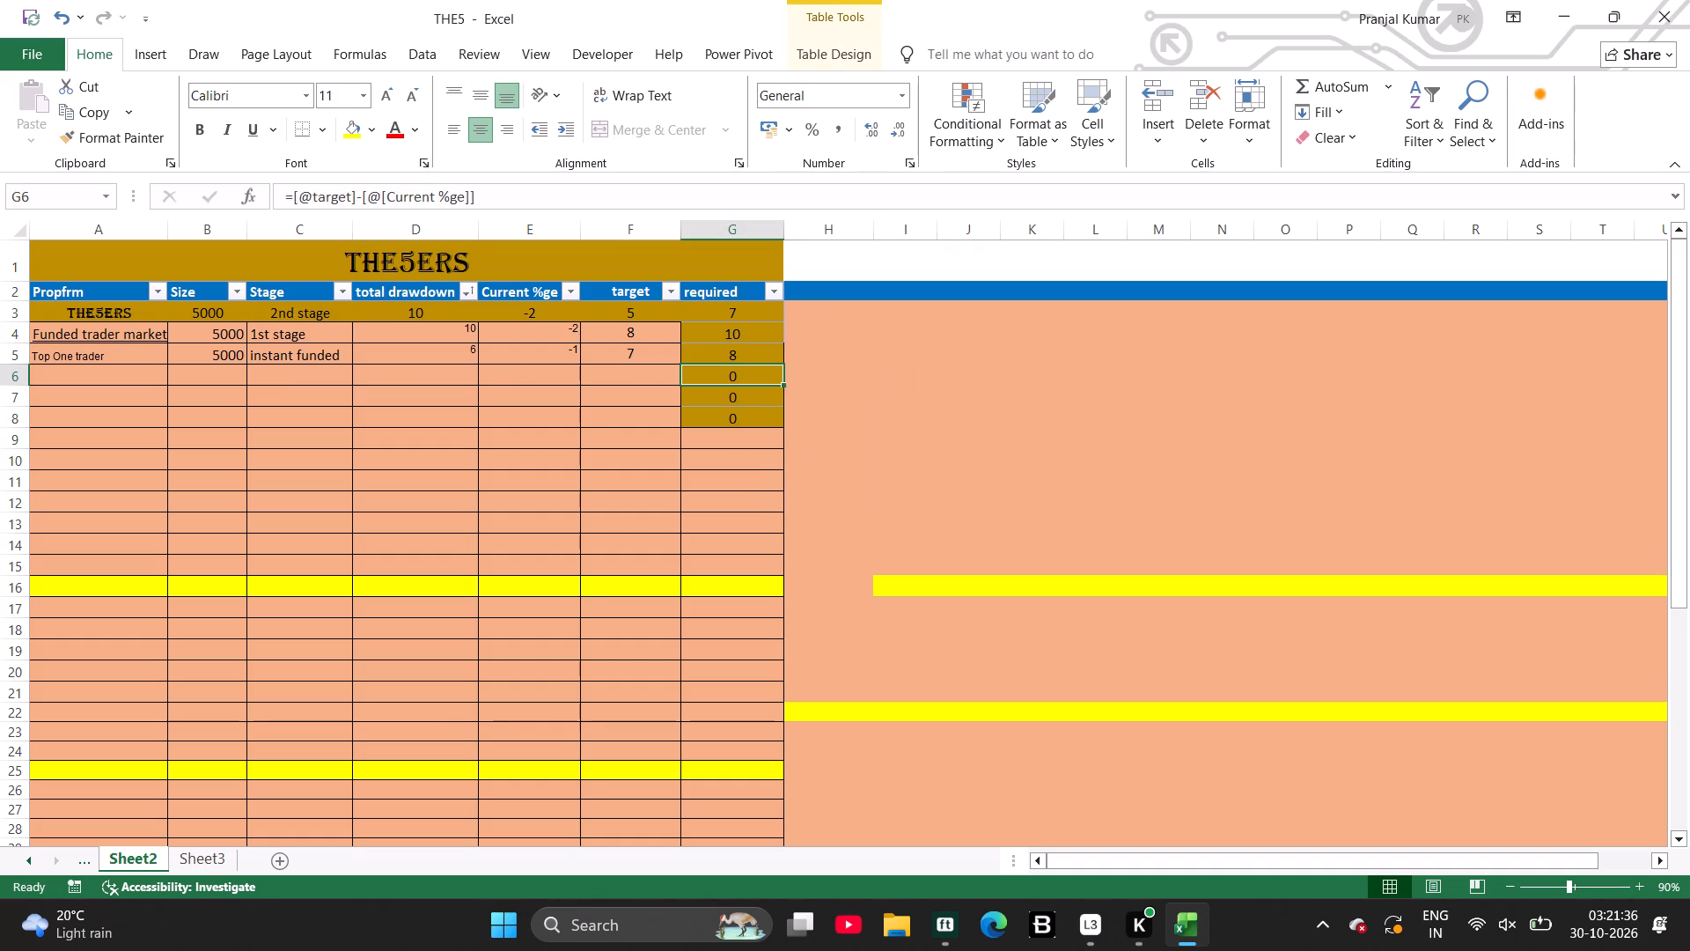
Replace the merged title in row 1 with 150.
{"action": "left_click", "coordinate": [378, 262]}
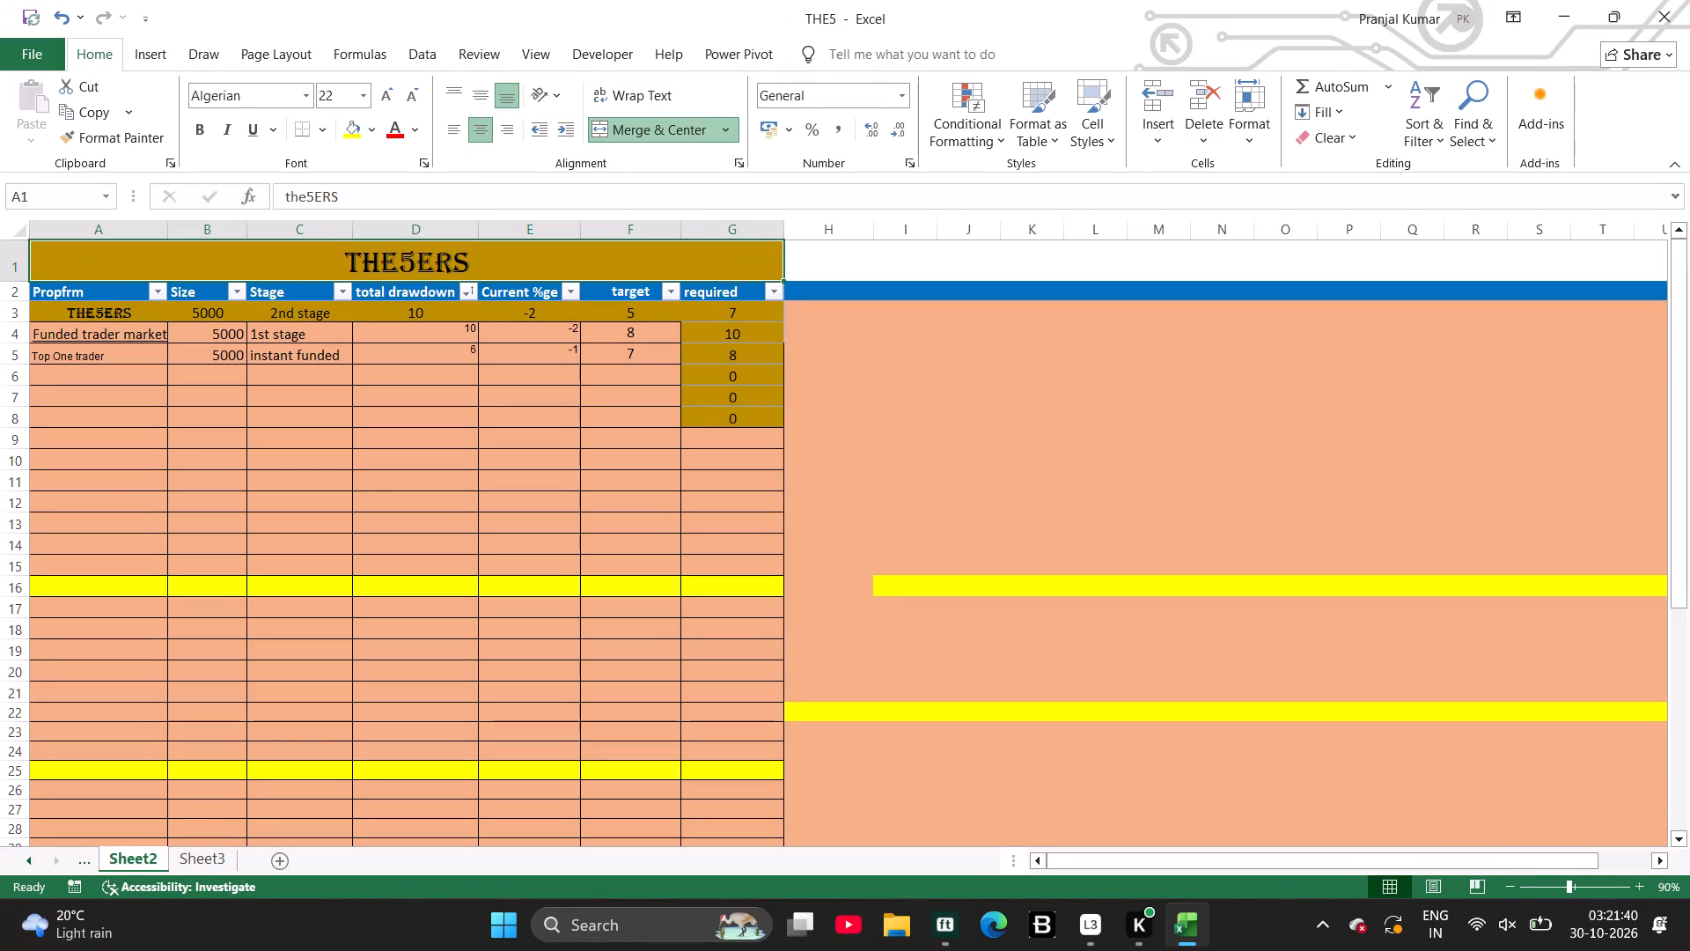
{"action": "type", "text": "150"}
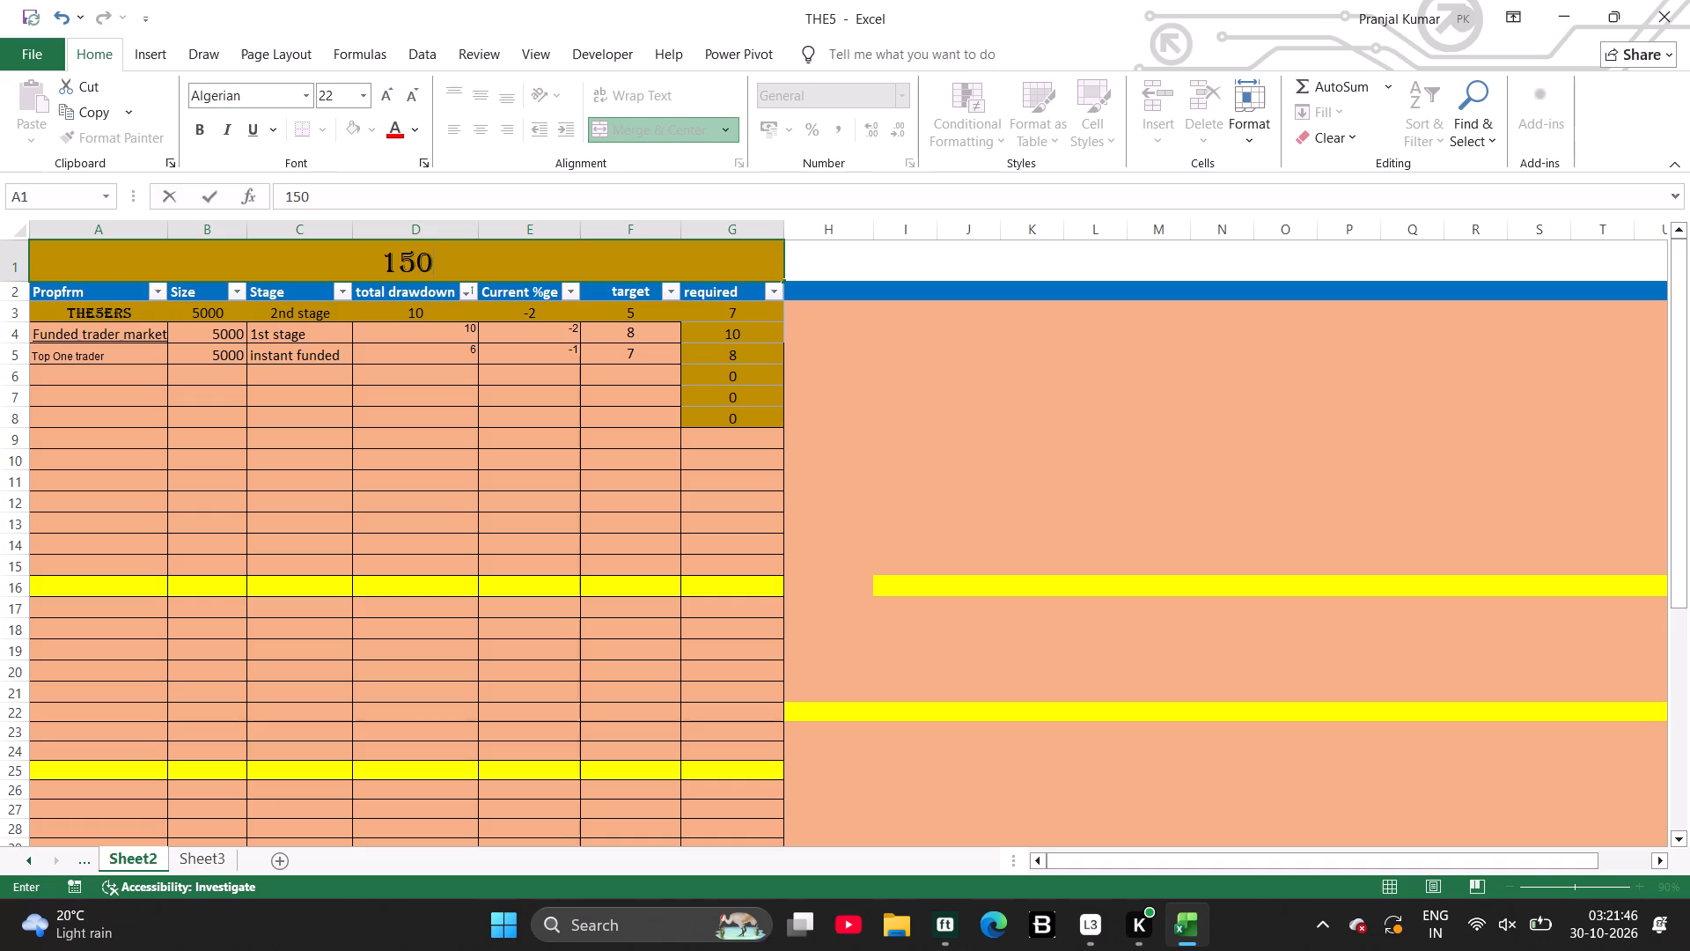
{"action": "key", "text": "Return"}
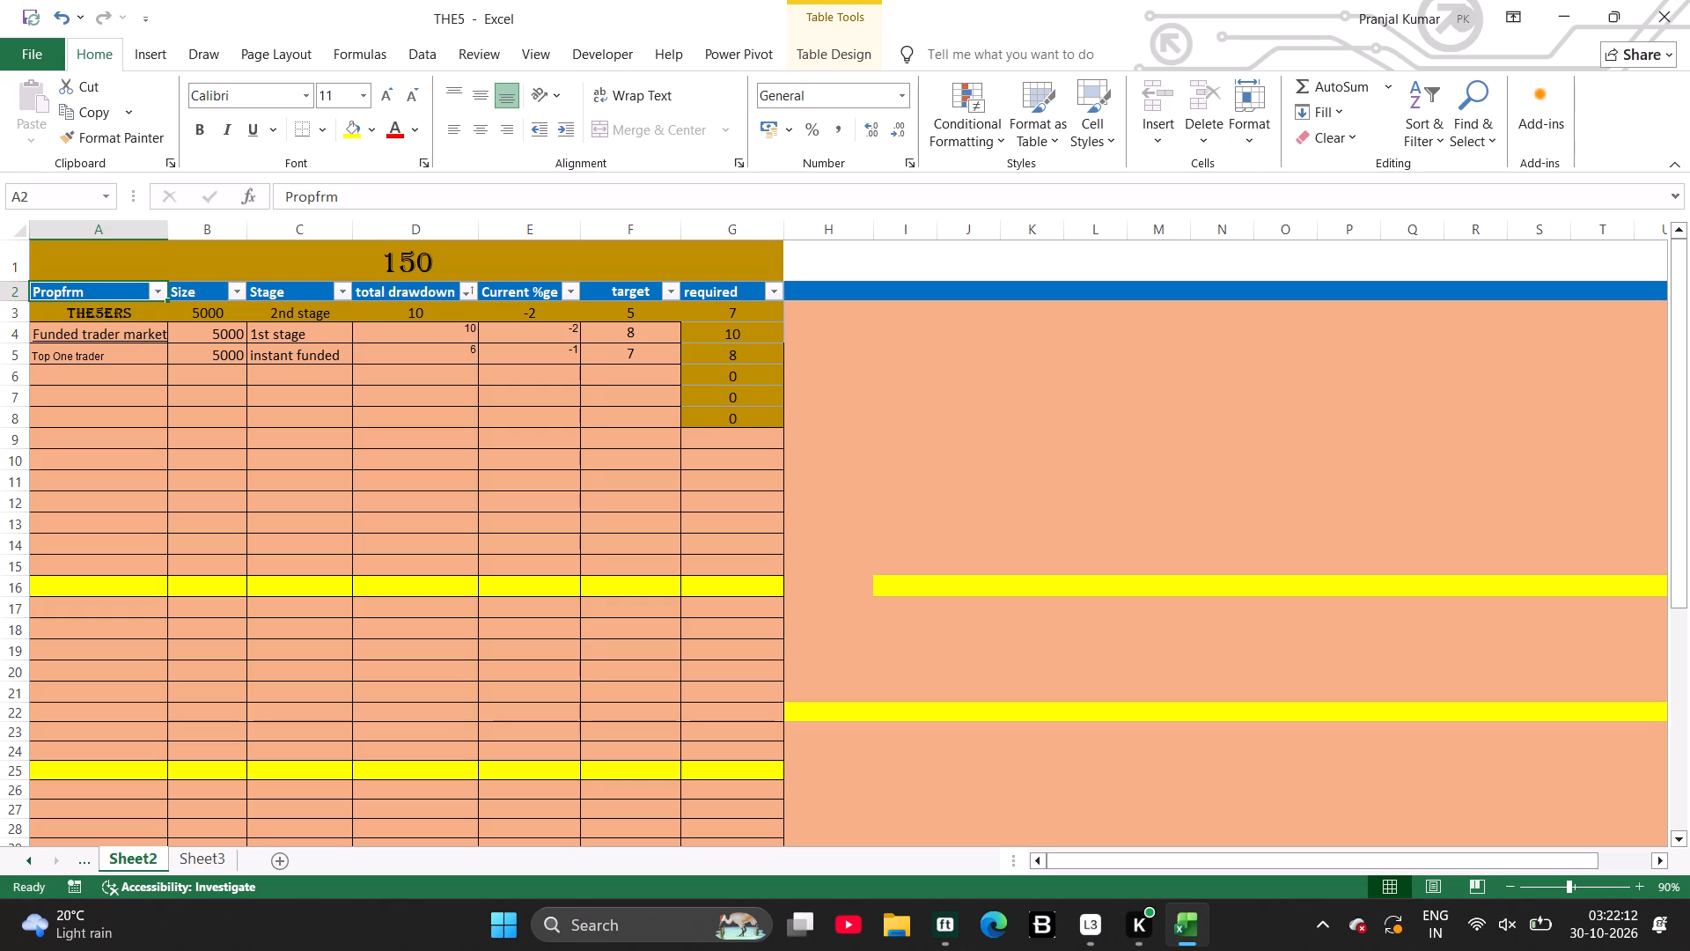
{"action": "left_click", "coordinate": [463, 391]}
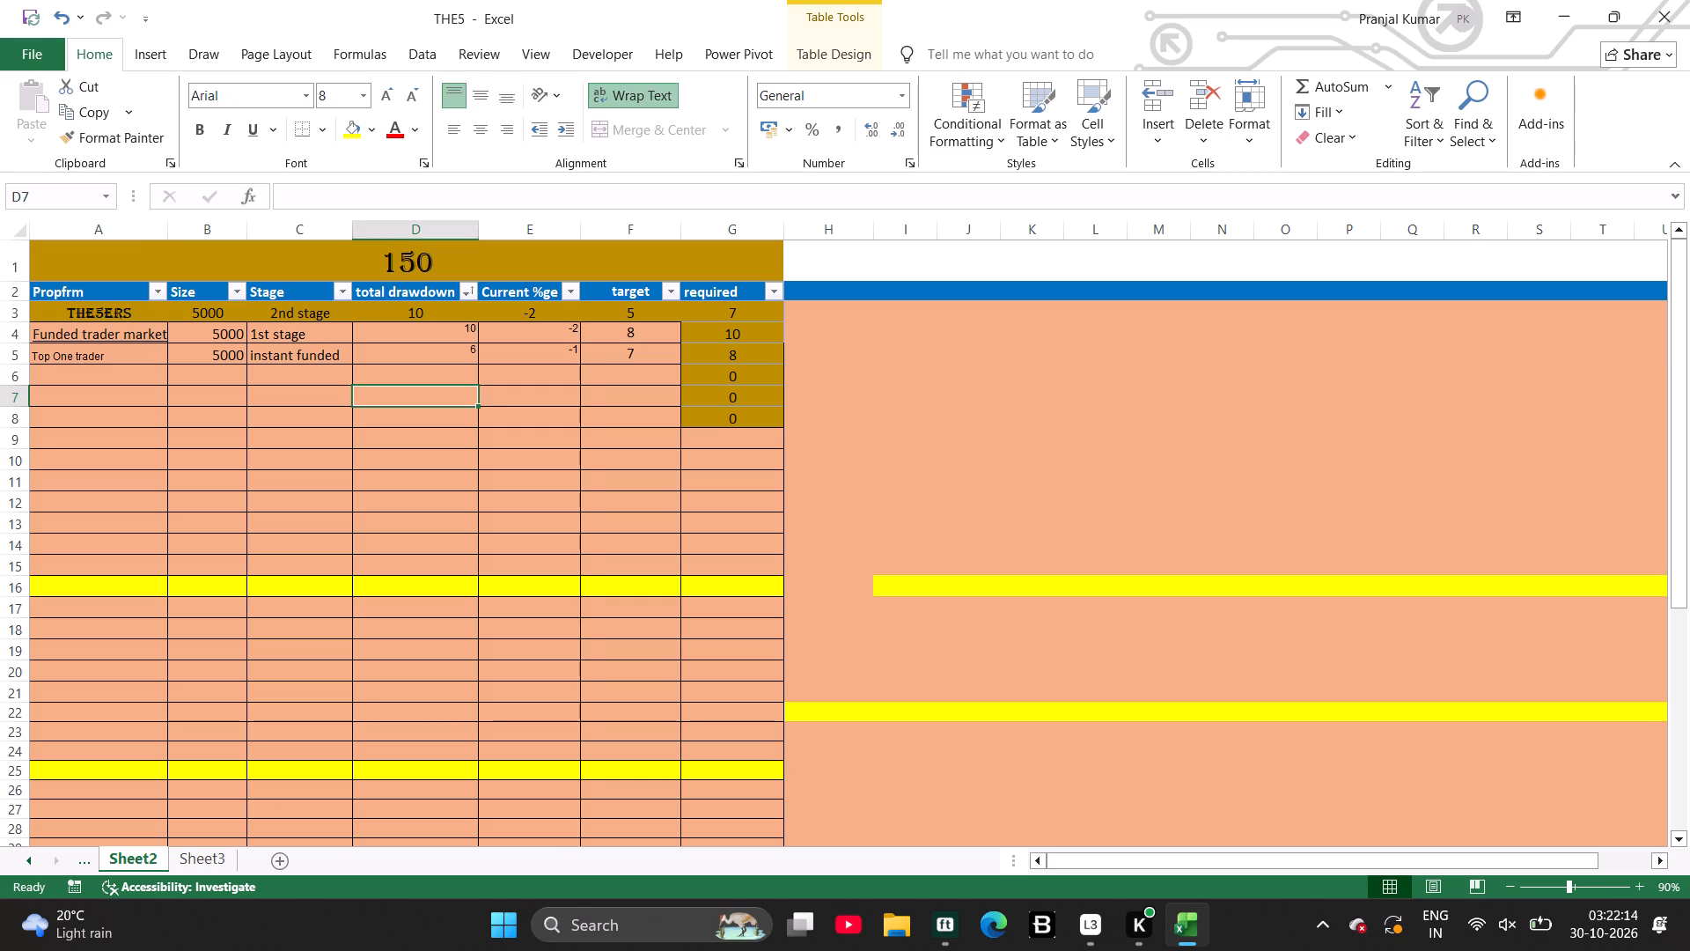
Set the font size of rows 3 to 5 to 14.
{"action": "left_click_drag", "start_coordinate": [26, 311], "coordinate": [21, 375]}
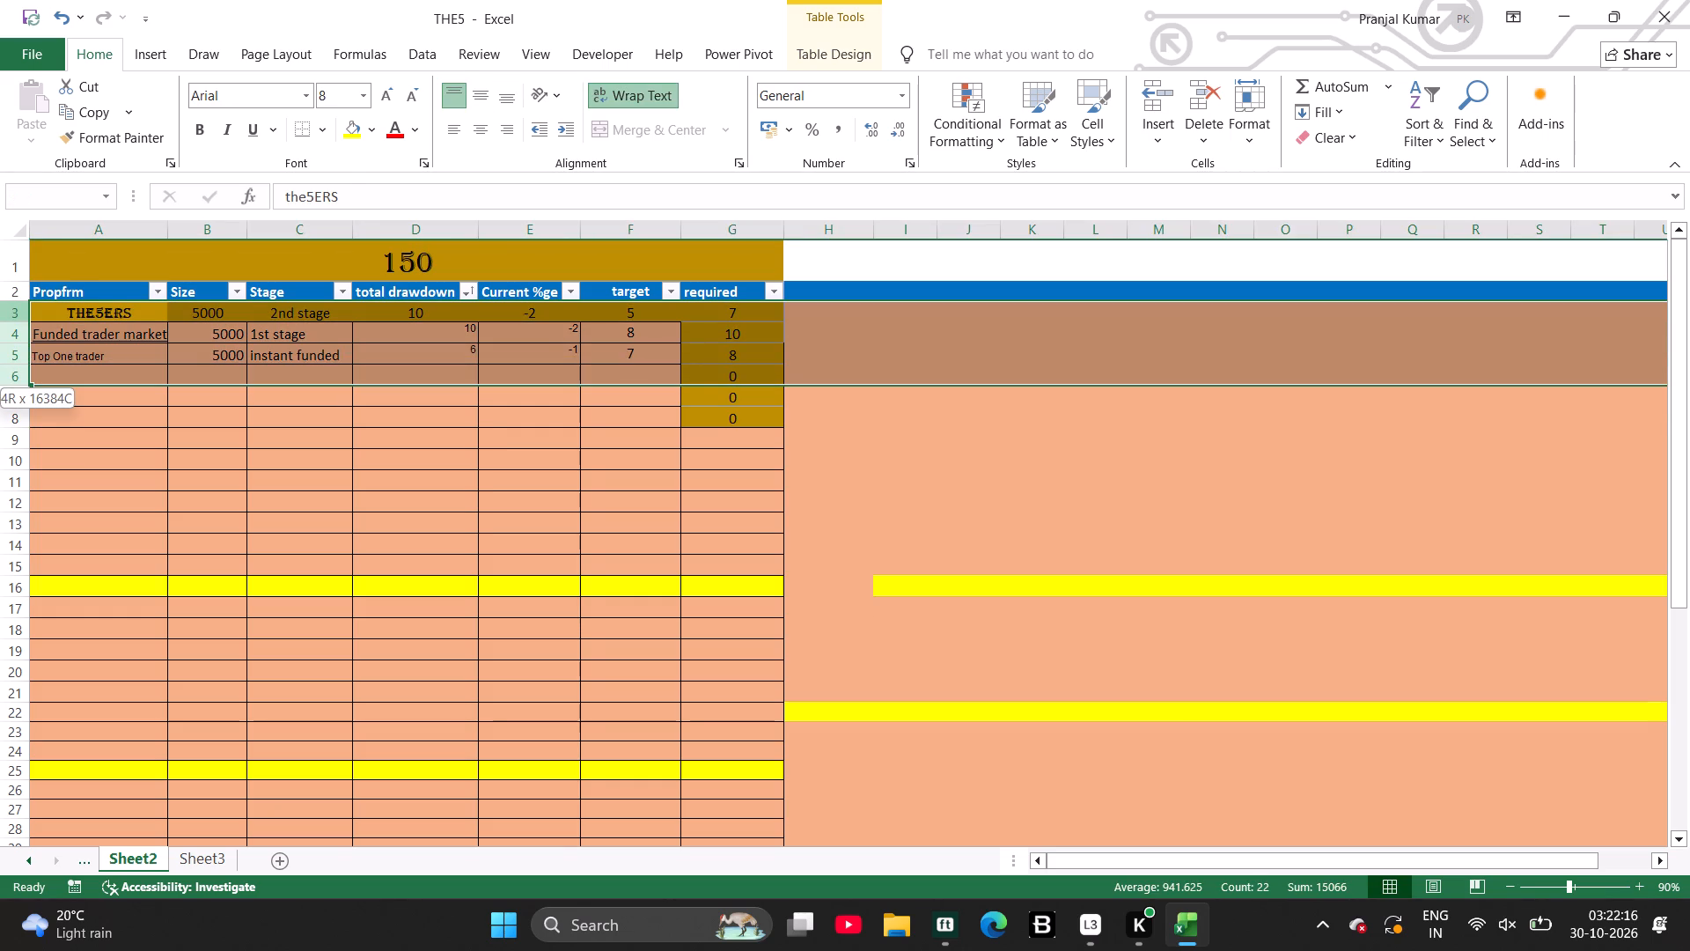
{"action": "left_click_drag", "start_coordinate": [21, 375], "coordinate": [19, 359]}
{"action": "left_click", "coordinate": [363, 96]}
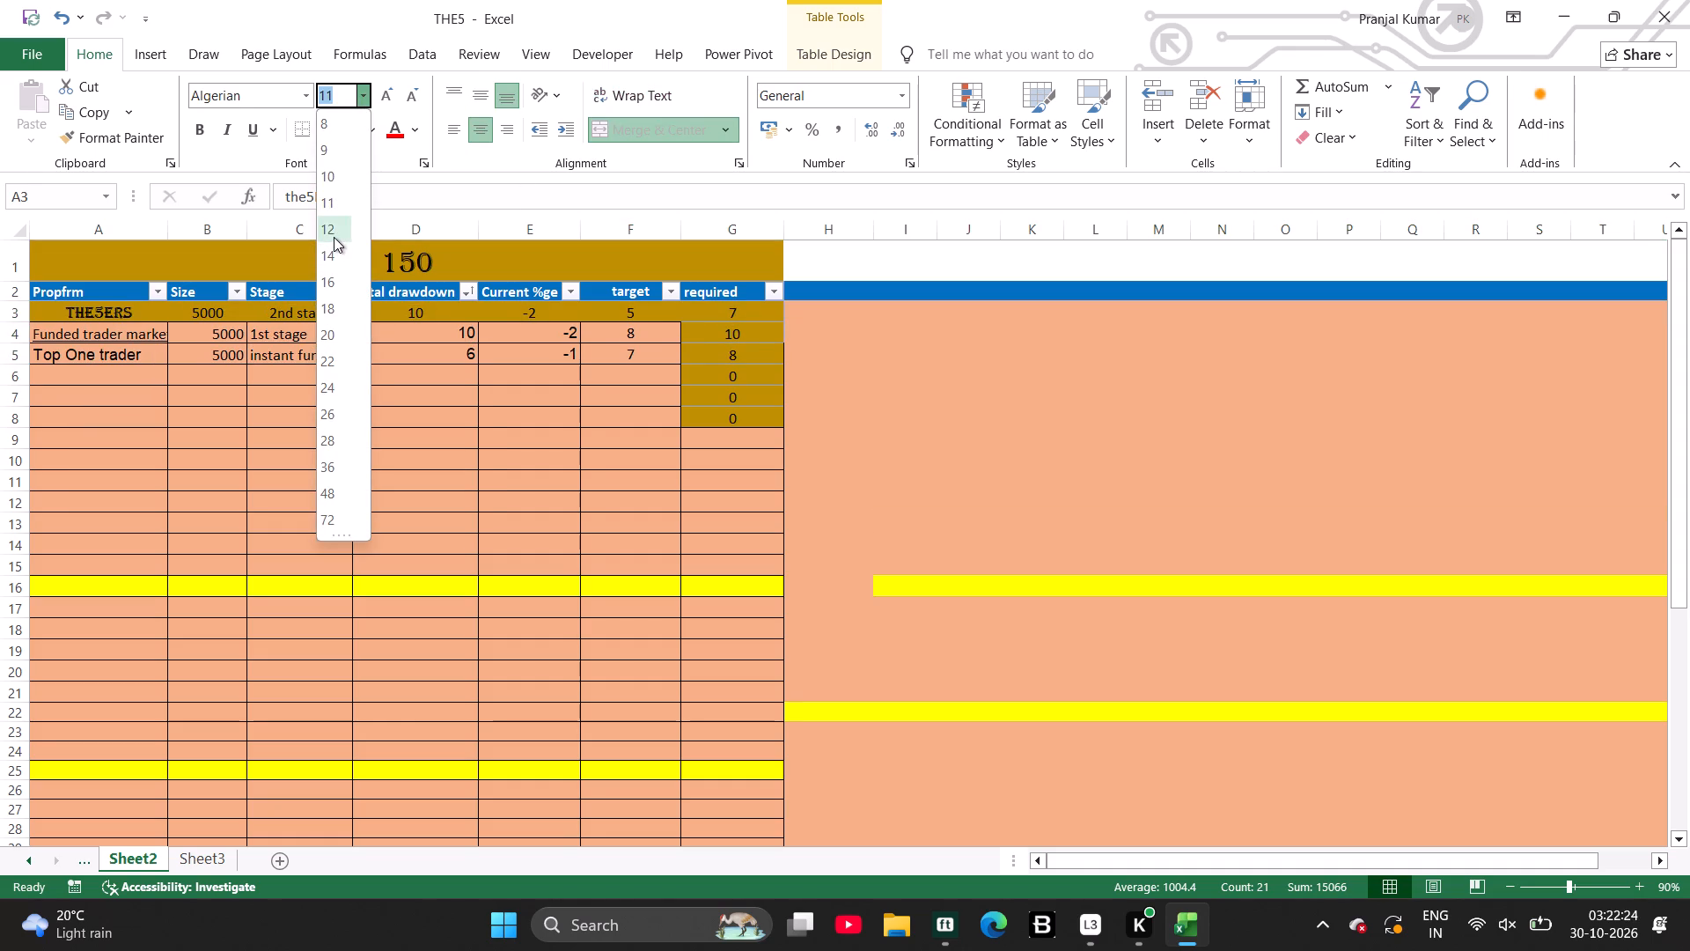
{"action": "left_click", "coordinate": [329, 264]}
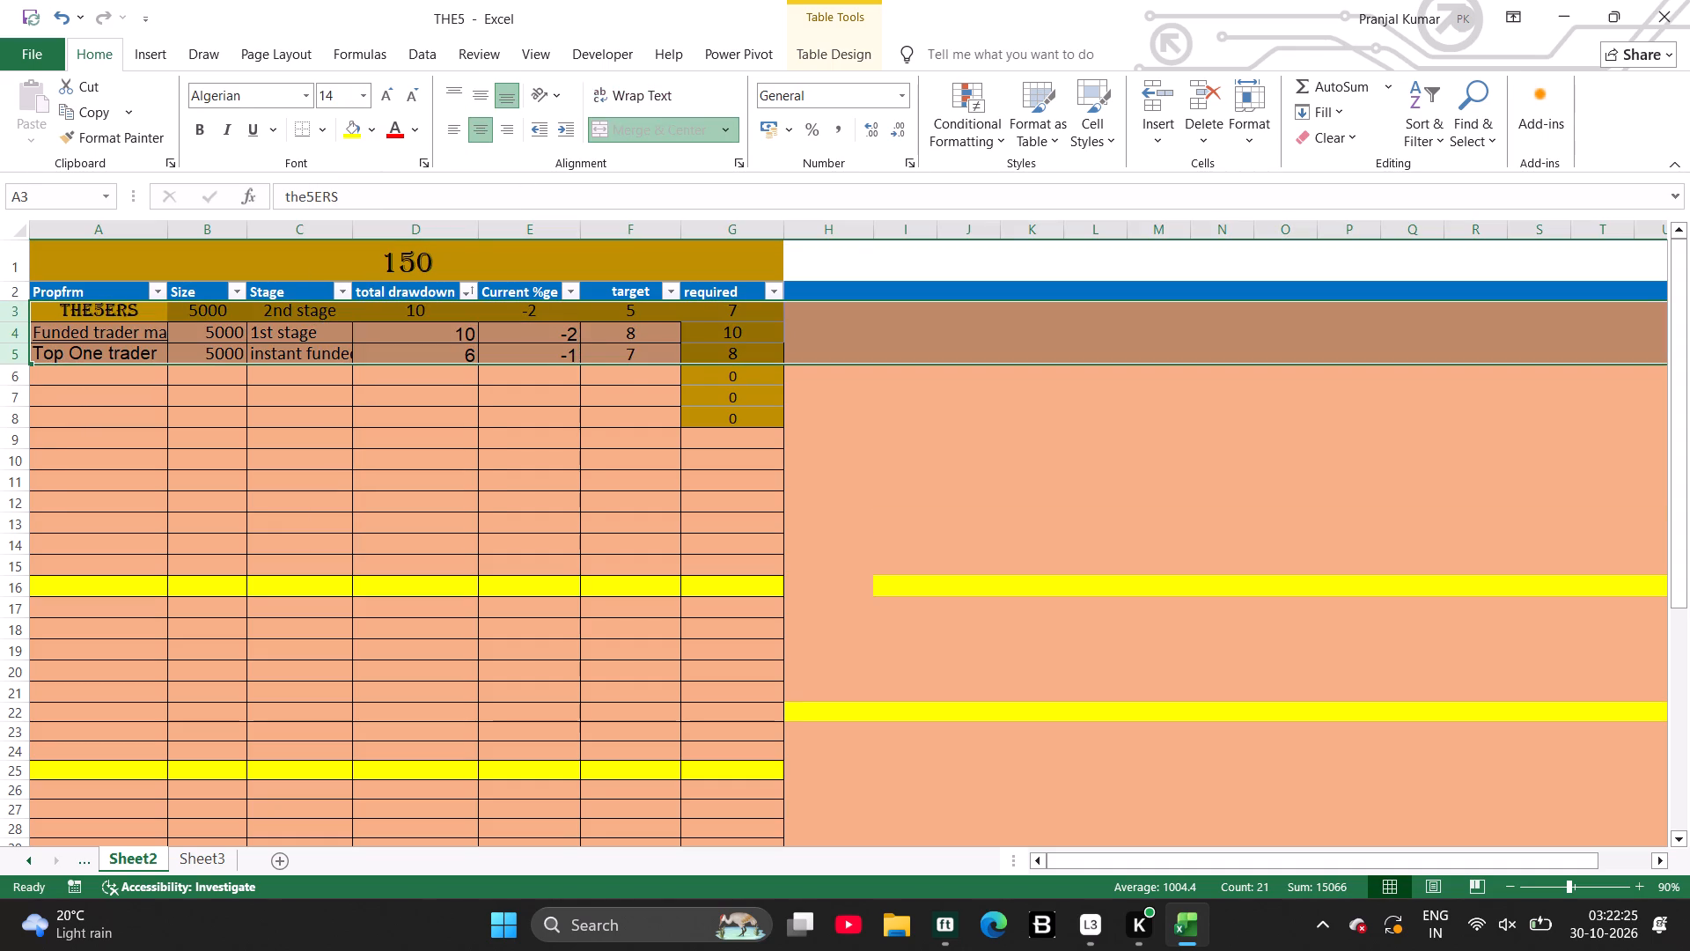
{"action": "left_click", "coordinate": [573, 461]}
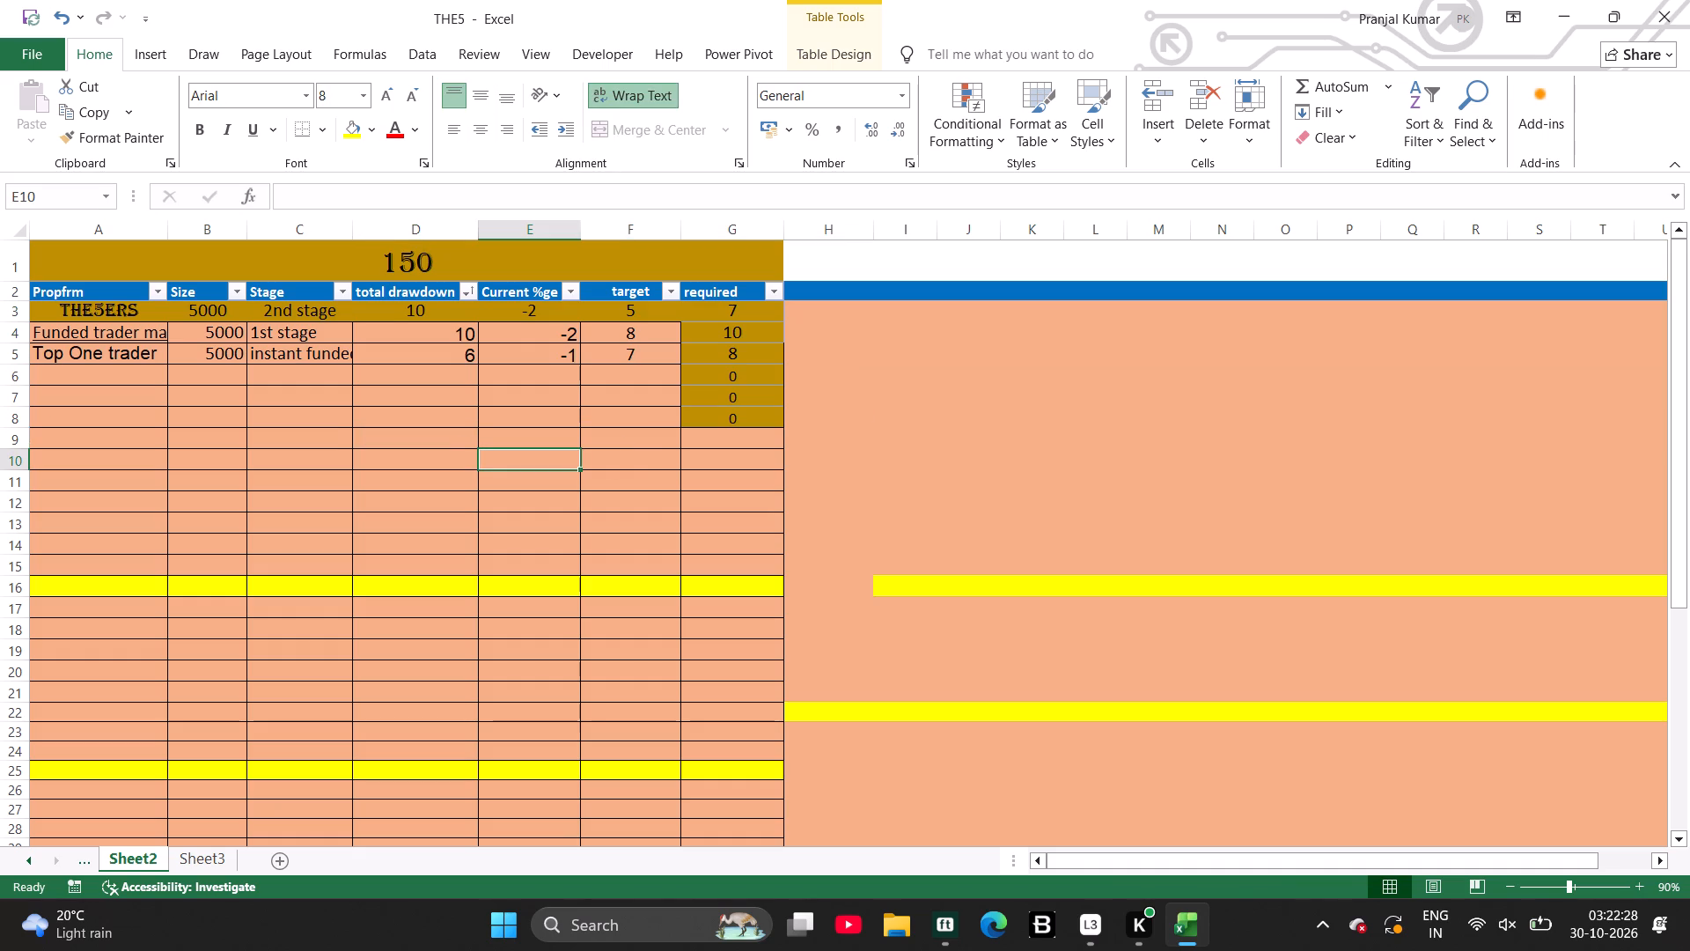
Auto-fit the width of column A to its prop firm names.
{"action": "double_click", "coordinate": [167, 229]}
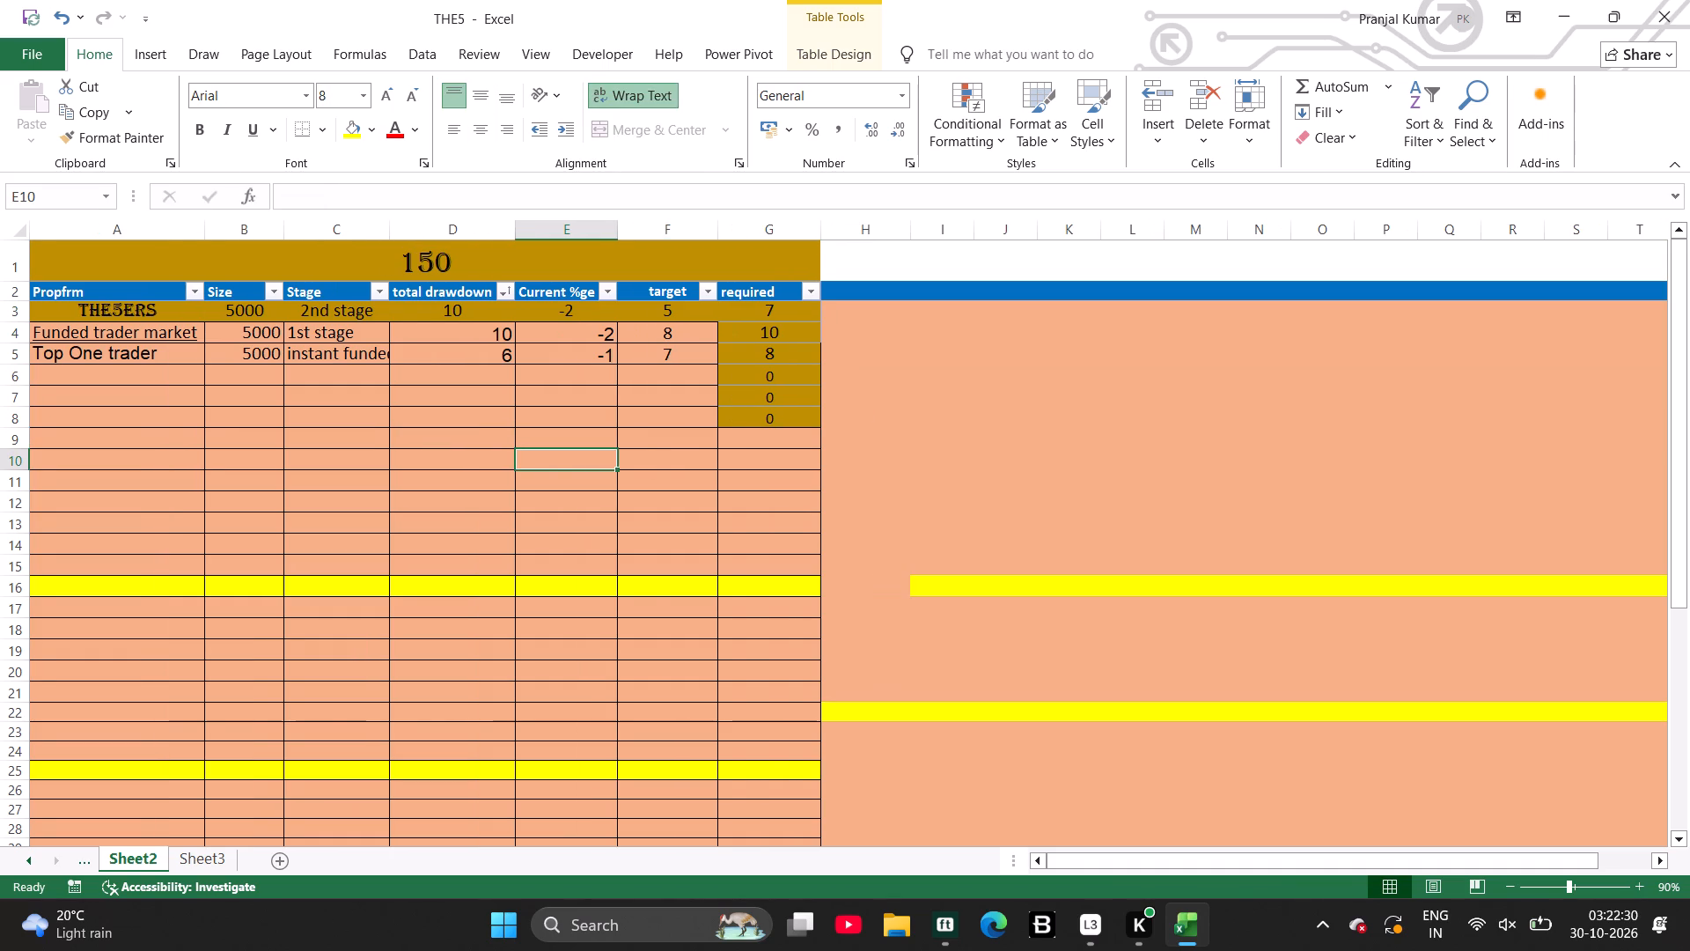
{"action": "left_click", "coordinate": [320, 435]}
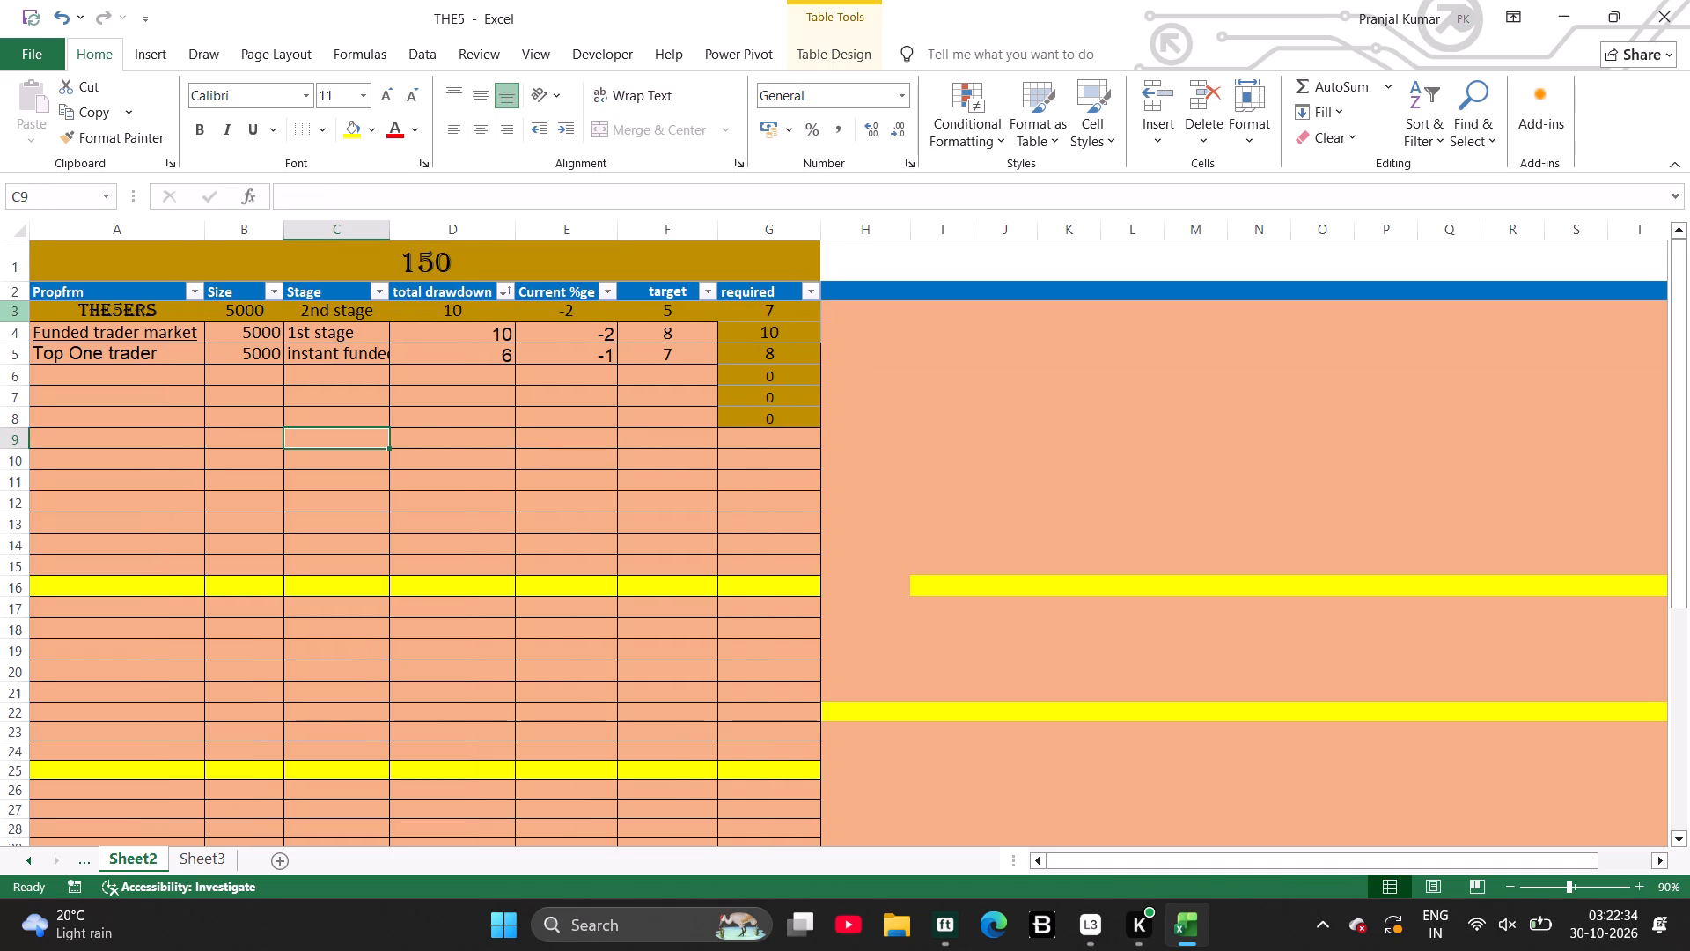
Set the font colour of rows 3 to 5 to Automatic after trying red.
{"action": "left_click_drag", "start_coordinate": [15, 313], "coordinate": [9, 348]}
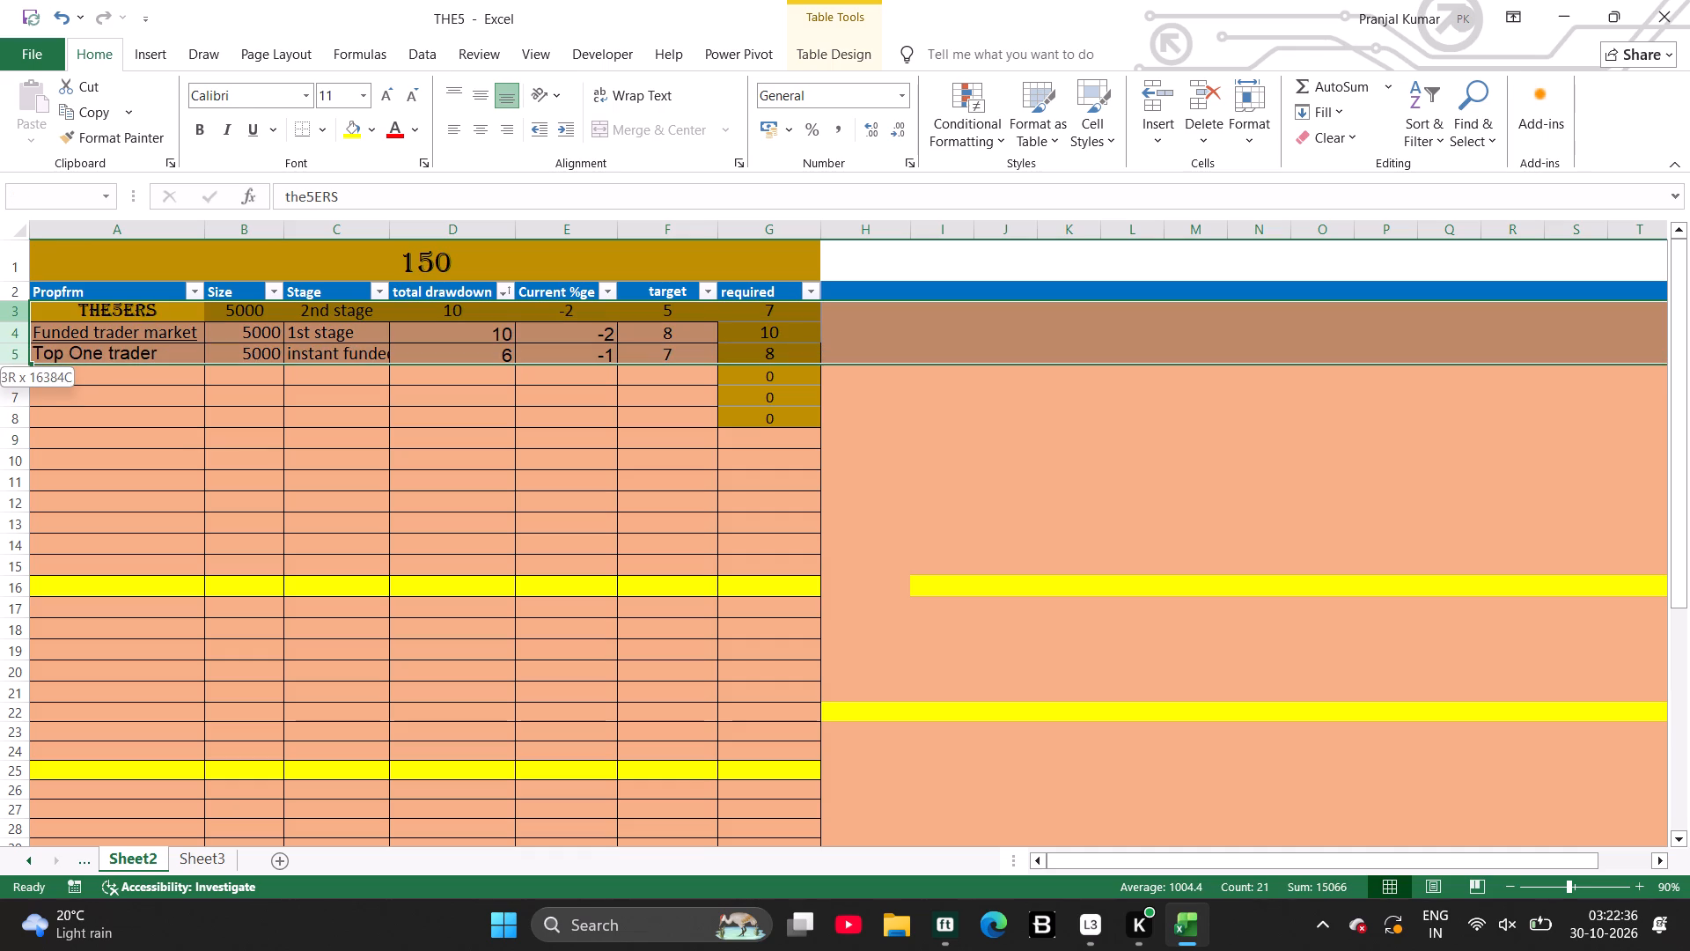
{"action": "left_click_drag", "start_coordinate": [9, 348], "coordinate": [9, 345]}
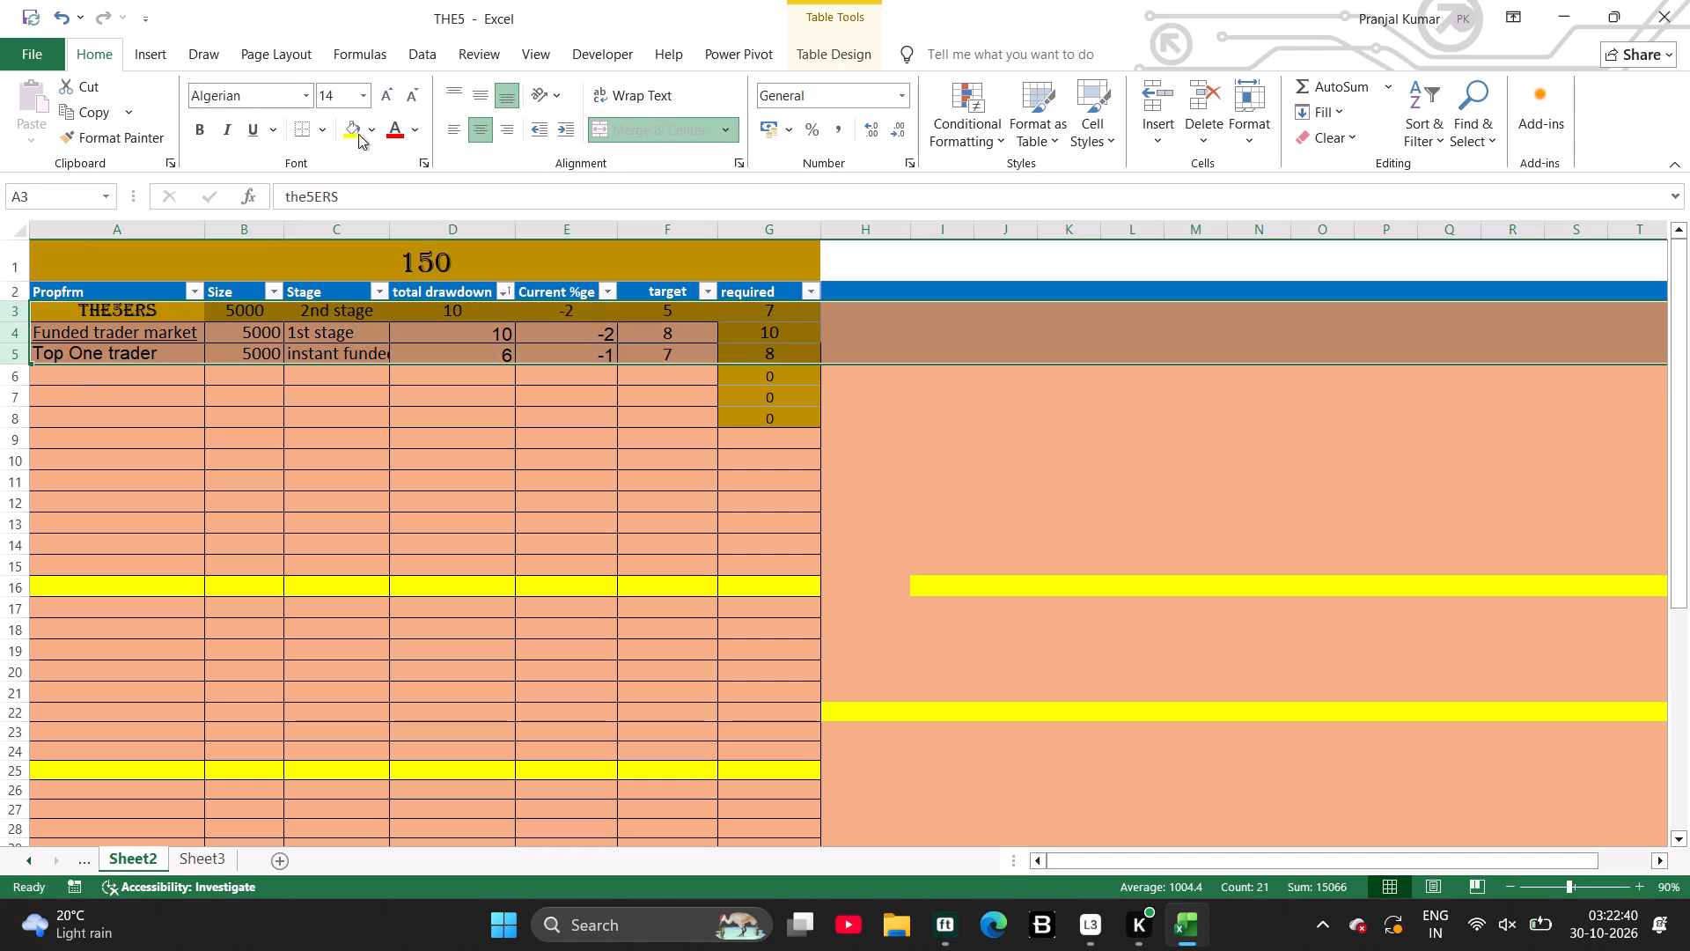
{"action": "left_click", "coordinate": [385, 131]}
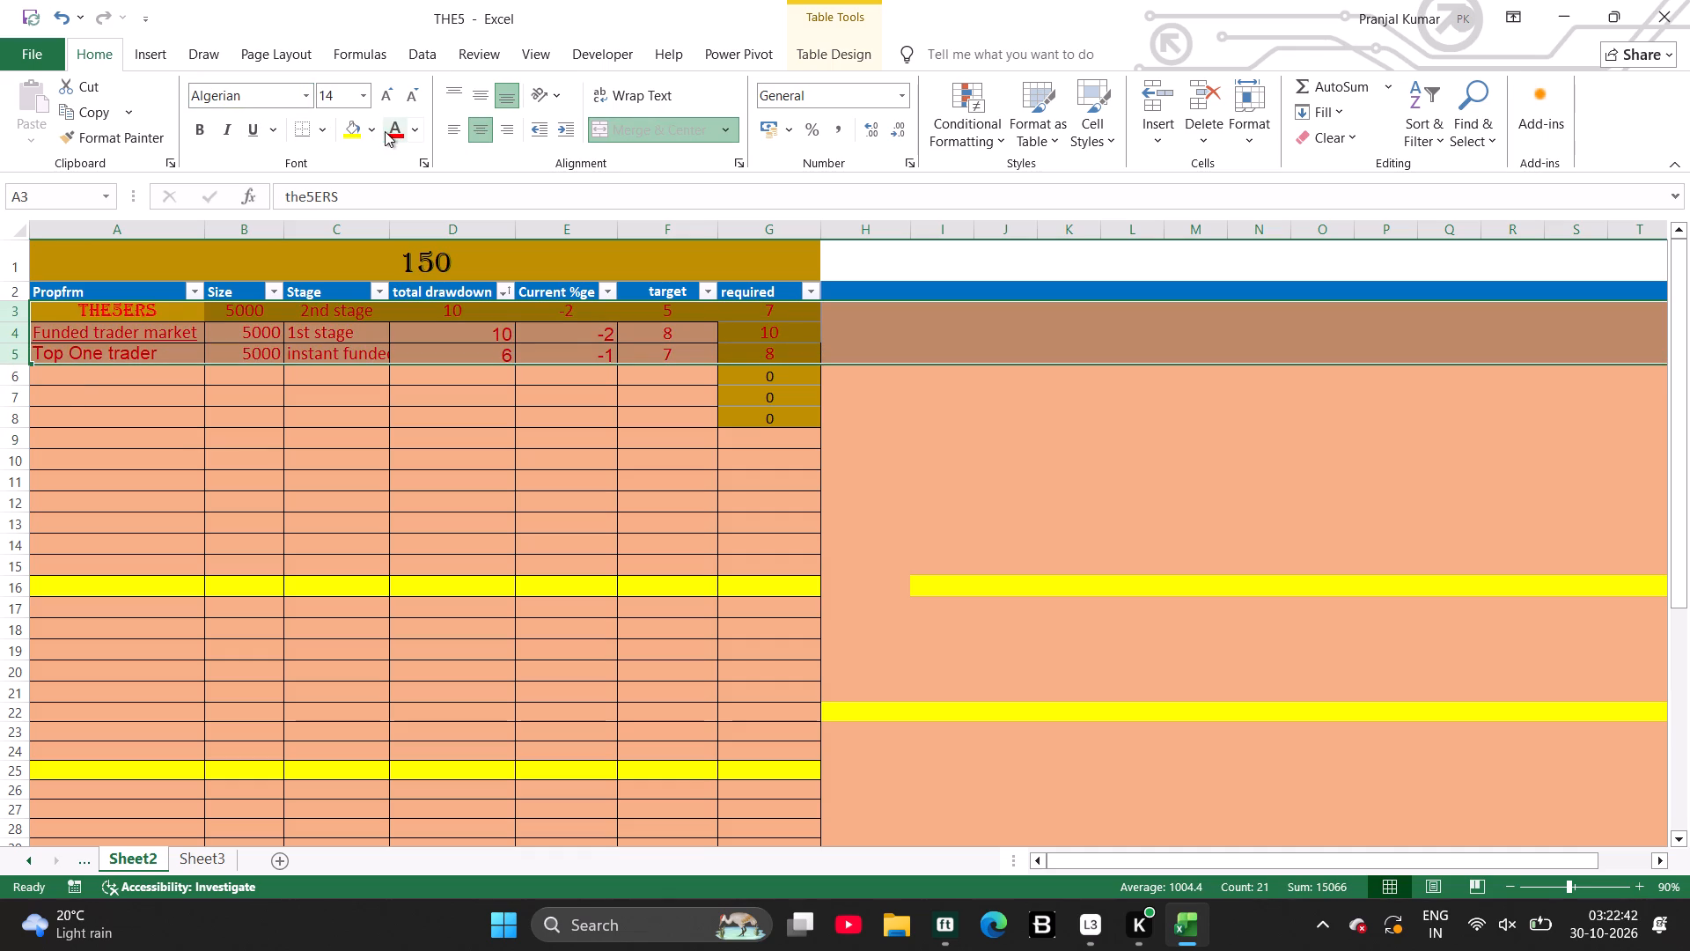
{"action": "left_click", "coordinate": [385, 131]}
{"action": "left_click", "coordinate": [415, 129]}
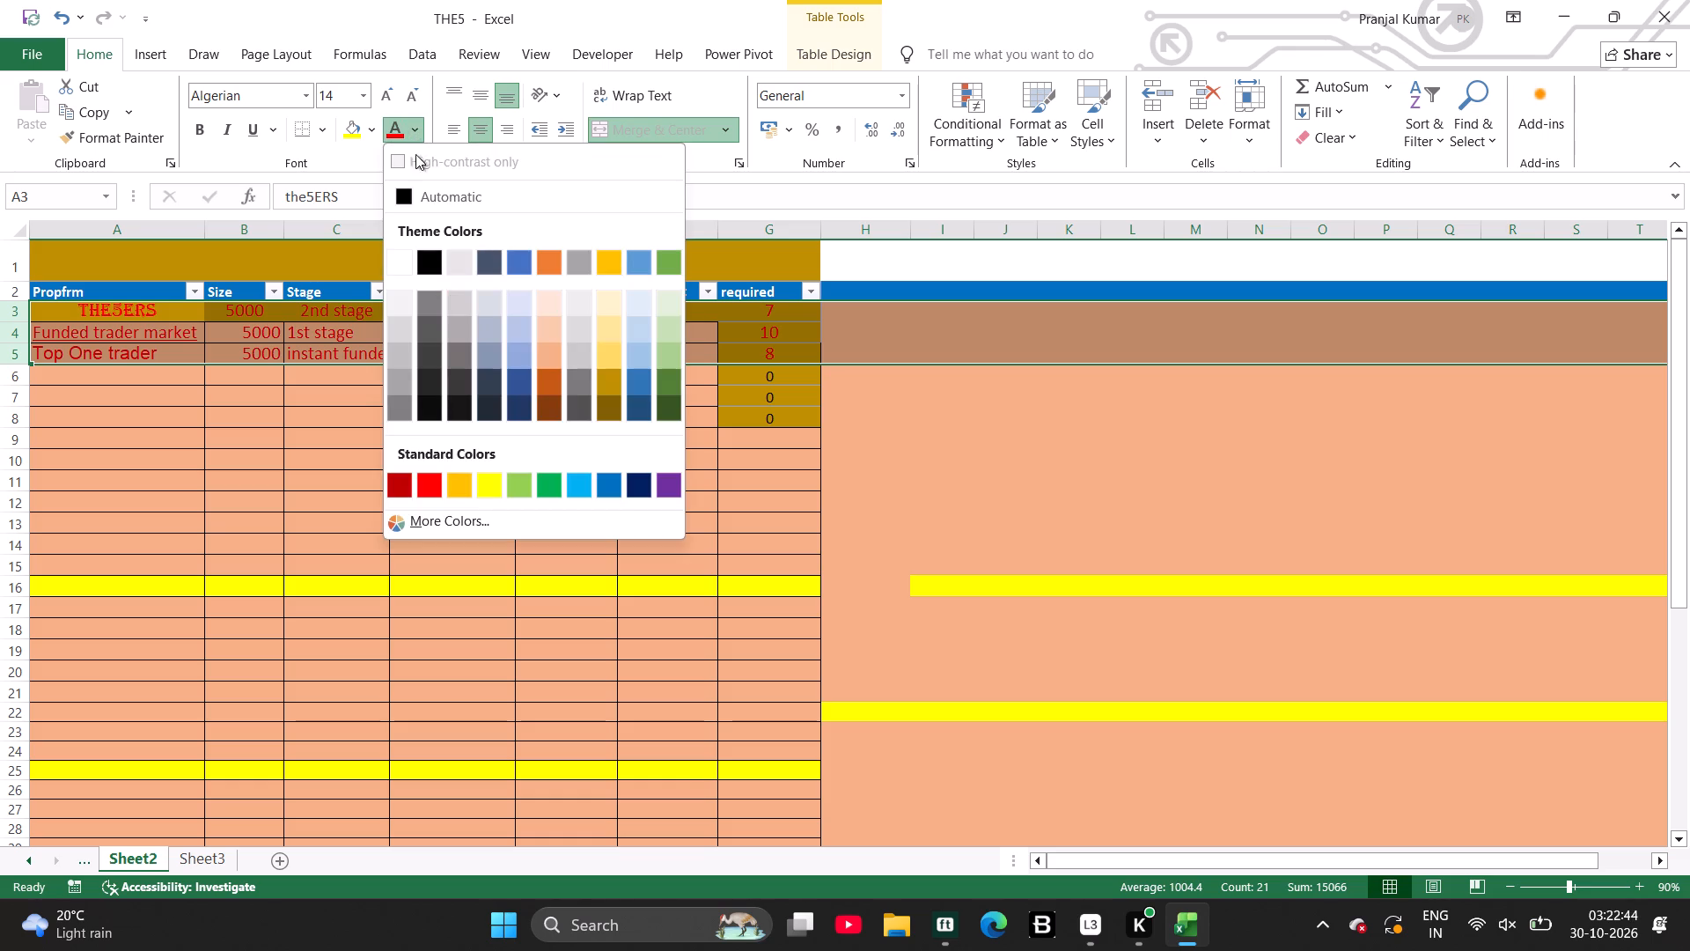
{"action": "left_click", "coordinate": [404, 190]}
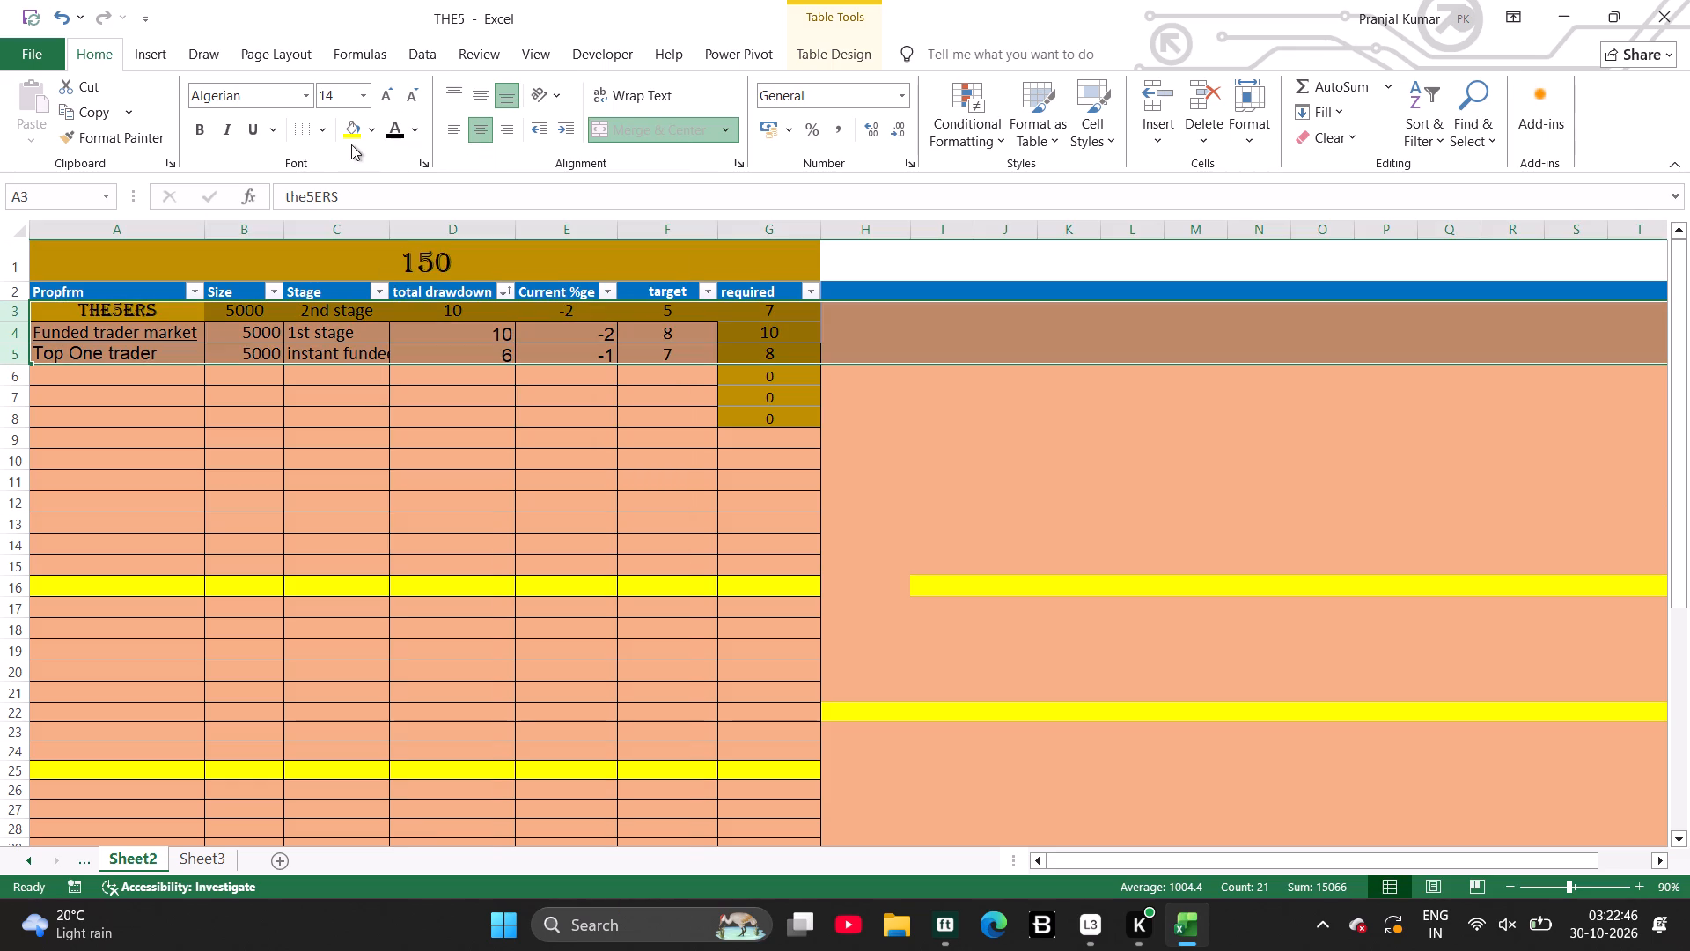
Fill rows 3 to 5 with the dark gold theme colour that matches the title row.
{"action": "left_click", "coordinate": [367, 134]}
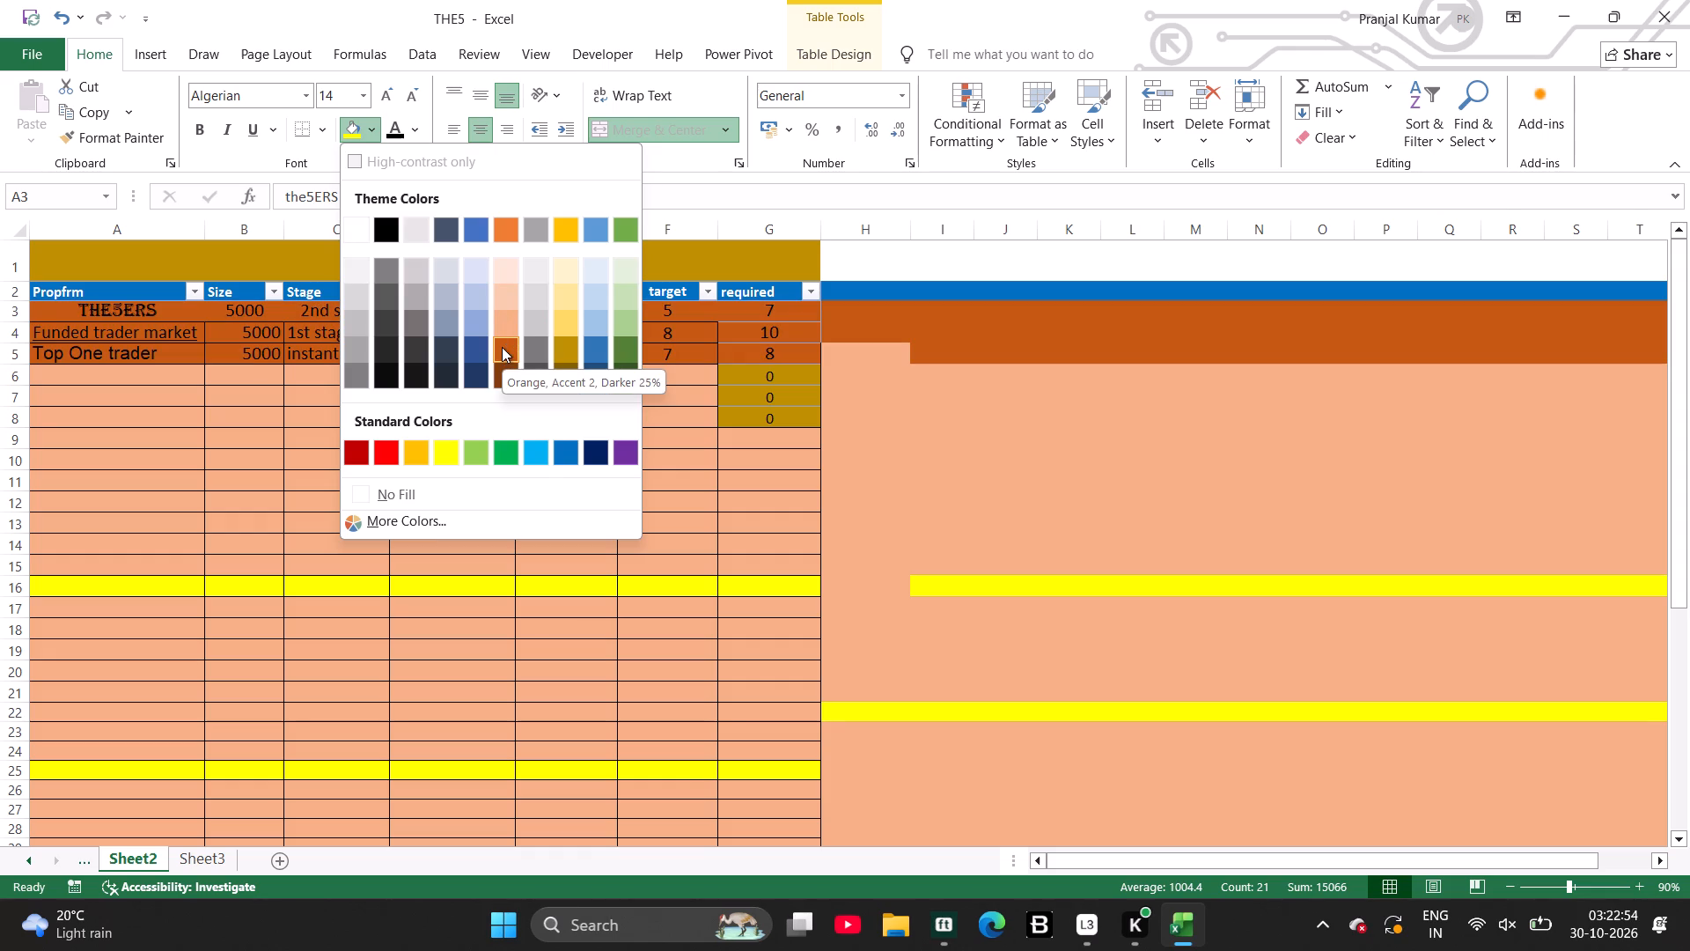
{"action": "left_click", "coordinate": [563, 347]}
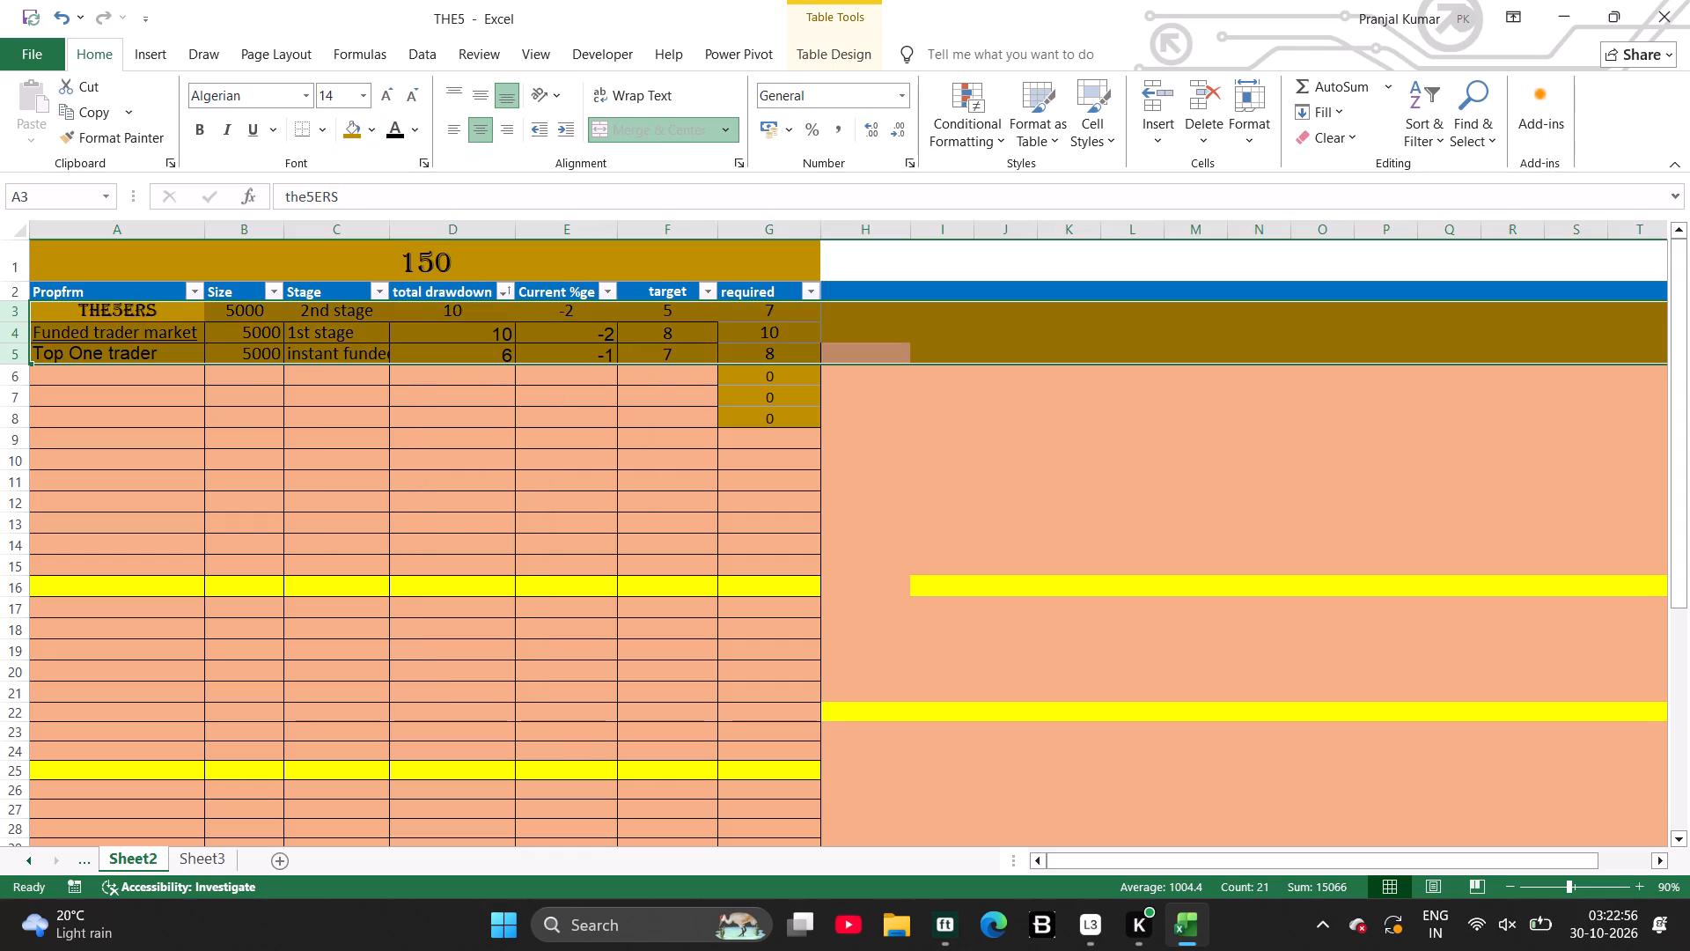
{"action": "left_click", "coordinate": [599, 425]}
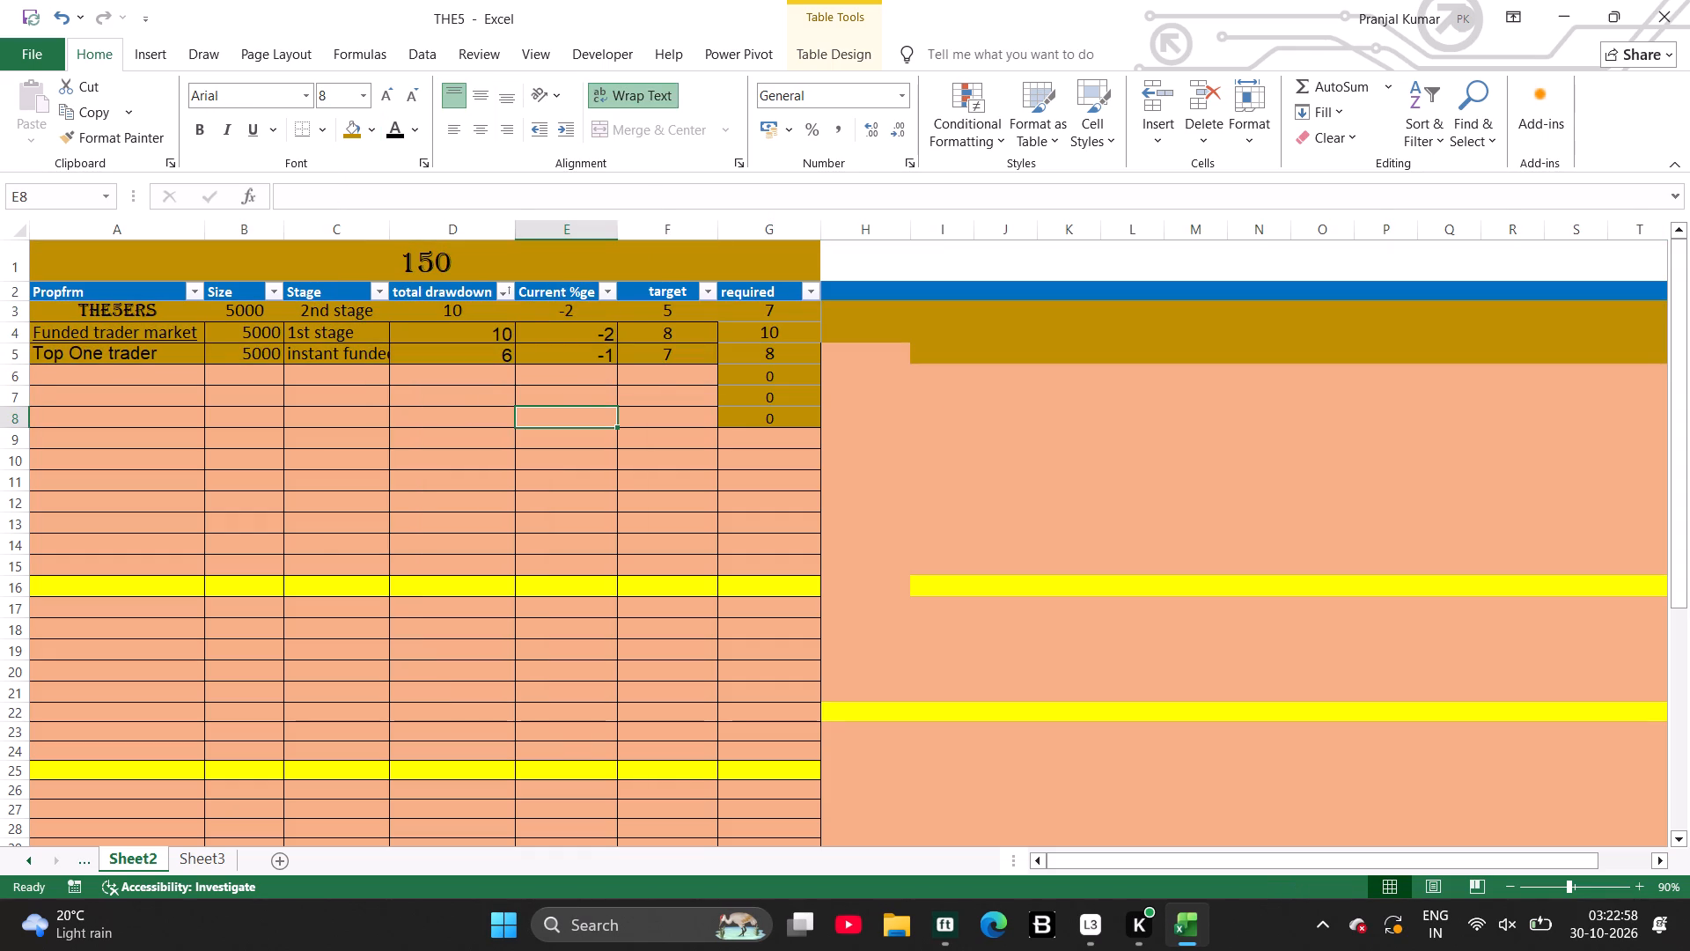
Clear the contents of cells F6 to G8, removing the unused required formulas.
{"action": "left_click_drag", "start_coordinate": [689, 381], "coordinate": [753, 417]}
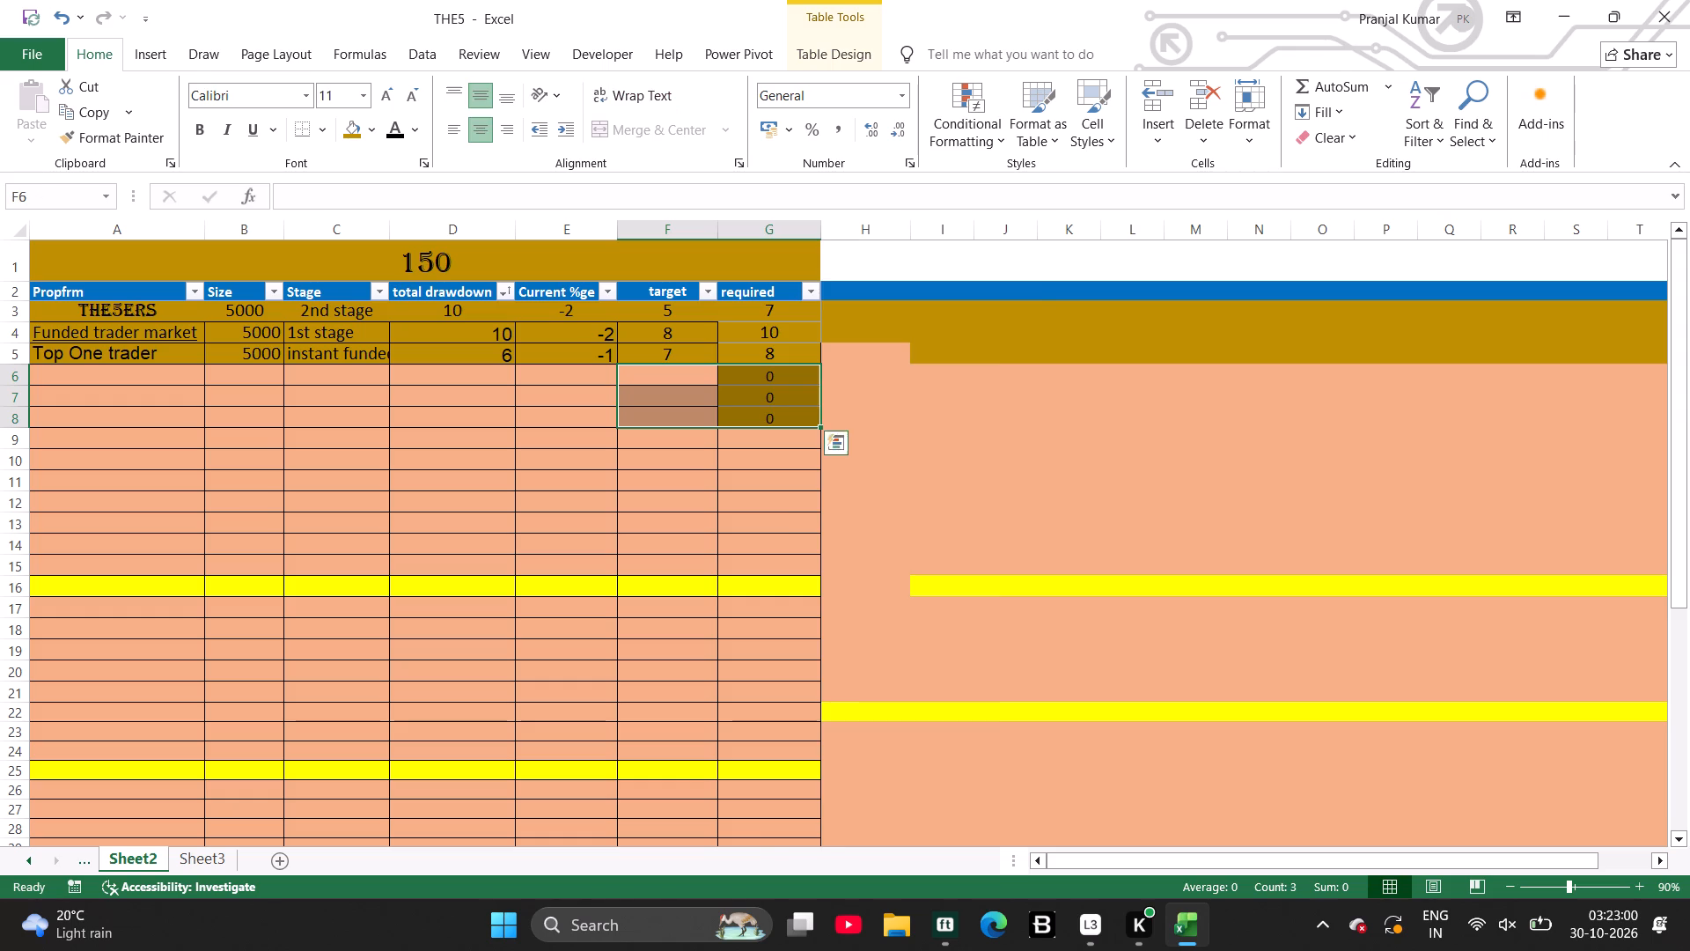
{"action": "right_click", "coordinate": [753, 417]}
{"action": "left_click", "coordinate": [893, 608]}
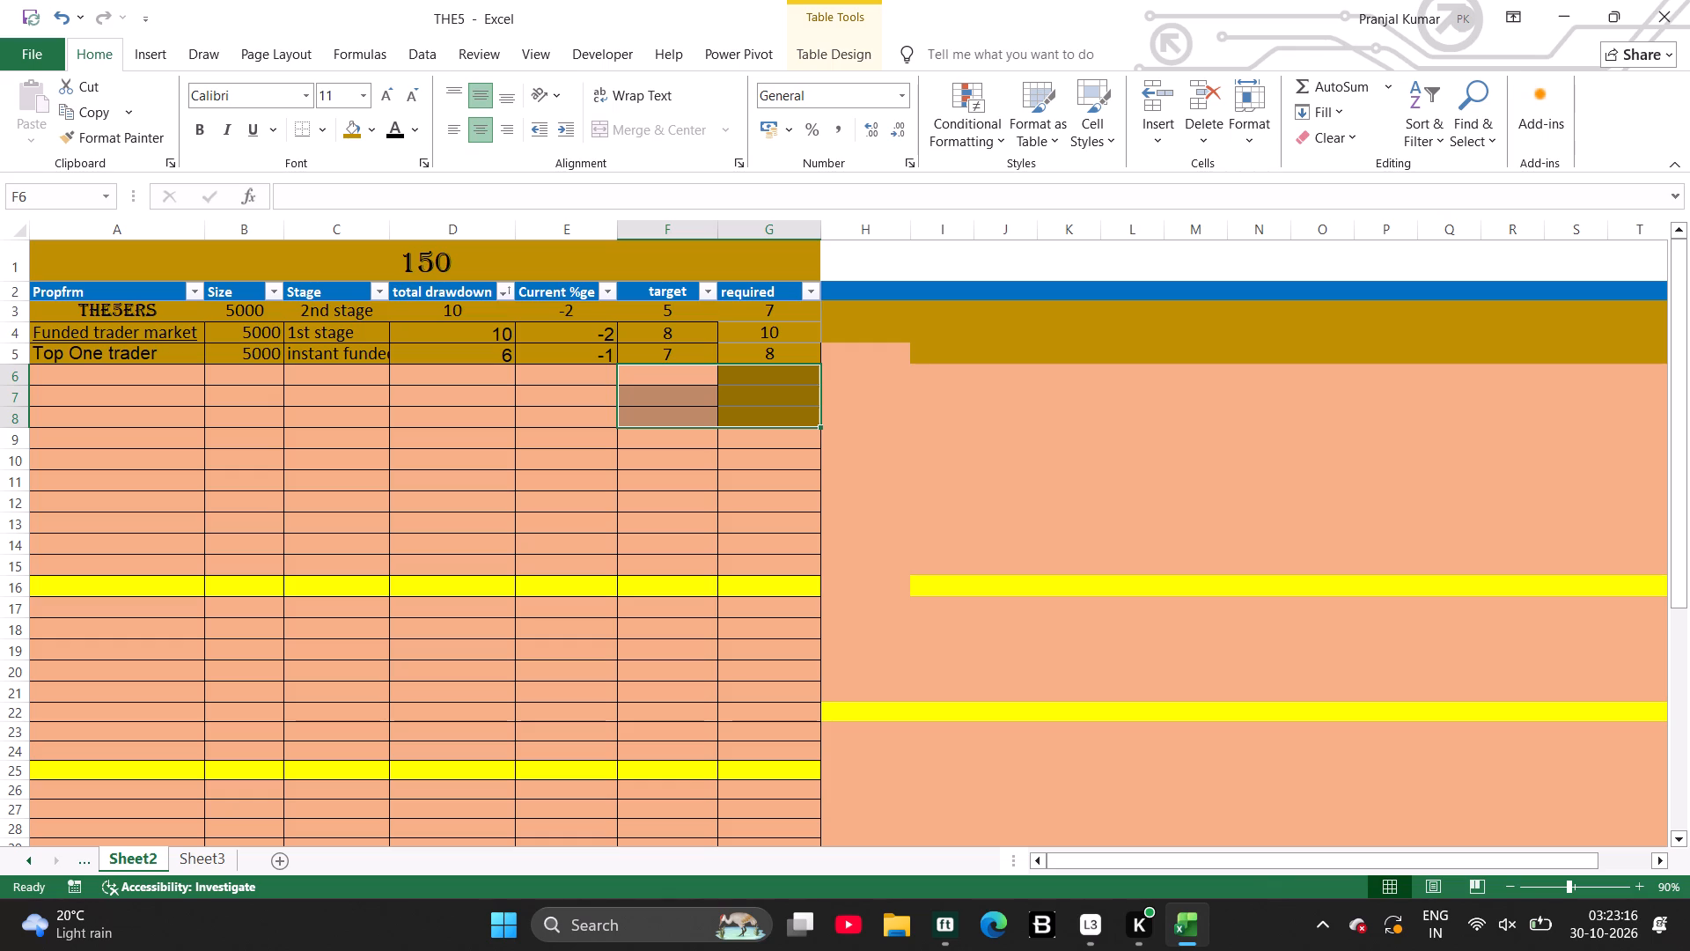
{"action": "left_click", "coordinate": [501, 479]}
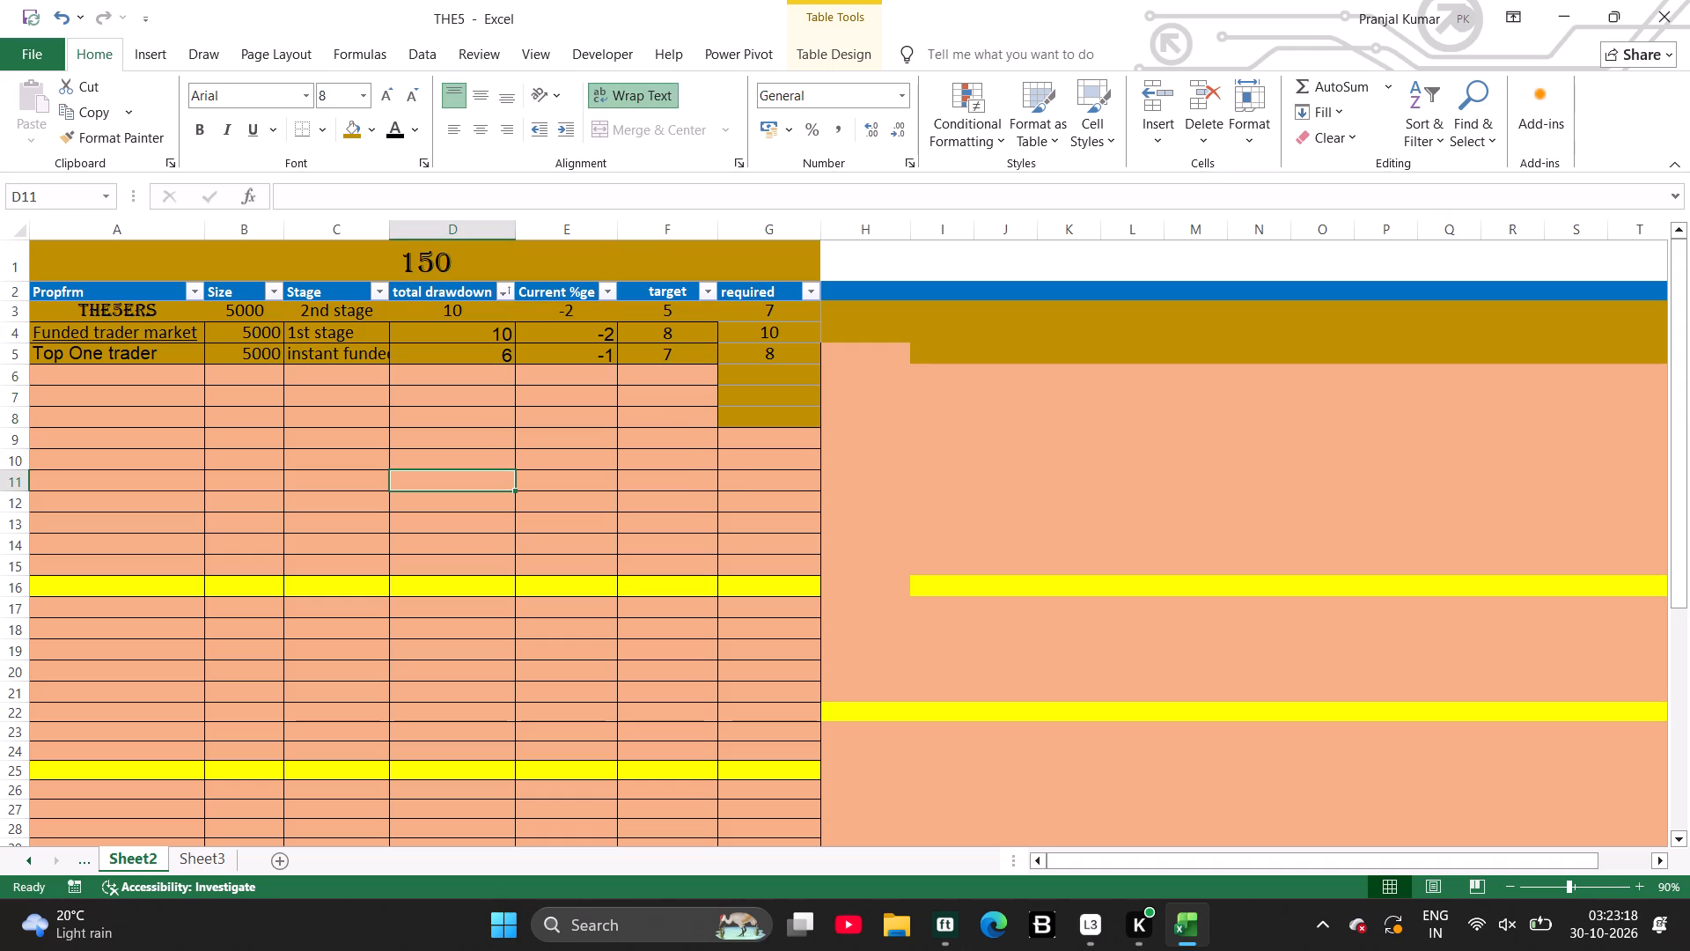
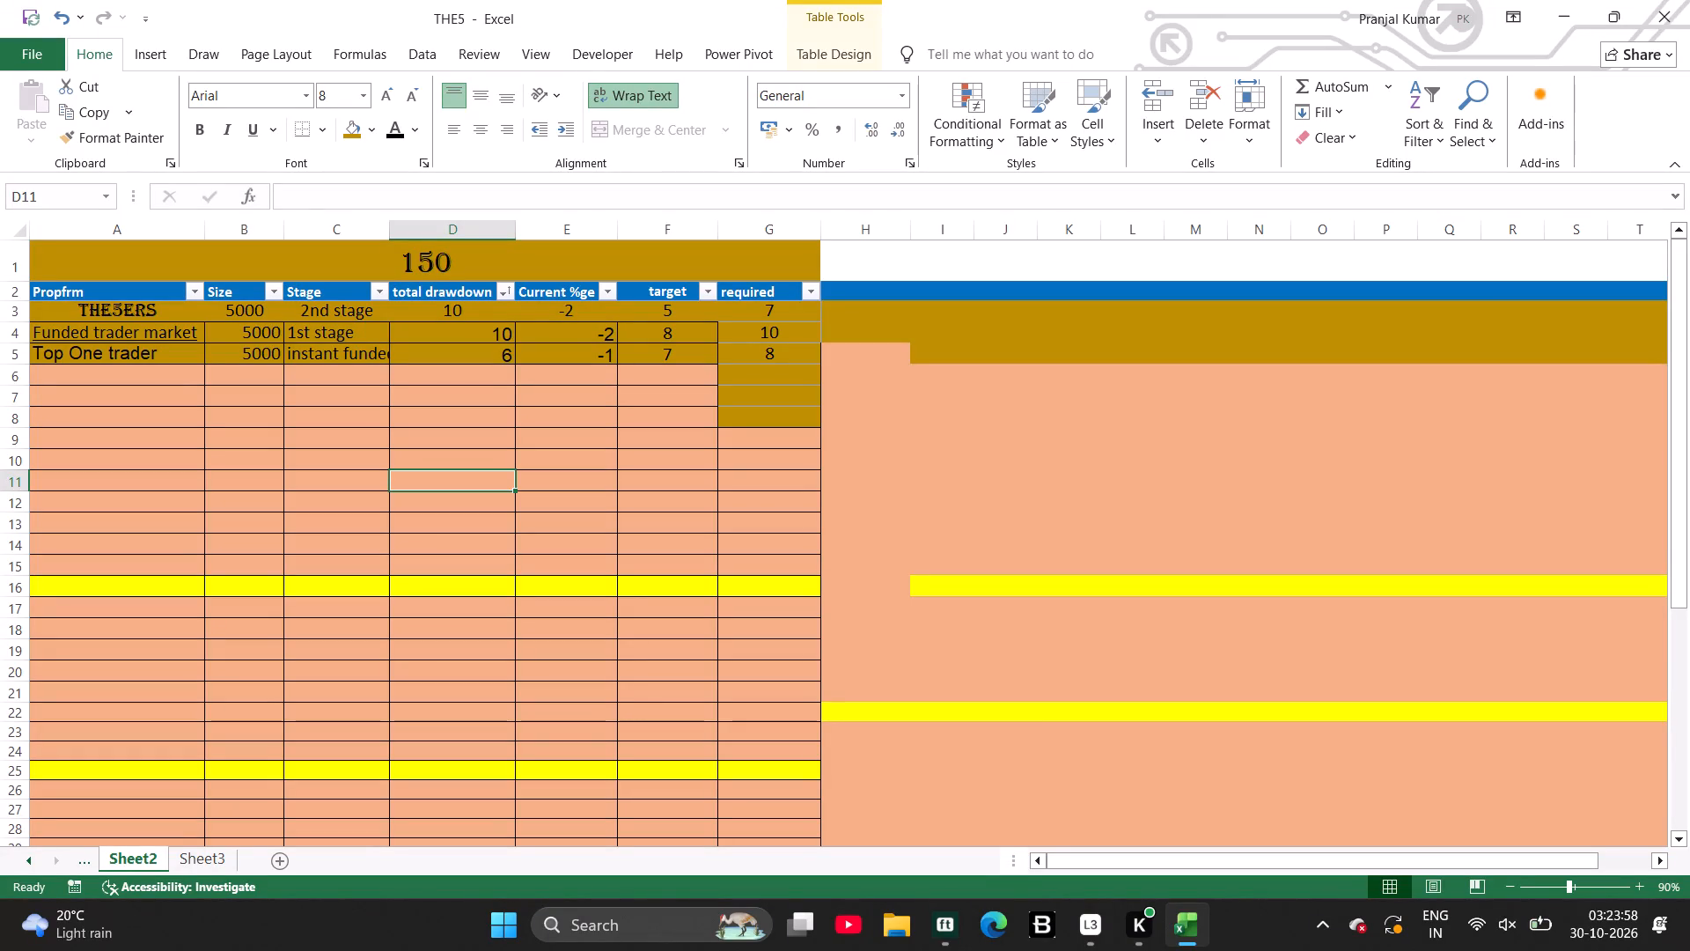
Set the font of table rows 3 to 5 to Algerian.
{"action": "left_click", "coordinate": [17, 333]}
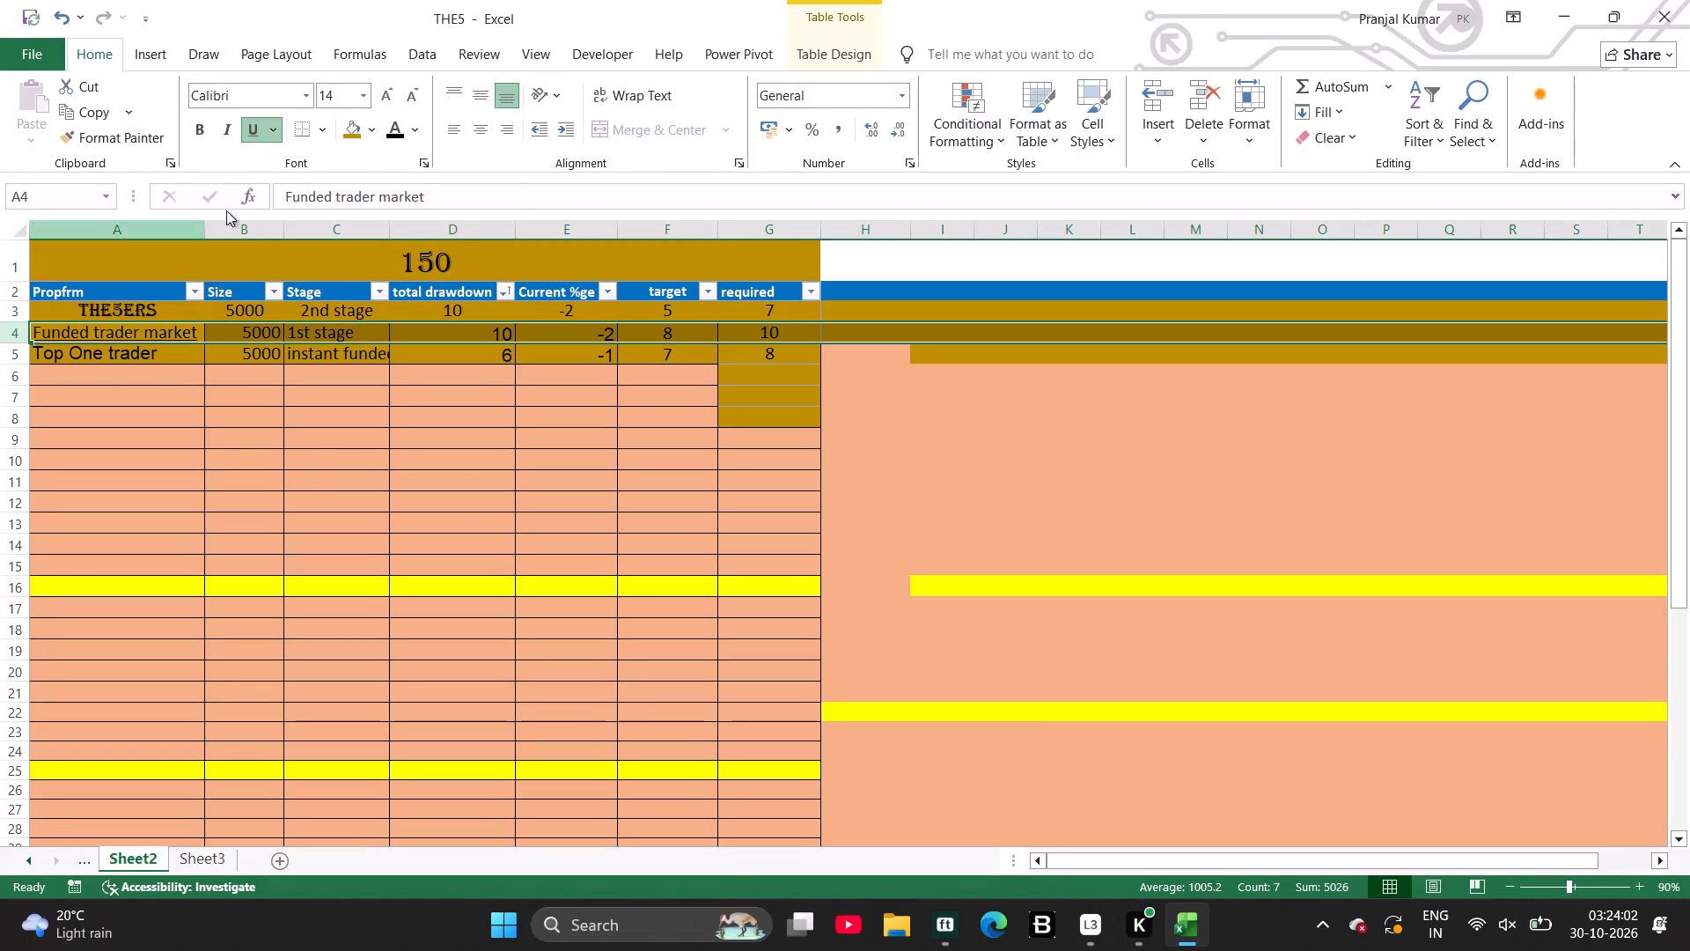
{"action": "left_click", "coordinate": [303, 101]}
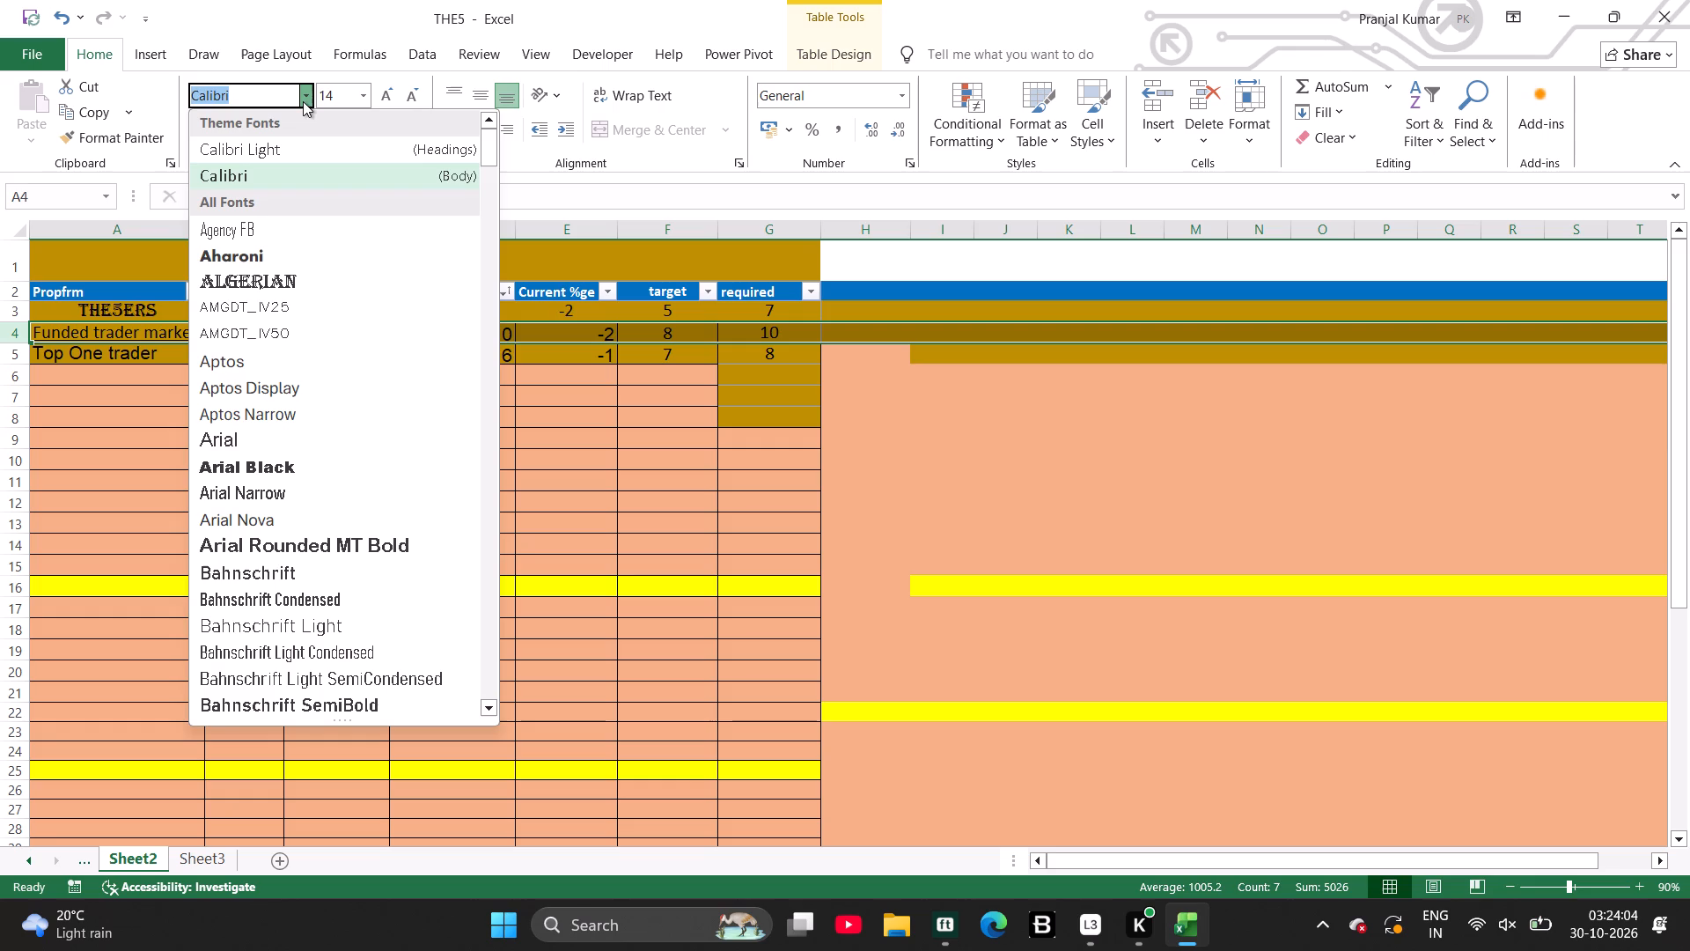
{"action": "key", "text": "a"}
{"action": "key", "text": "l"}
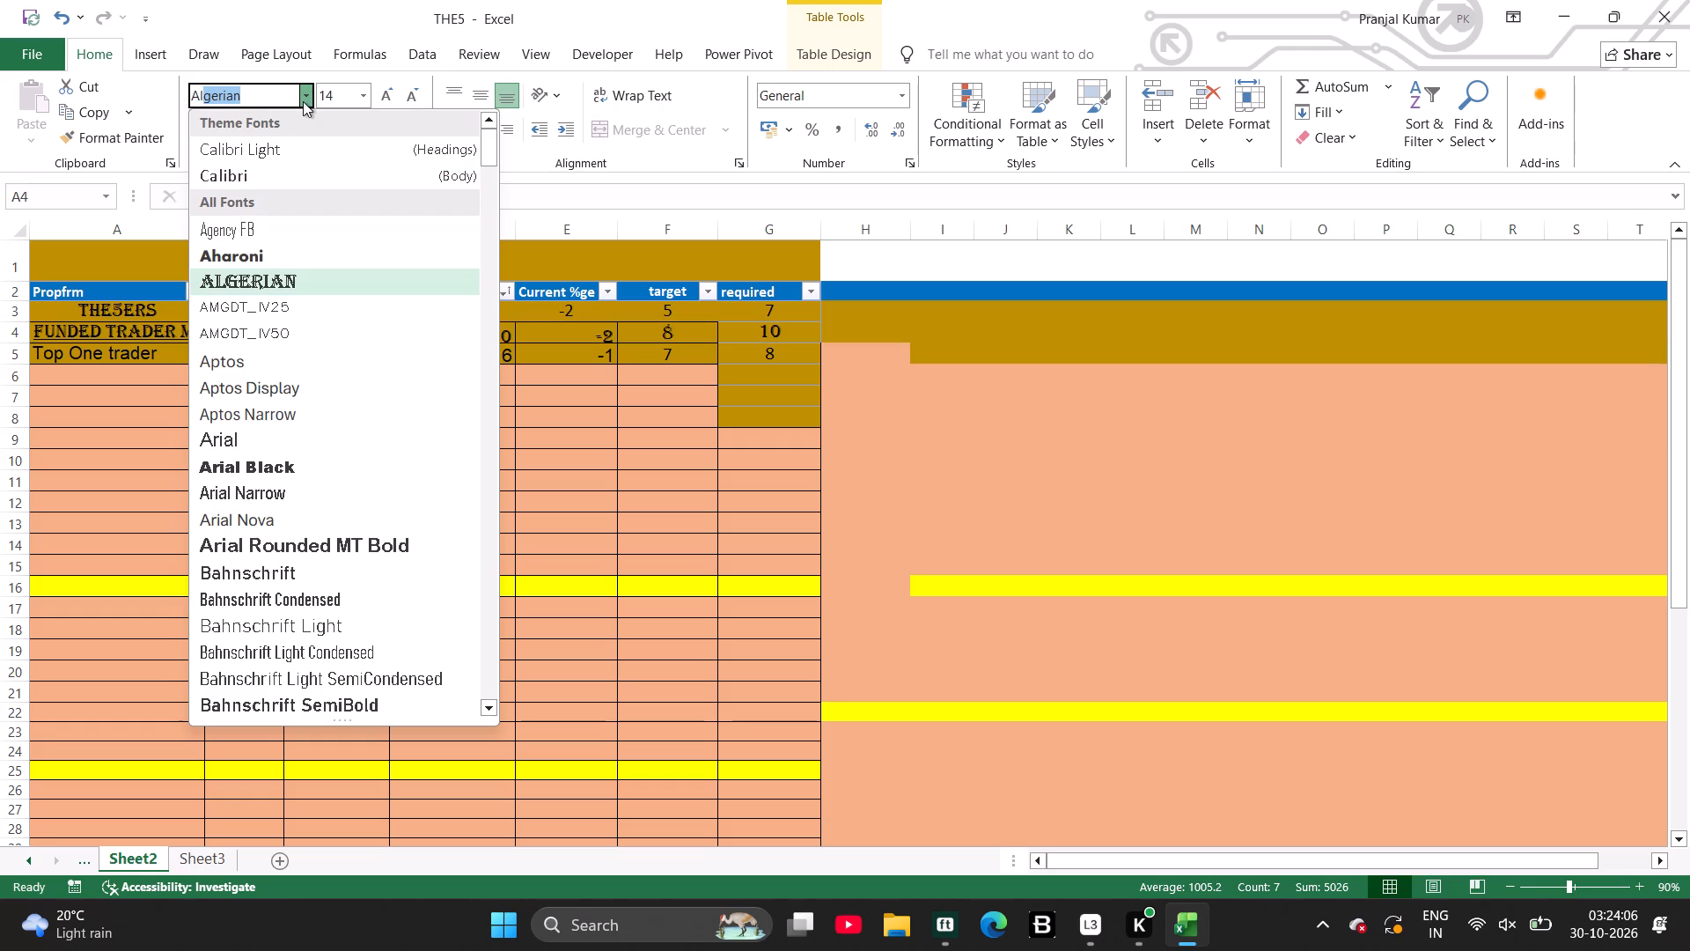
{"action": "key", "text": "Return"}
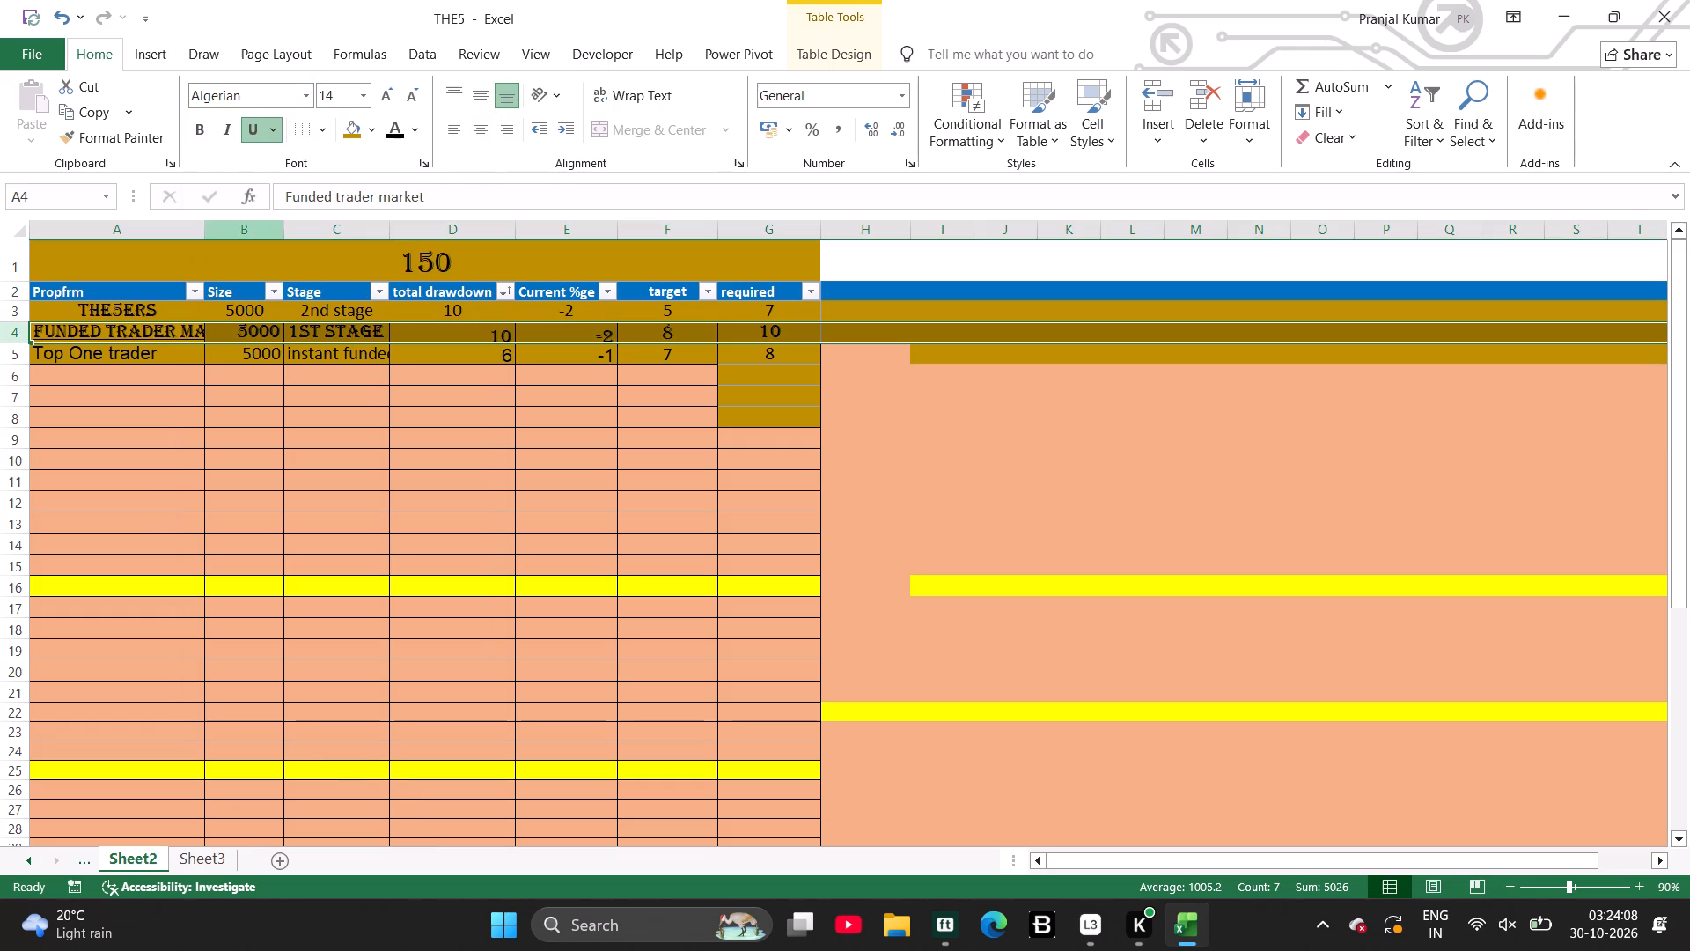
{"action": "left_click_drag", "start_coordinate": [15, 311], "coordinate": [4, 351]}
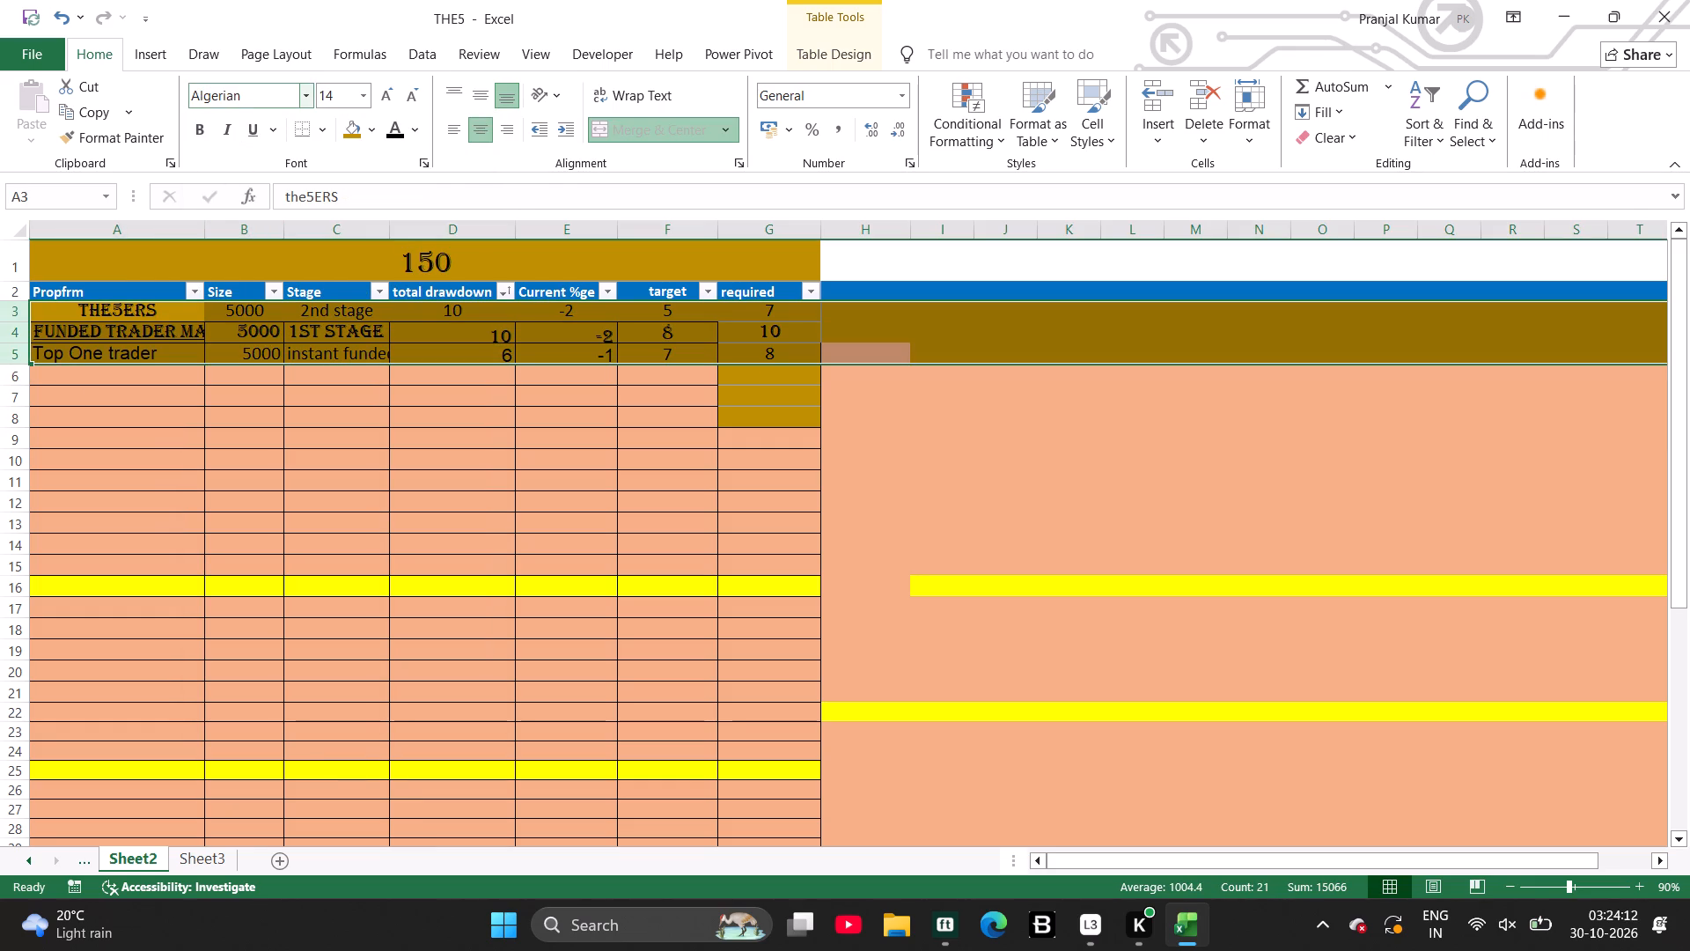
{"action": "left_click", "coordinate": [303, 96]}
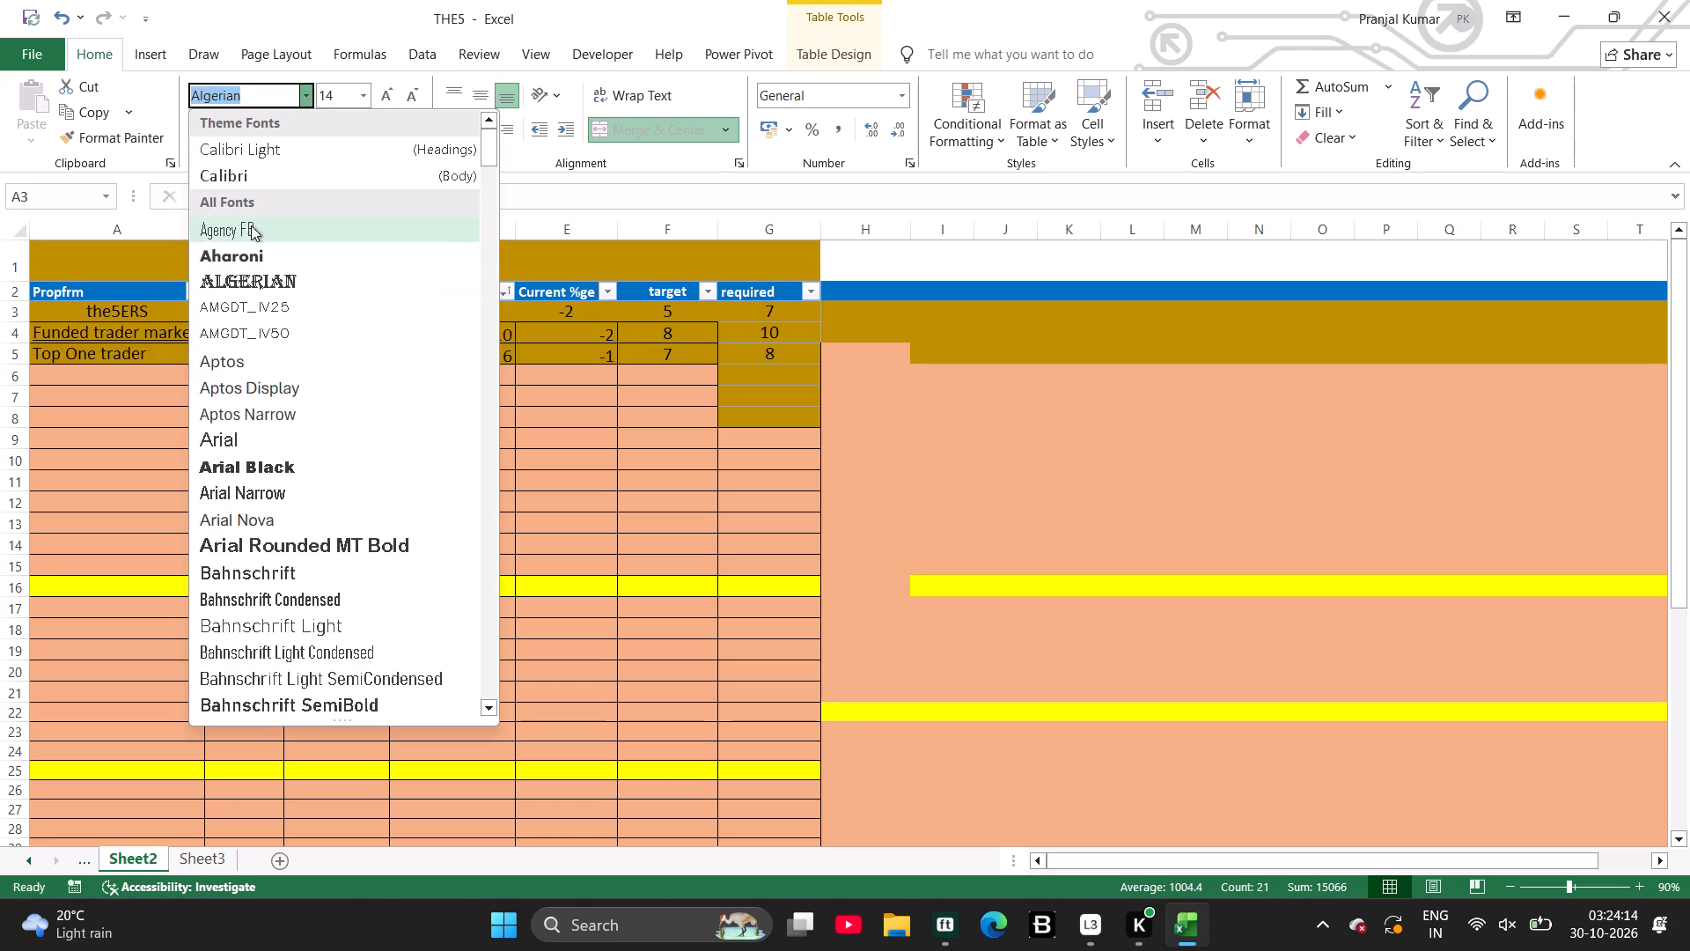
{"action": "left_click", "coordinate": [246, 269]}
{"action": "left_click", "coordinate": [503, 536]}
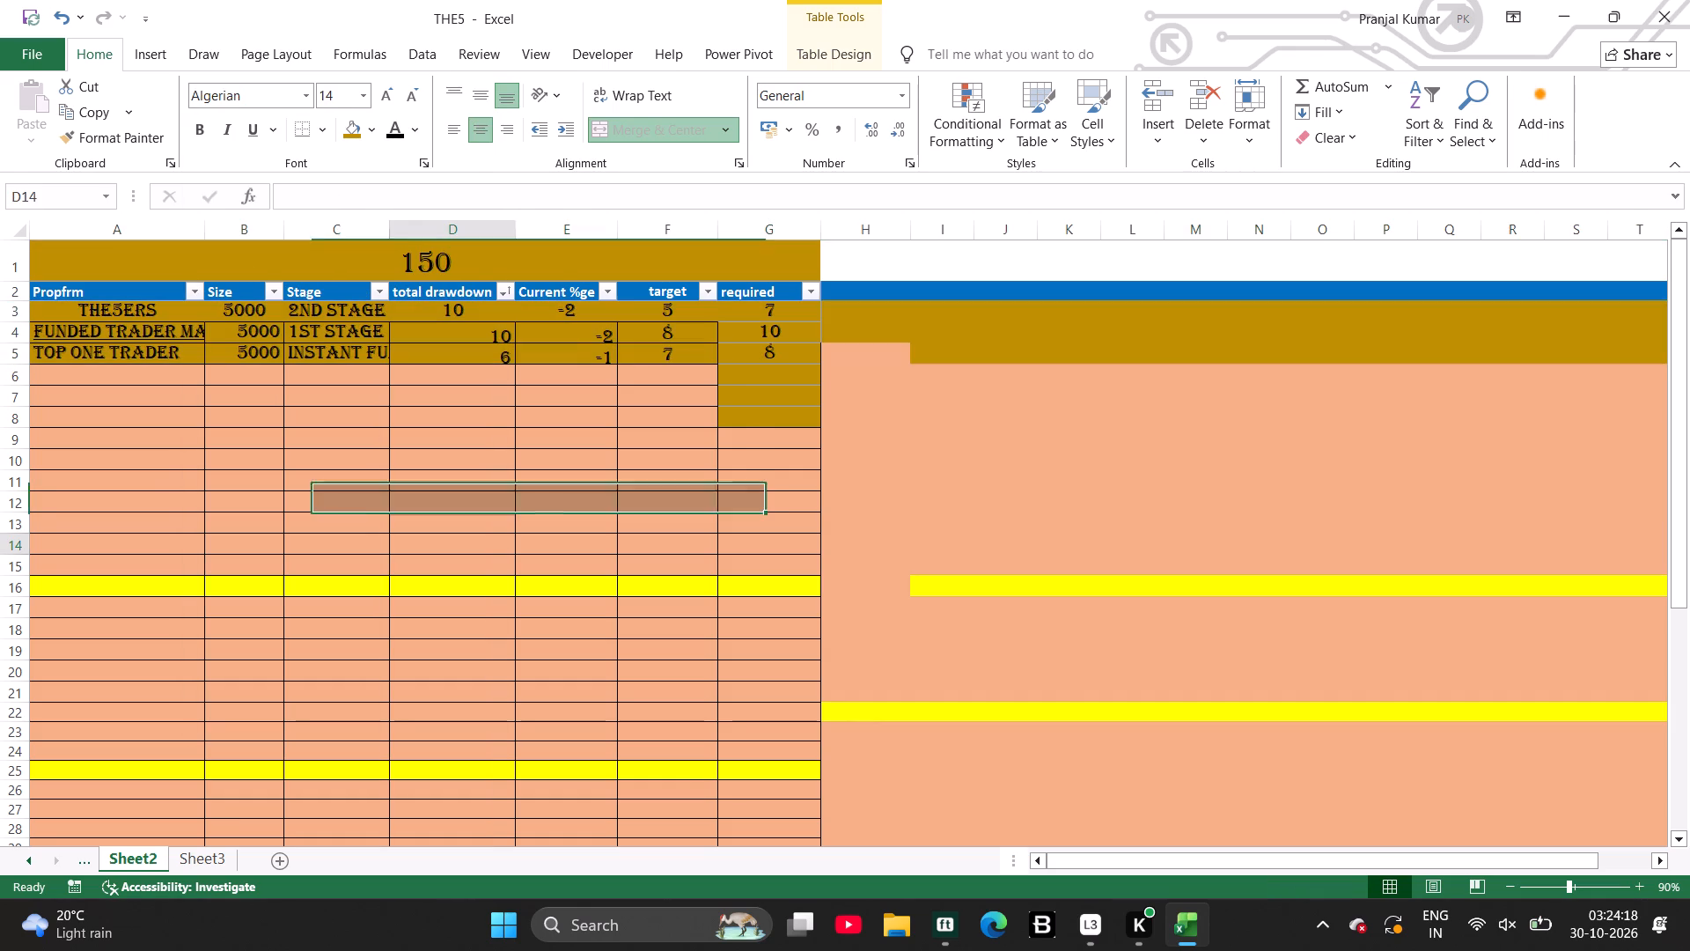
Auto-fit the width of the Stage column (C) to its entries.
{"action": "left_click", "coordinate": [733, 426]}
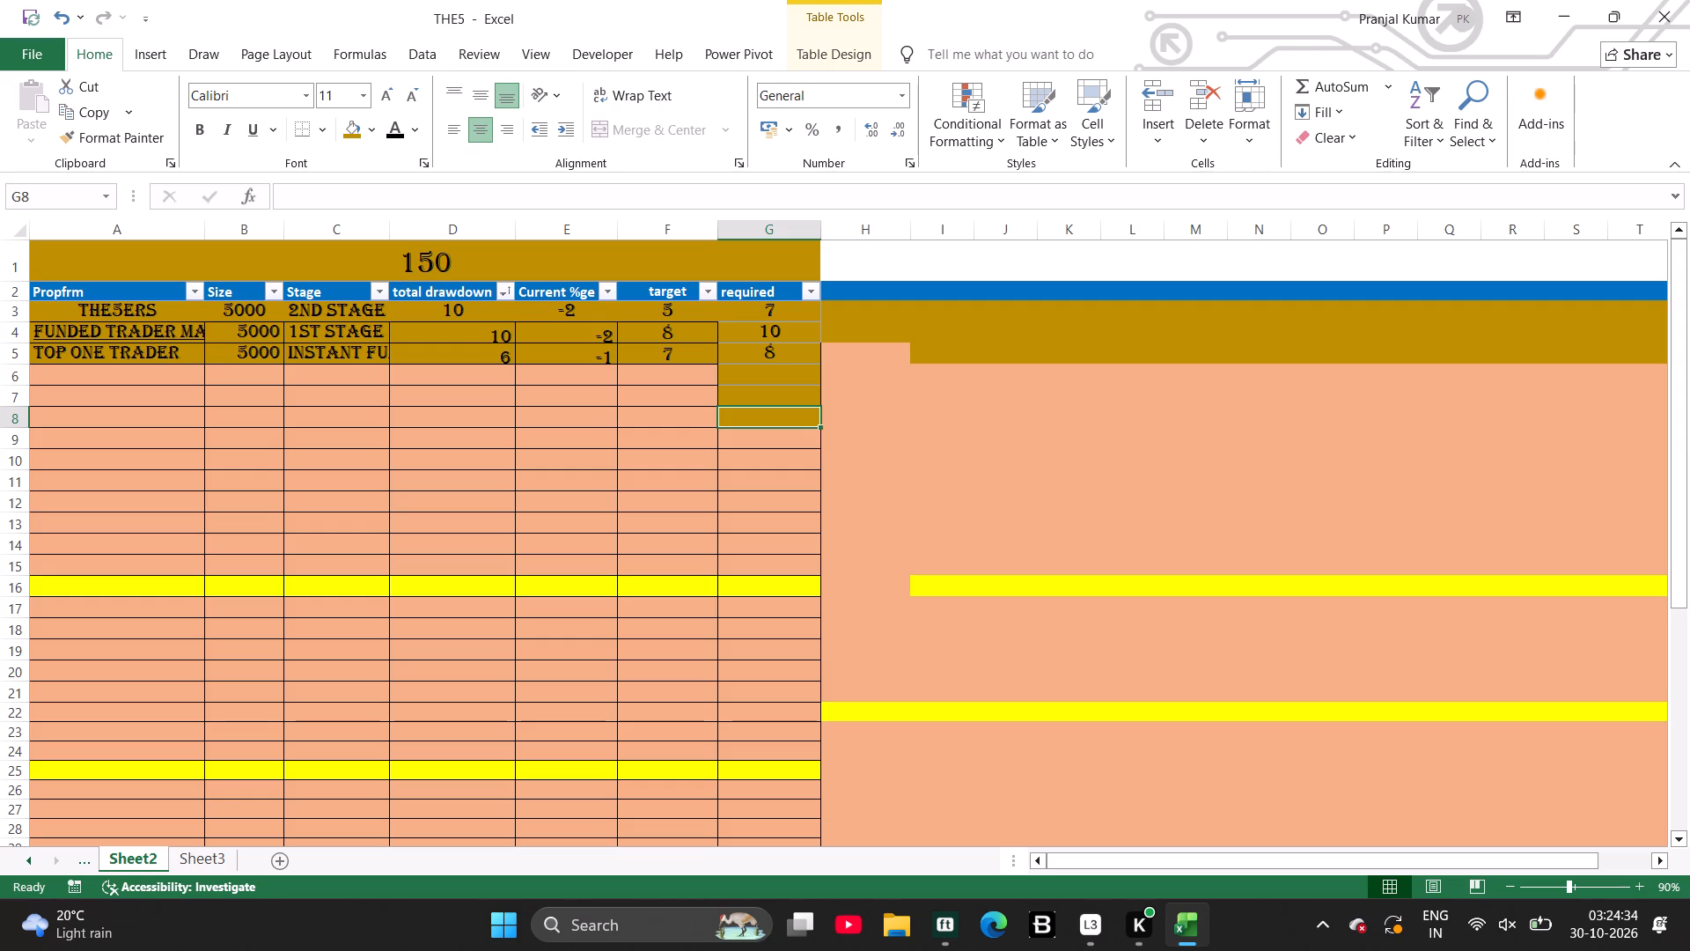
{"action": "double_click", "coordinate": [391, 236]}
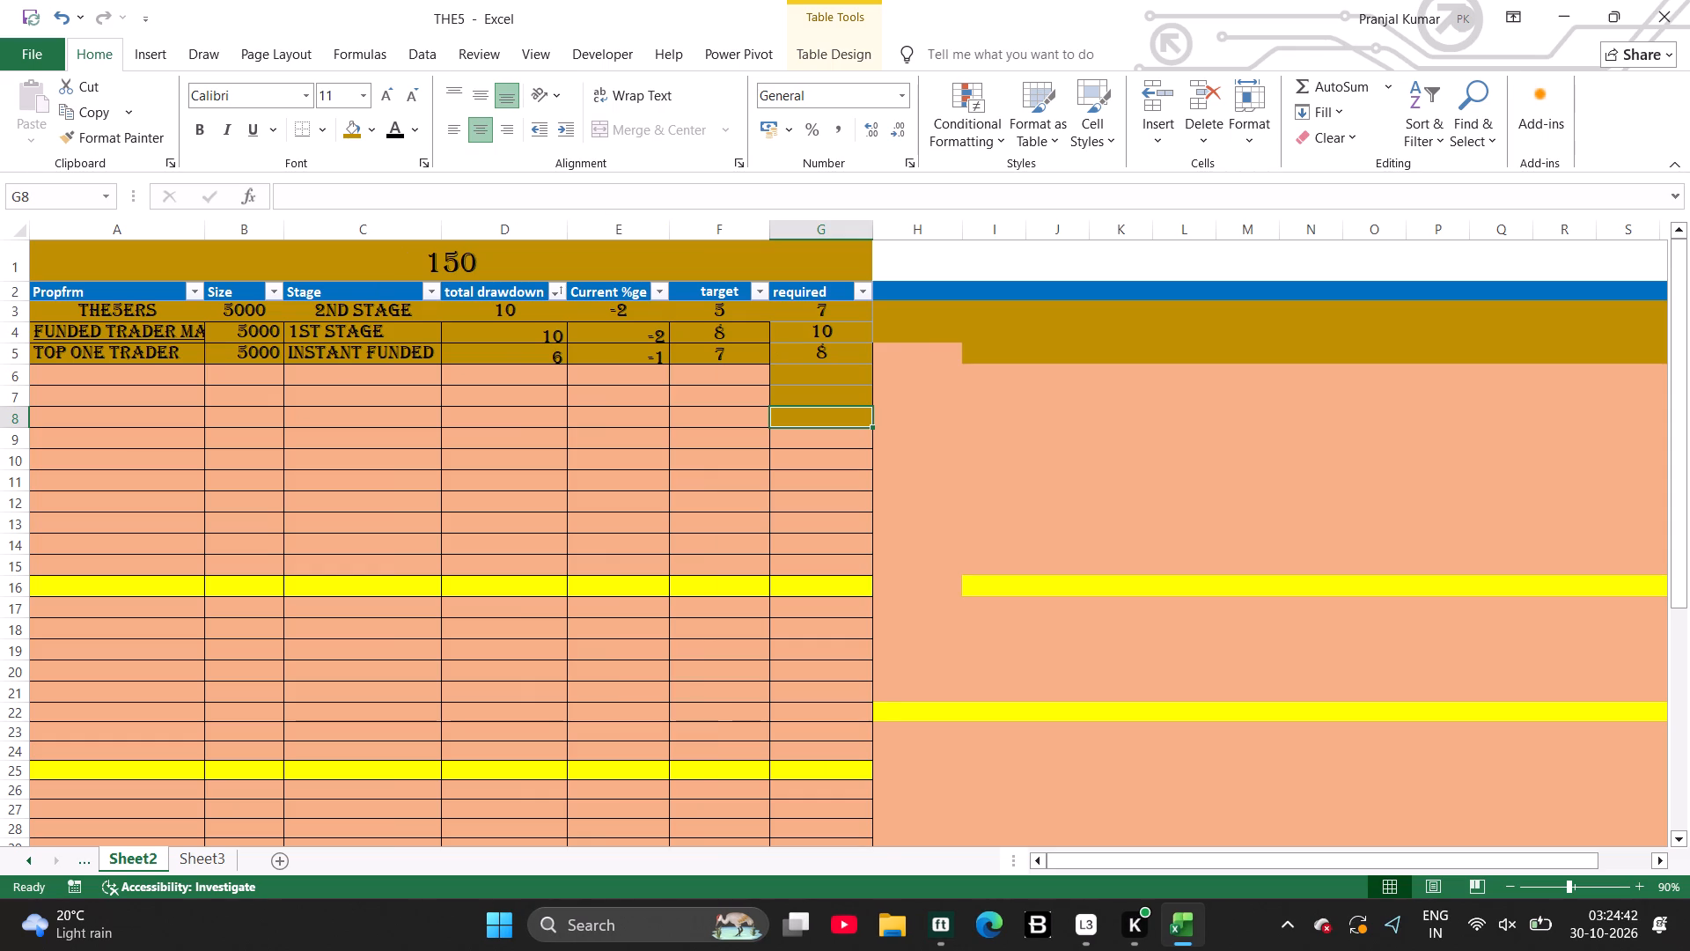
{"action": "left_click", "coordinate": [620, 483]}
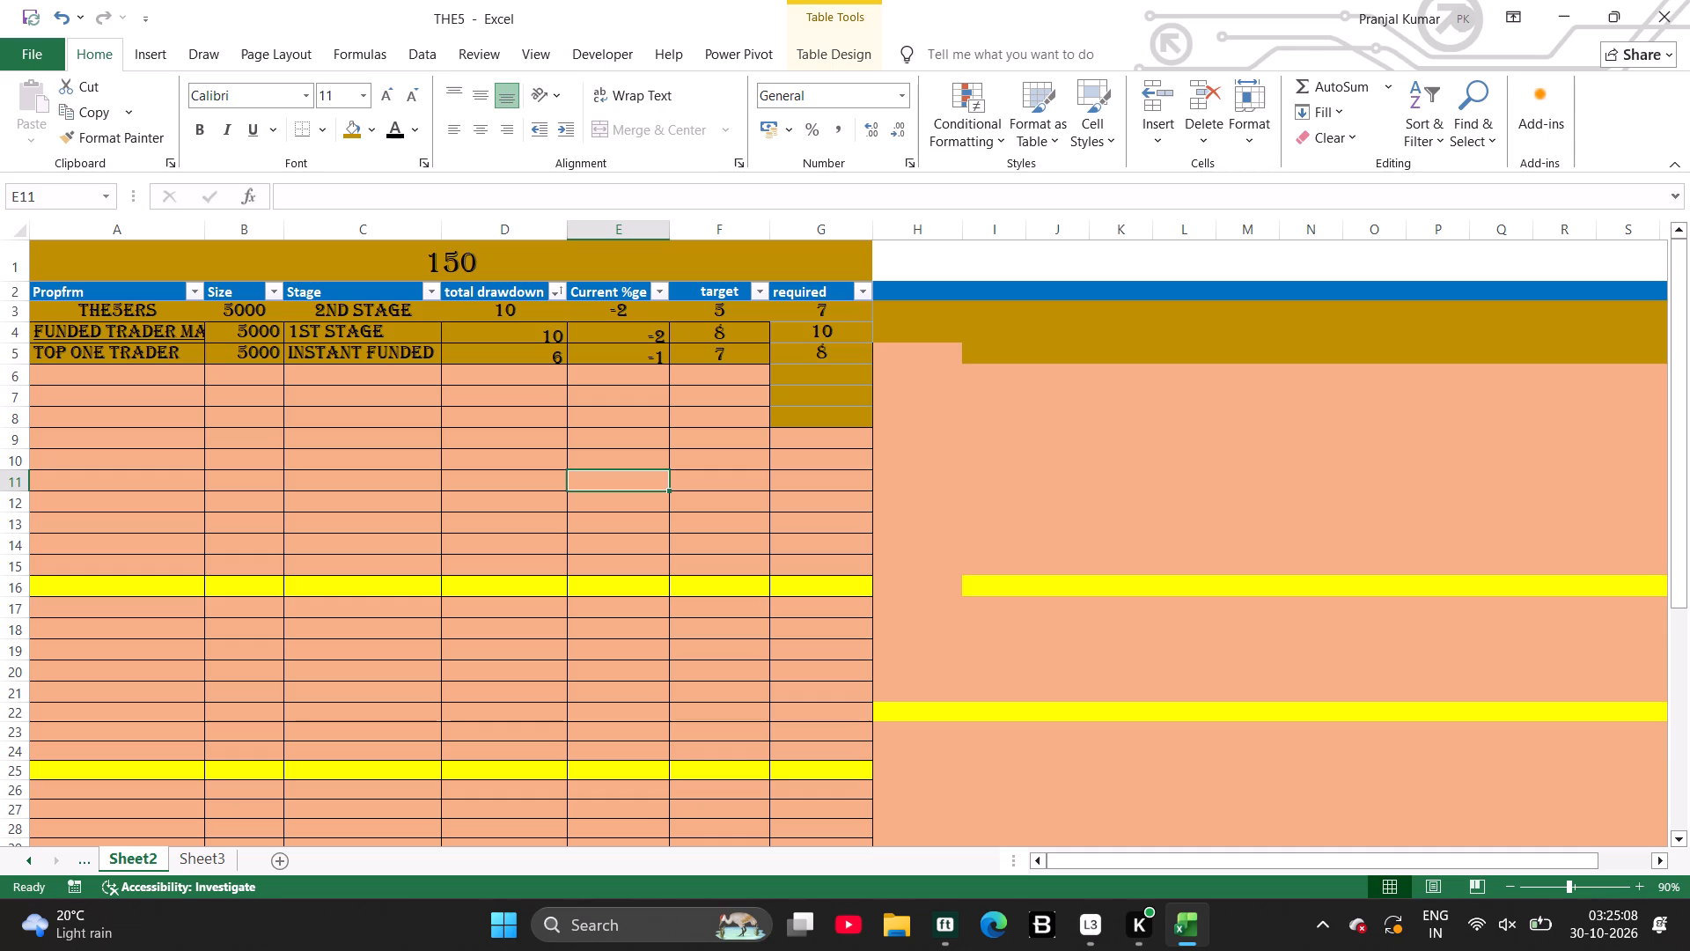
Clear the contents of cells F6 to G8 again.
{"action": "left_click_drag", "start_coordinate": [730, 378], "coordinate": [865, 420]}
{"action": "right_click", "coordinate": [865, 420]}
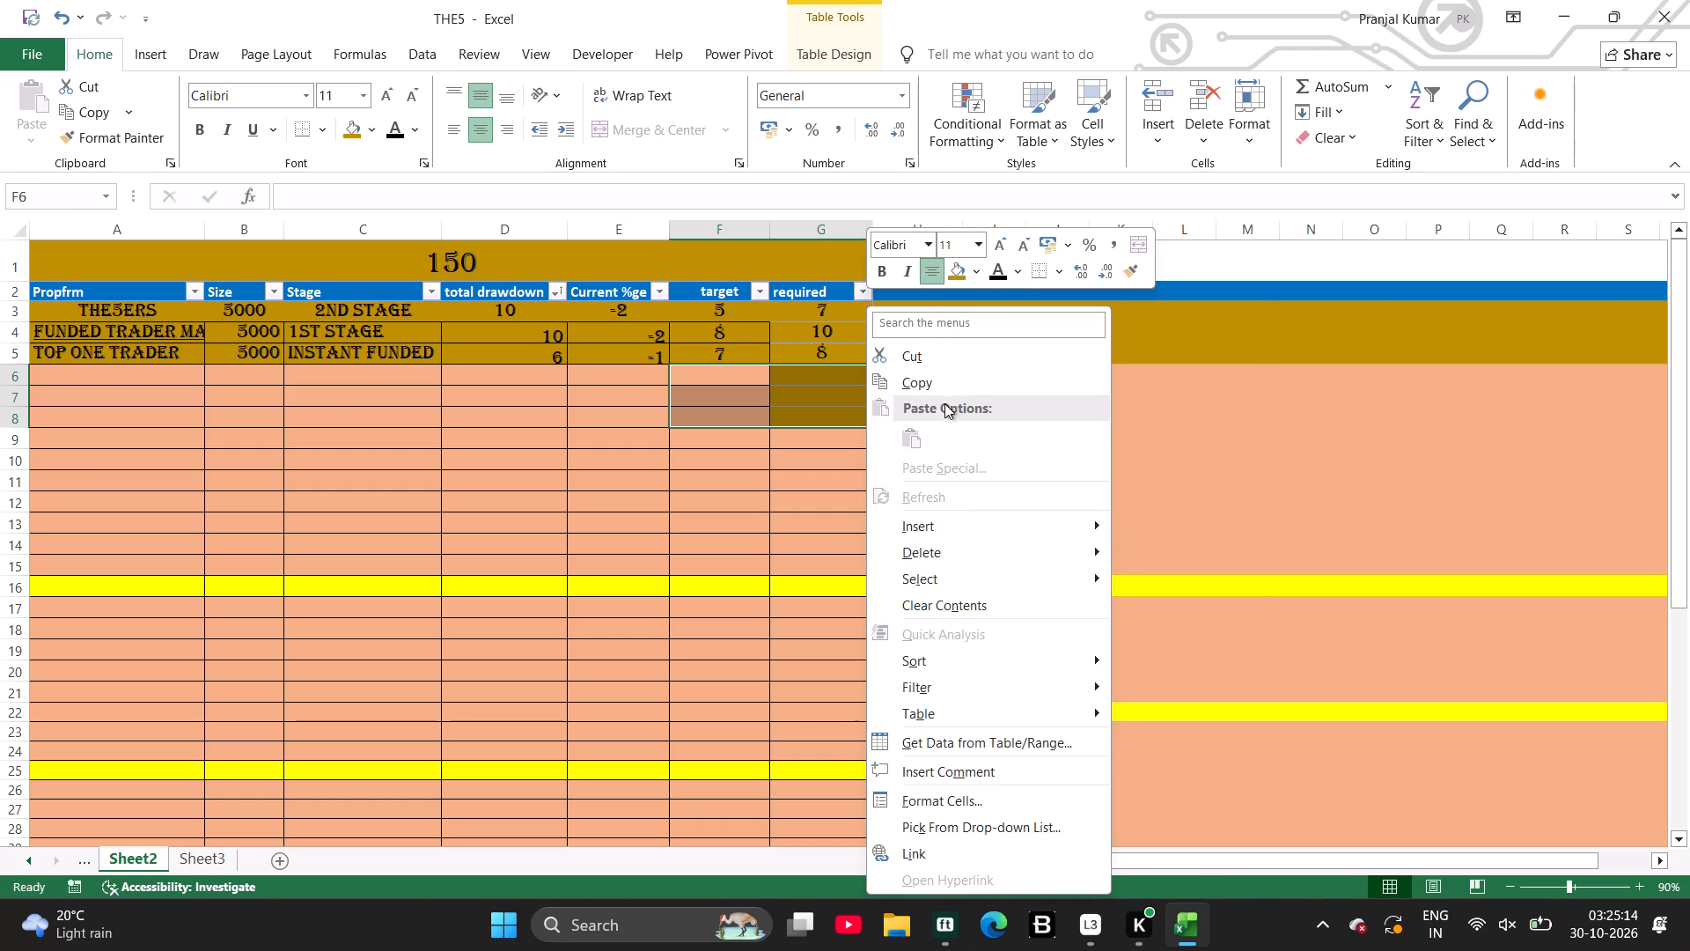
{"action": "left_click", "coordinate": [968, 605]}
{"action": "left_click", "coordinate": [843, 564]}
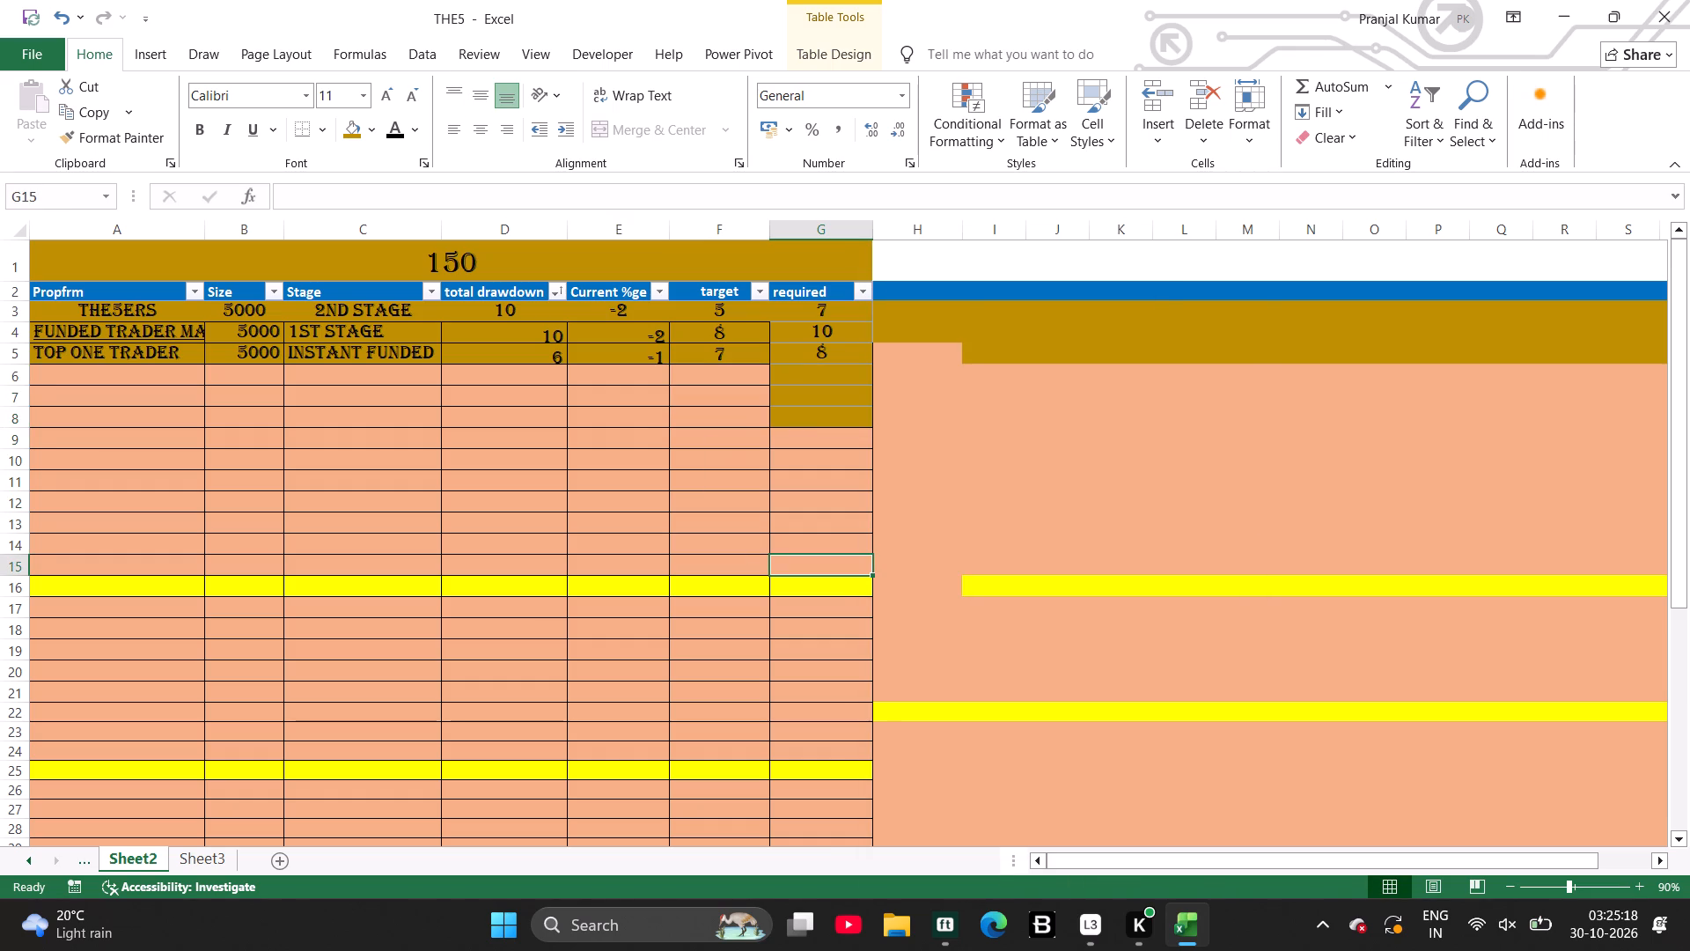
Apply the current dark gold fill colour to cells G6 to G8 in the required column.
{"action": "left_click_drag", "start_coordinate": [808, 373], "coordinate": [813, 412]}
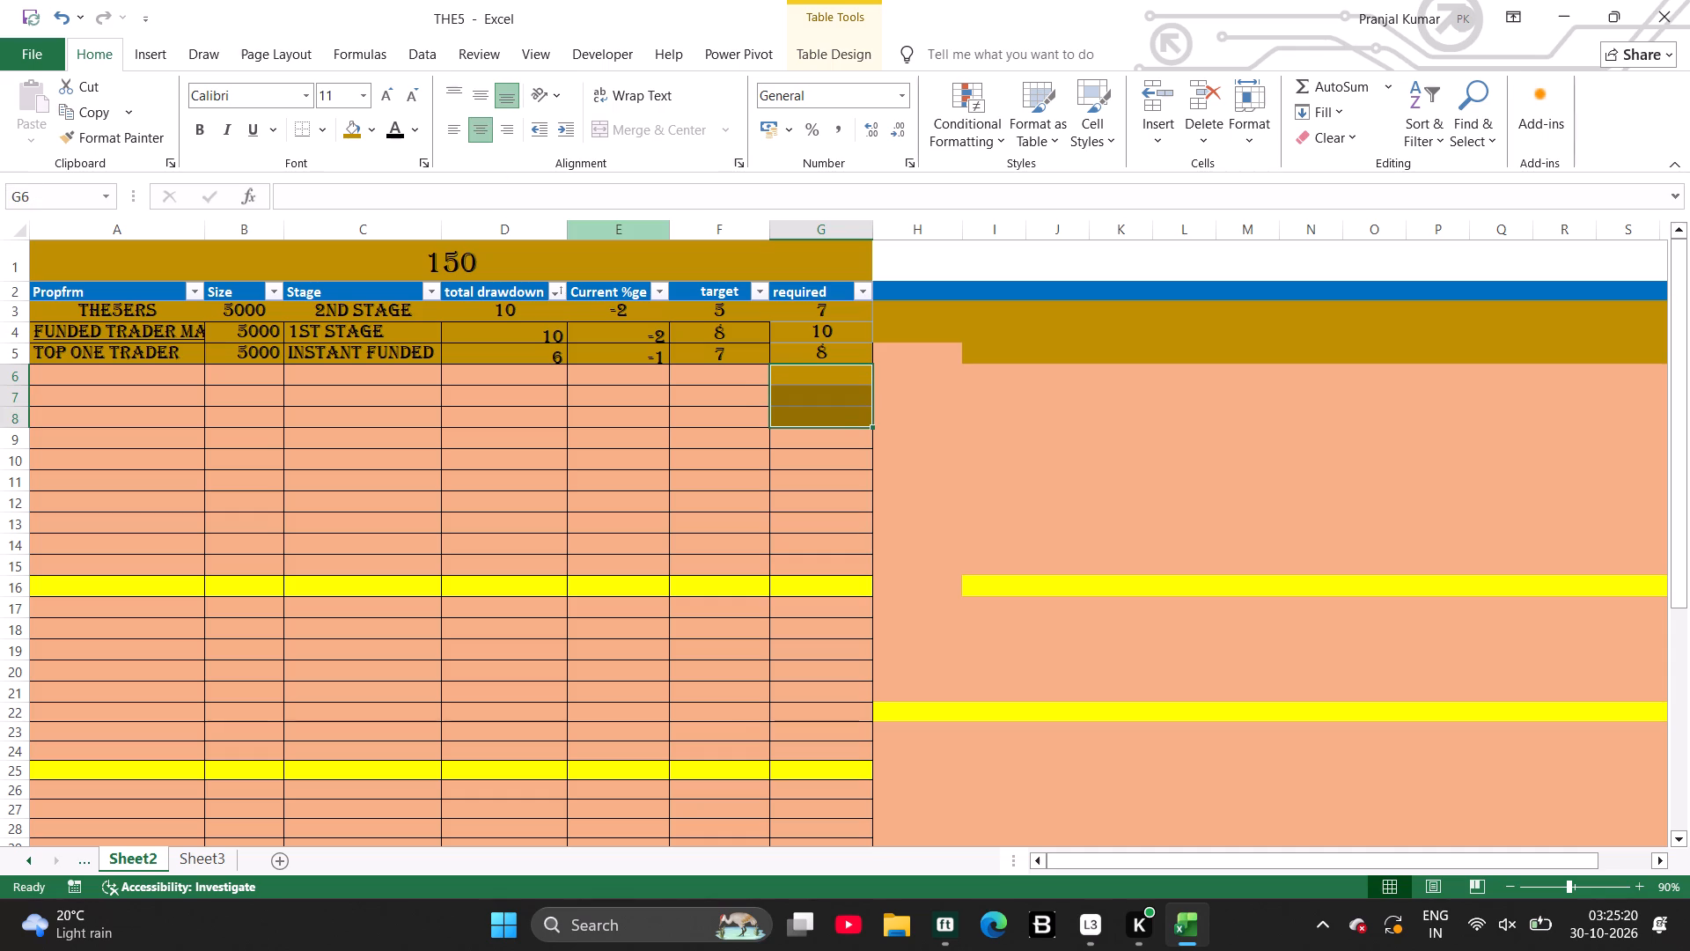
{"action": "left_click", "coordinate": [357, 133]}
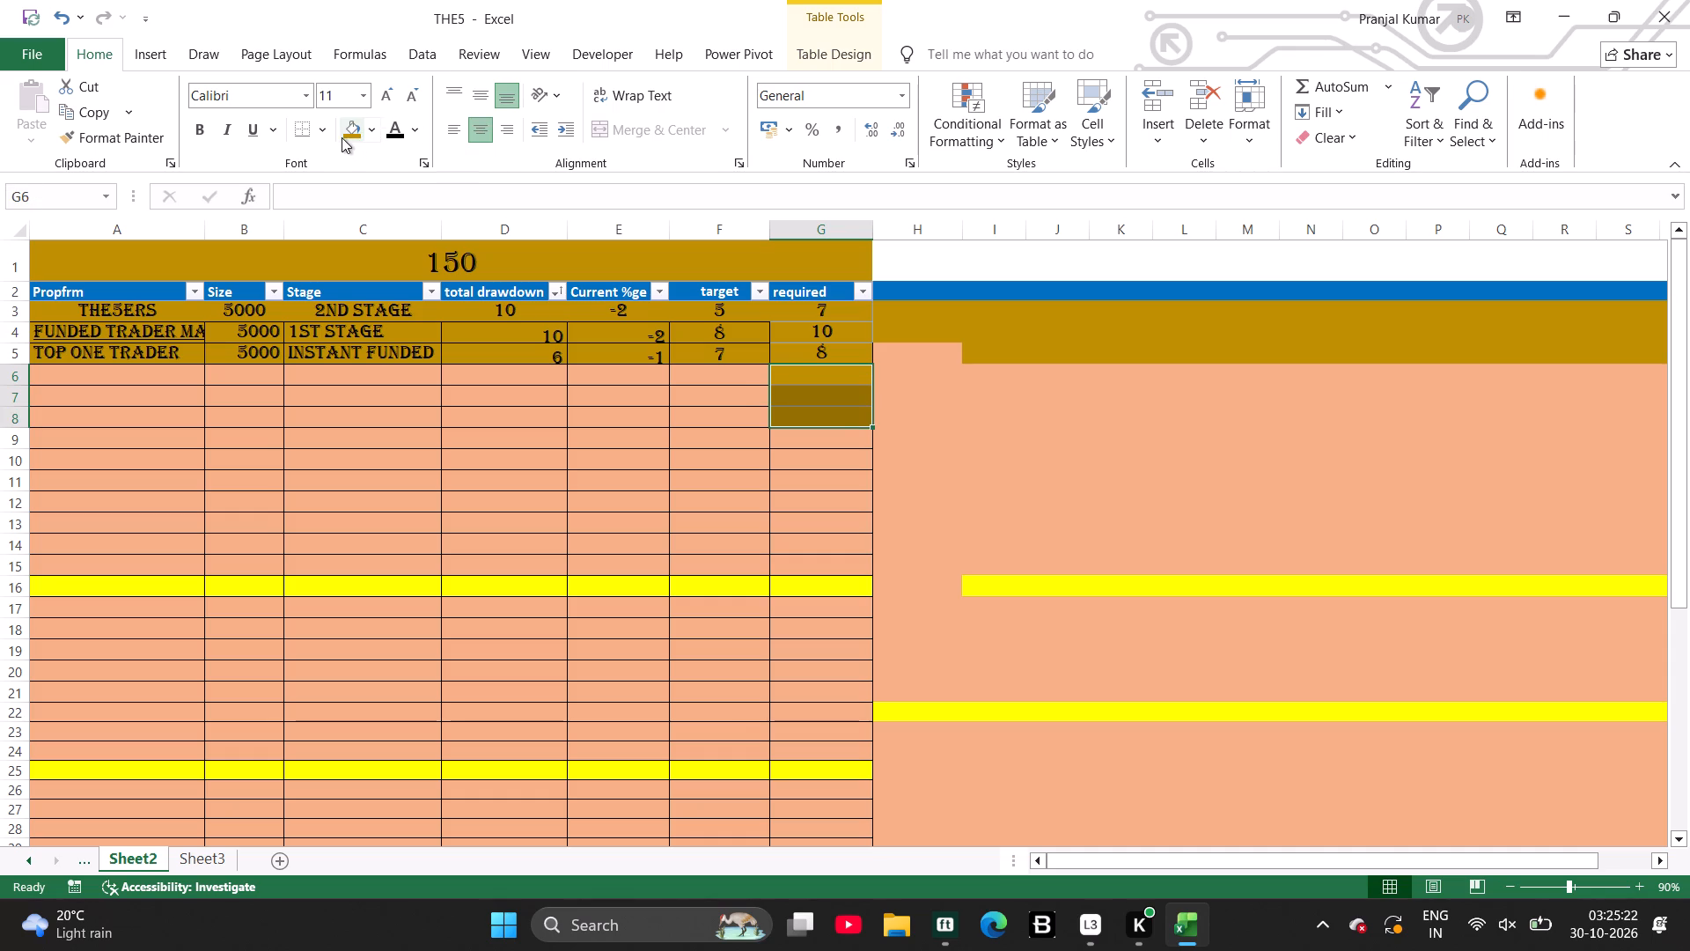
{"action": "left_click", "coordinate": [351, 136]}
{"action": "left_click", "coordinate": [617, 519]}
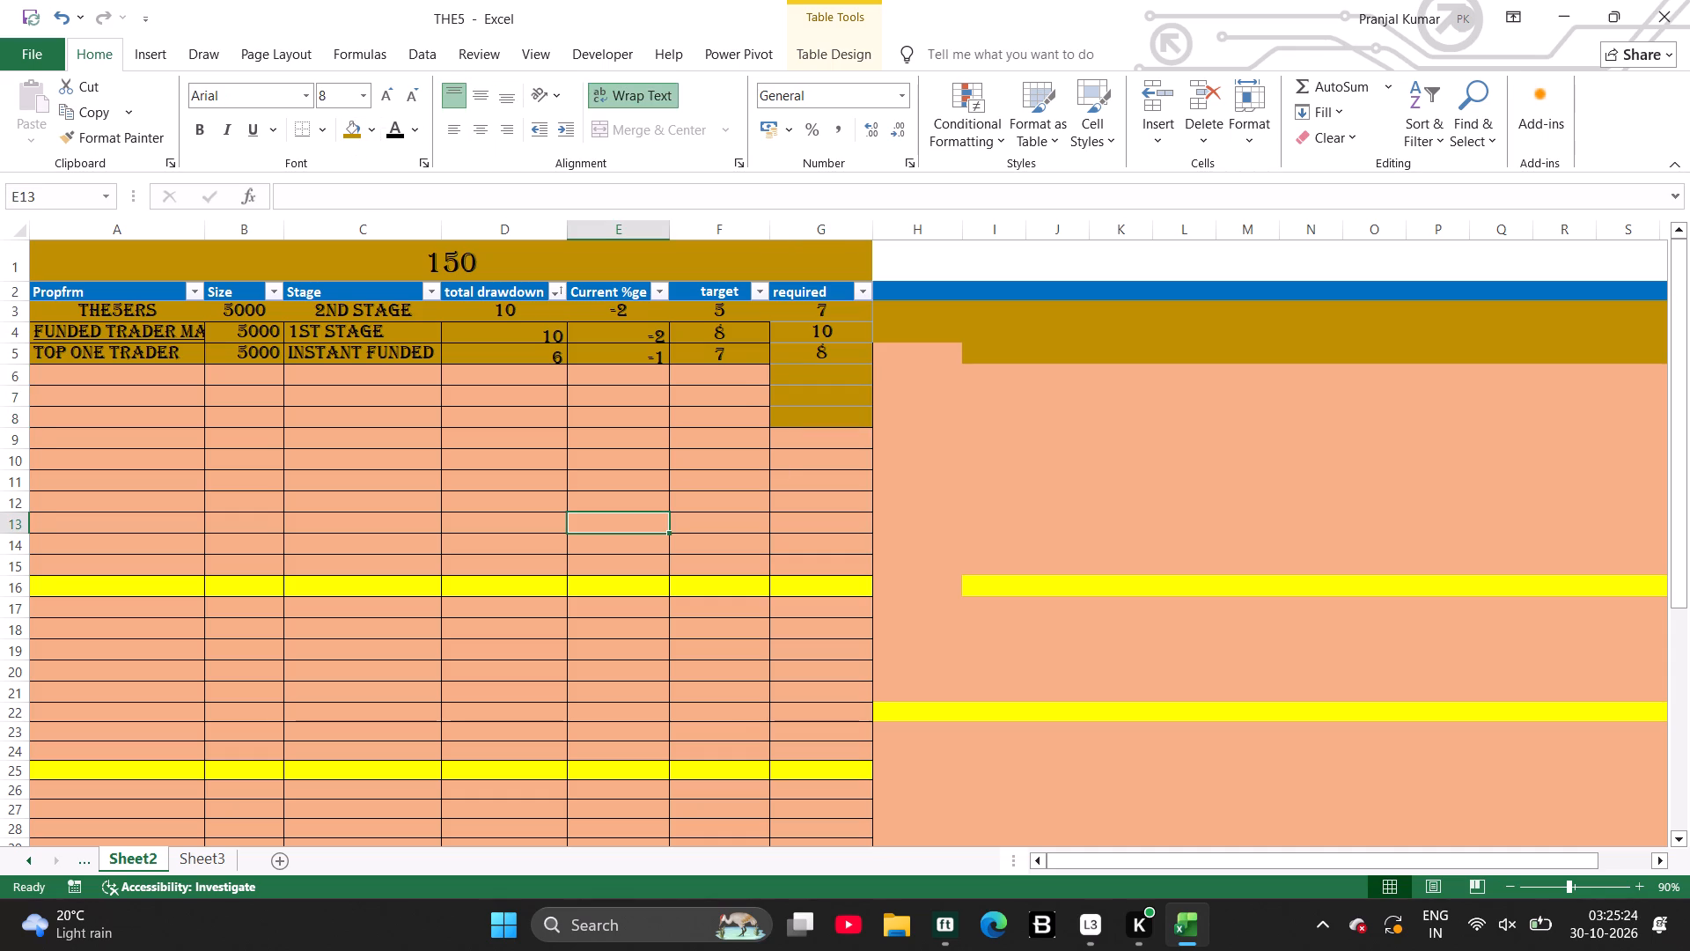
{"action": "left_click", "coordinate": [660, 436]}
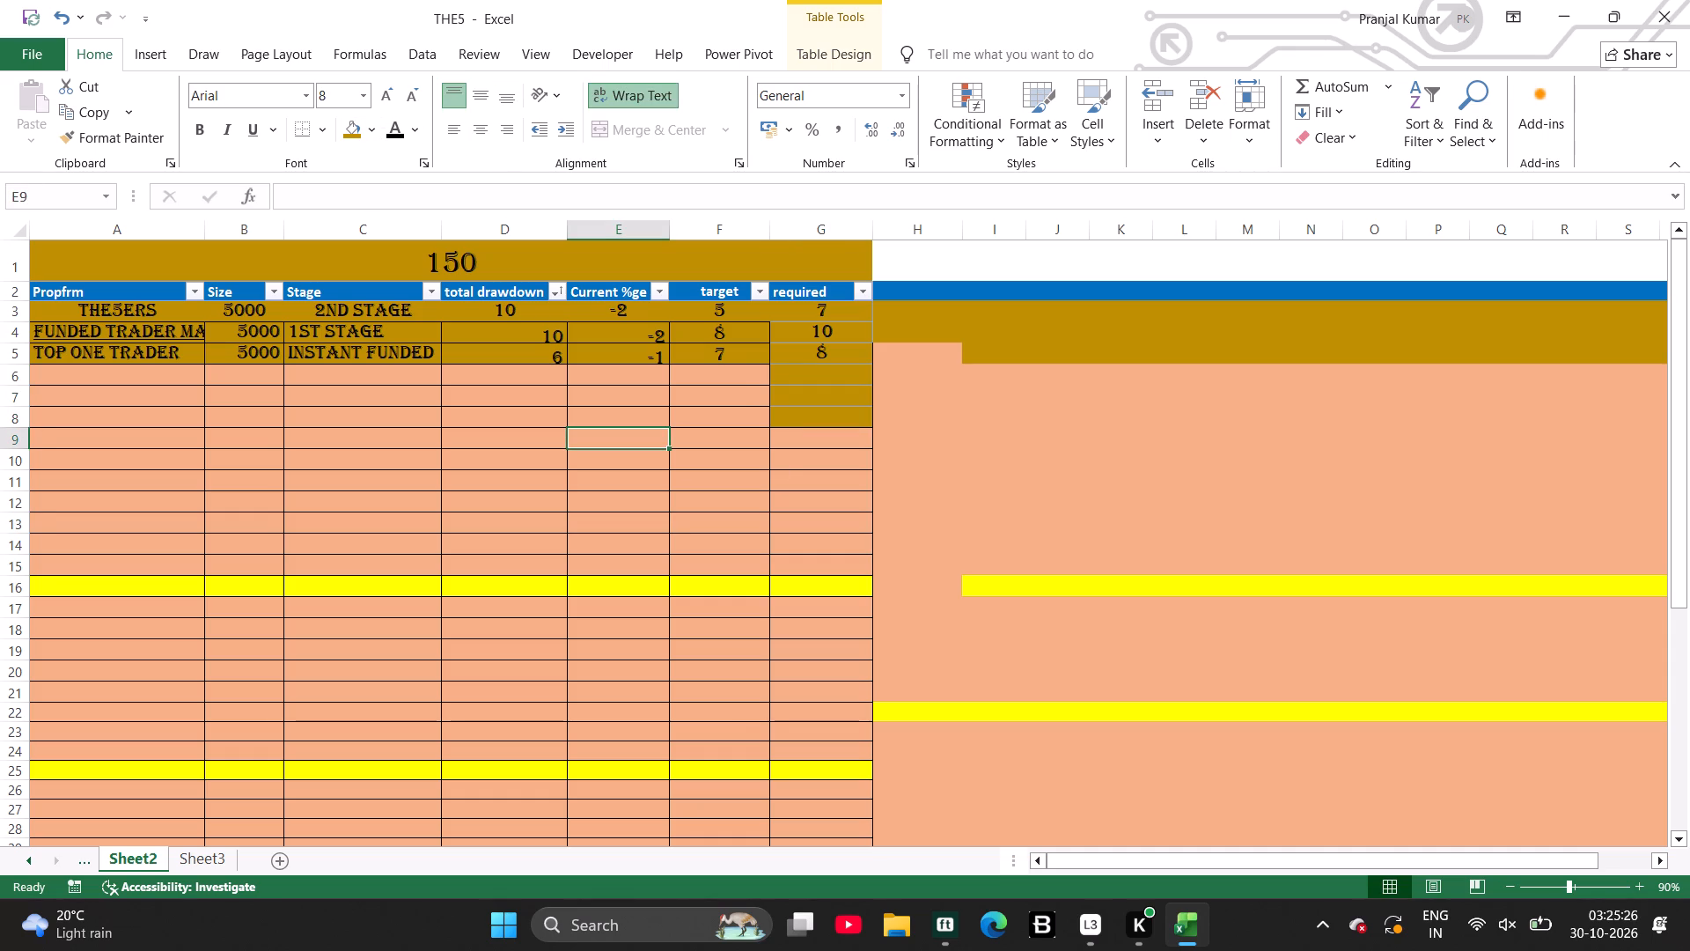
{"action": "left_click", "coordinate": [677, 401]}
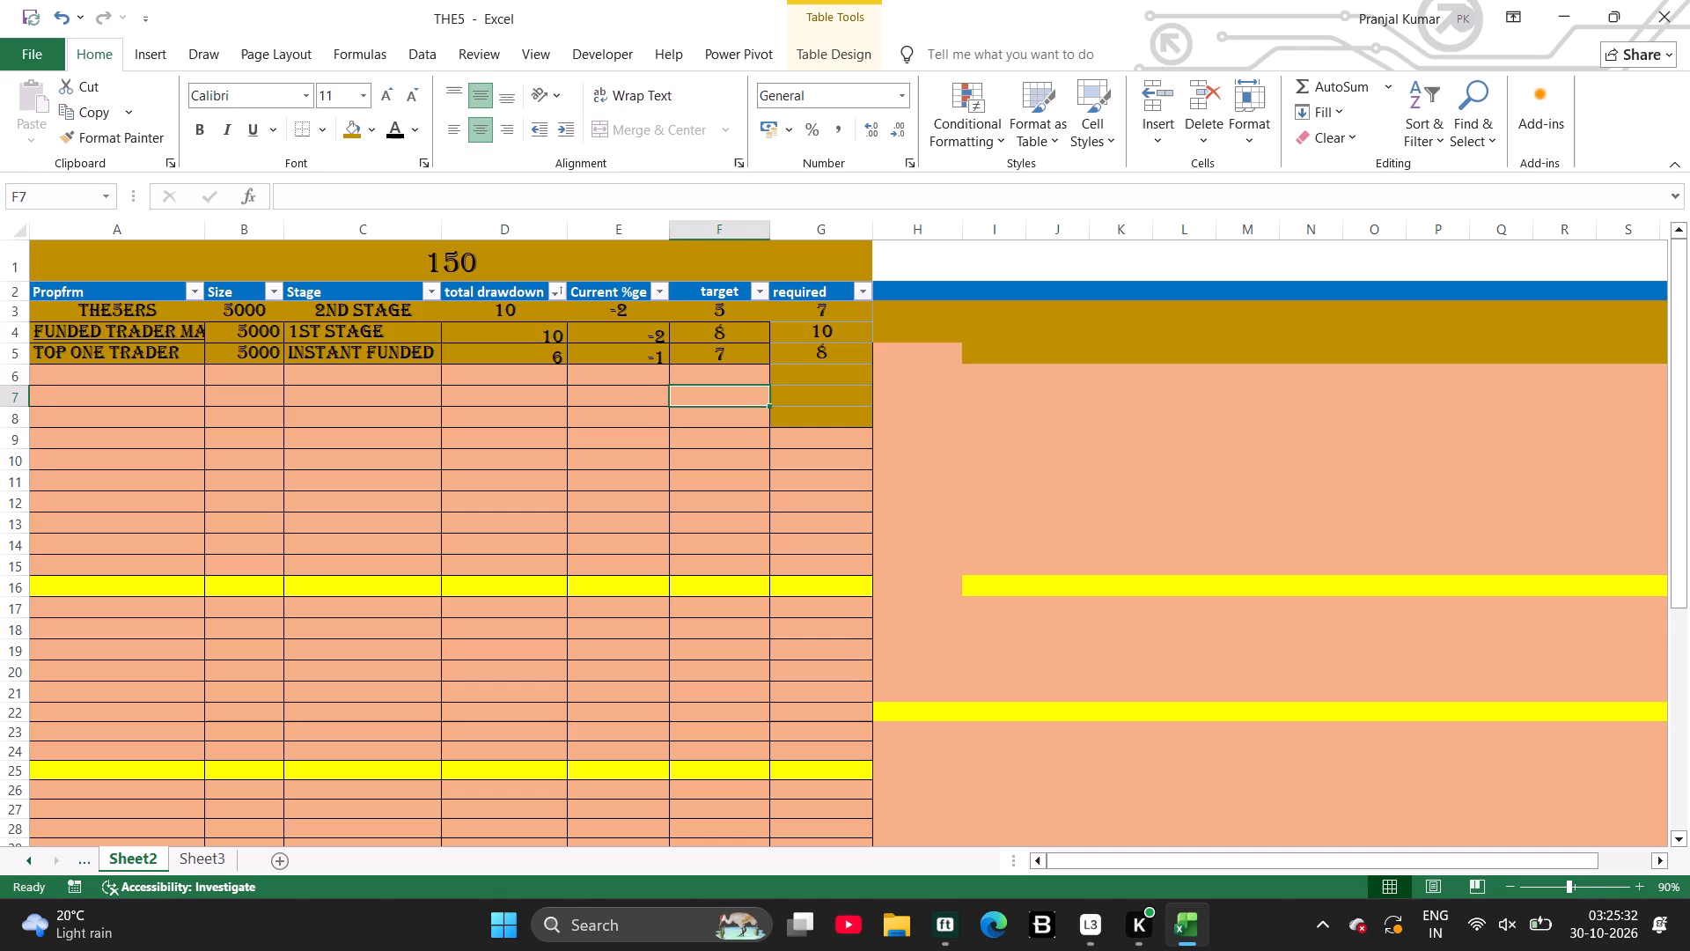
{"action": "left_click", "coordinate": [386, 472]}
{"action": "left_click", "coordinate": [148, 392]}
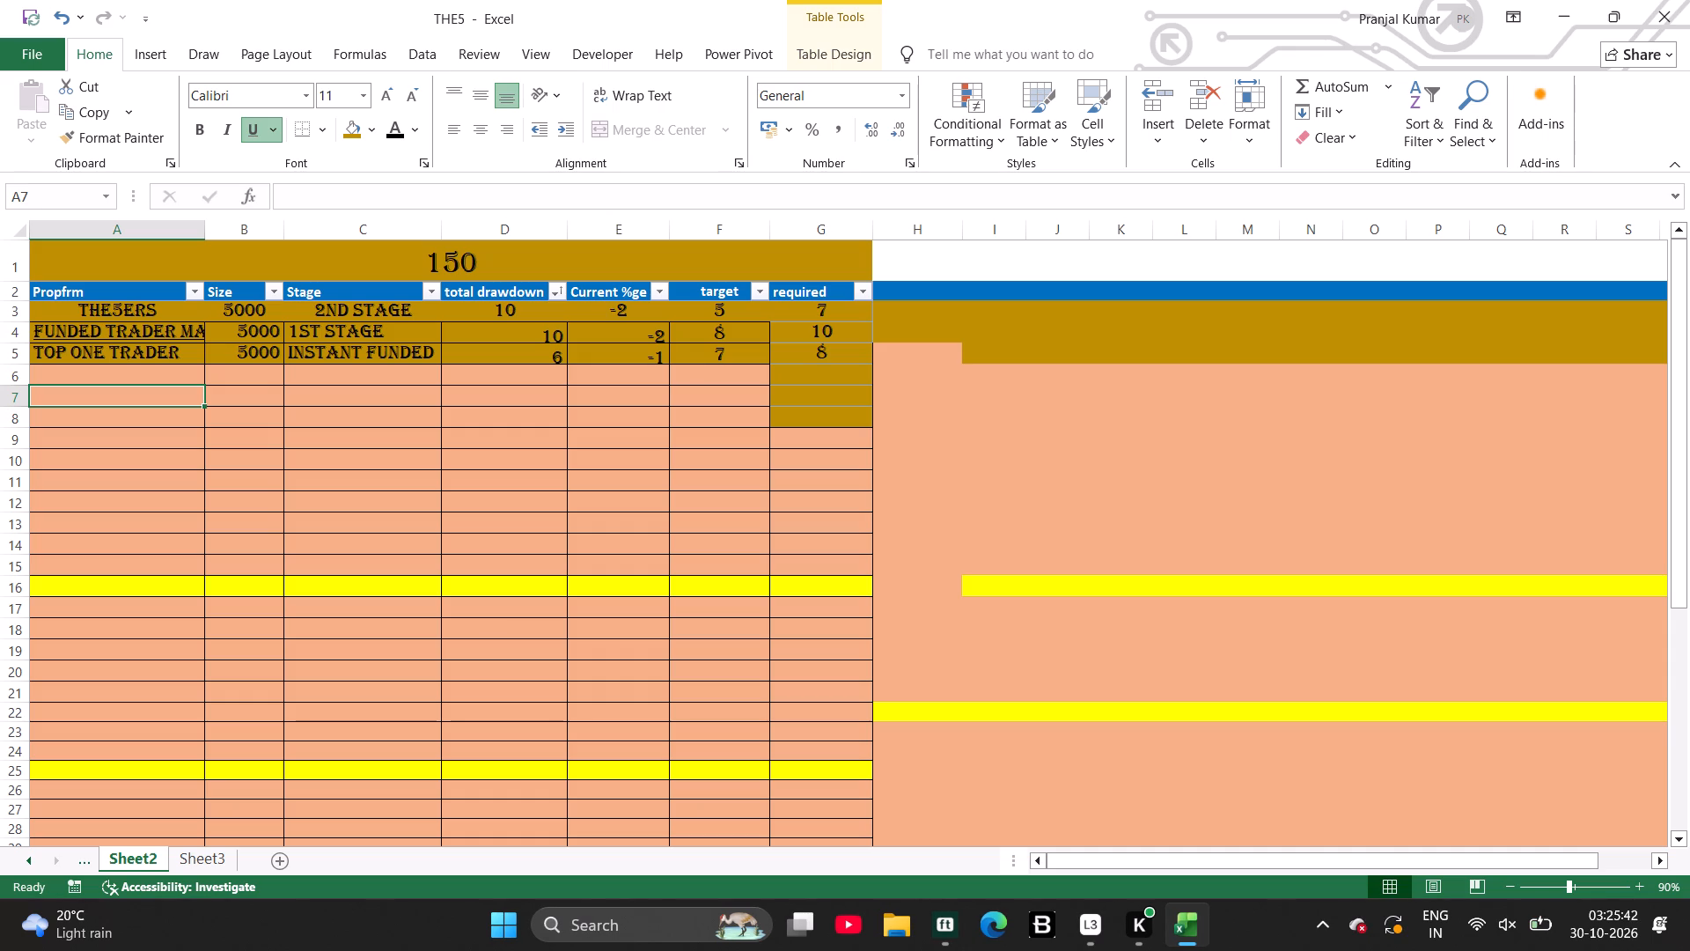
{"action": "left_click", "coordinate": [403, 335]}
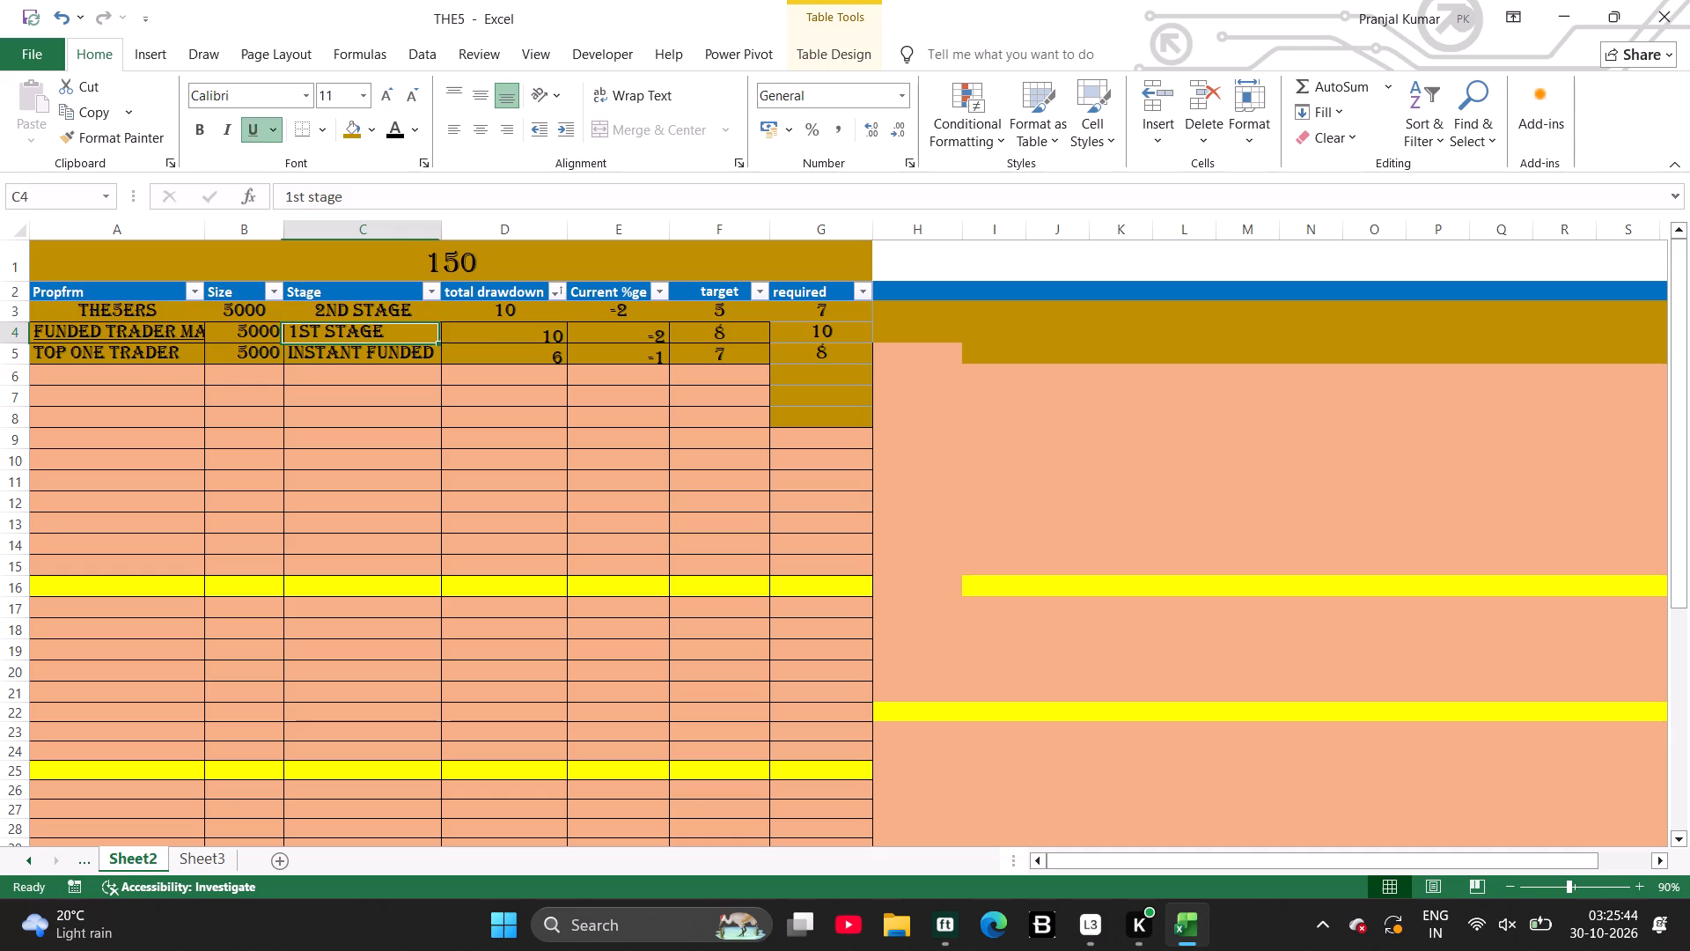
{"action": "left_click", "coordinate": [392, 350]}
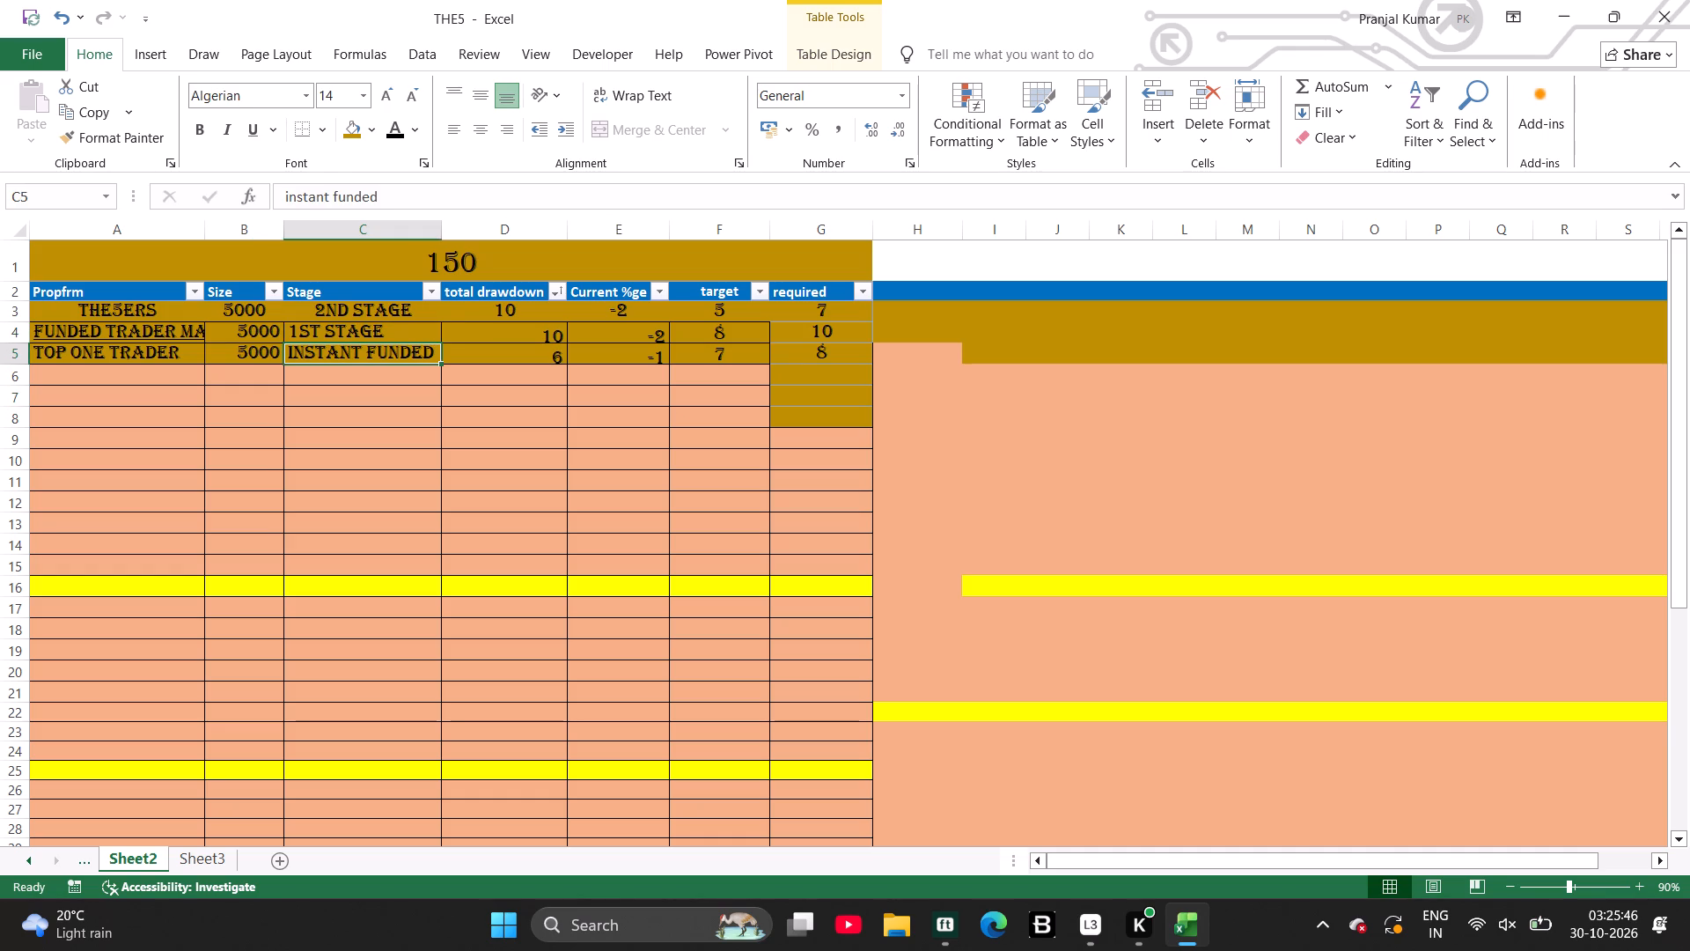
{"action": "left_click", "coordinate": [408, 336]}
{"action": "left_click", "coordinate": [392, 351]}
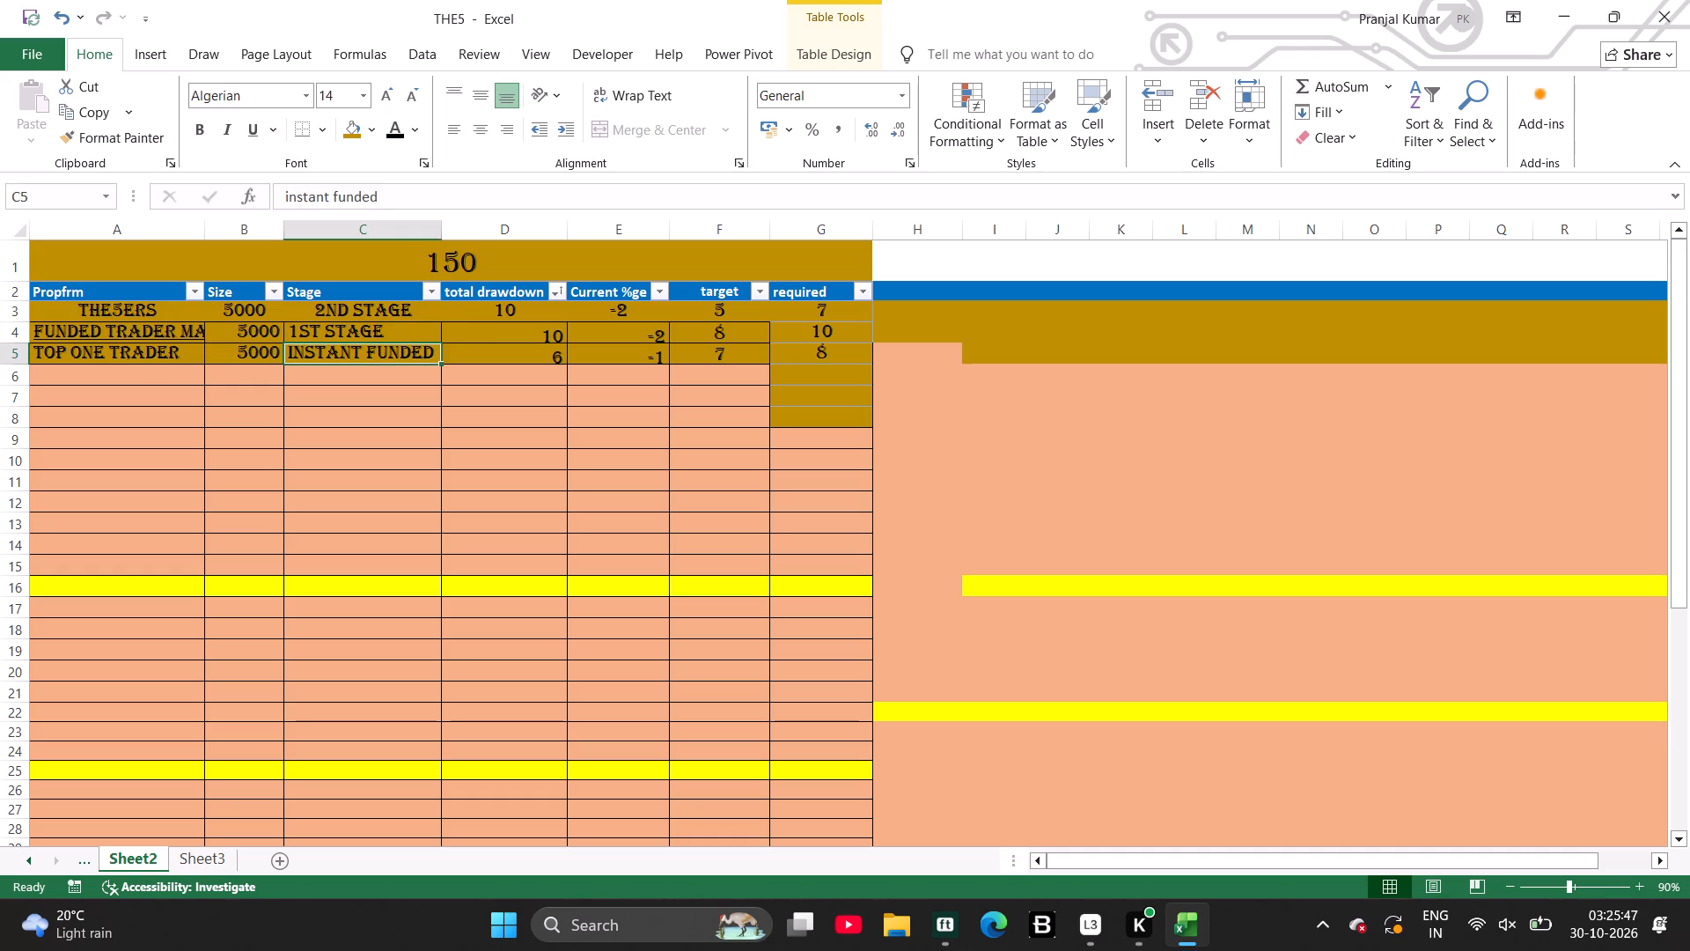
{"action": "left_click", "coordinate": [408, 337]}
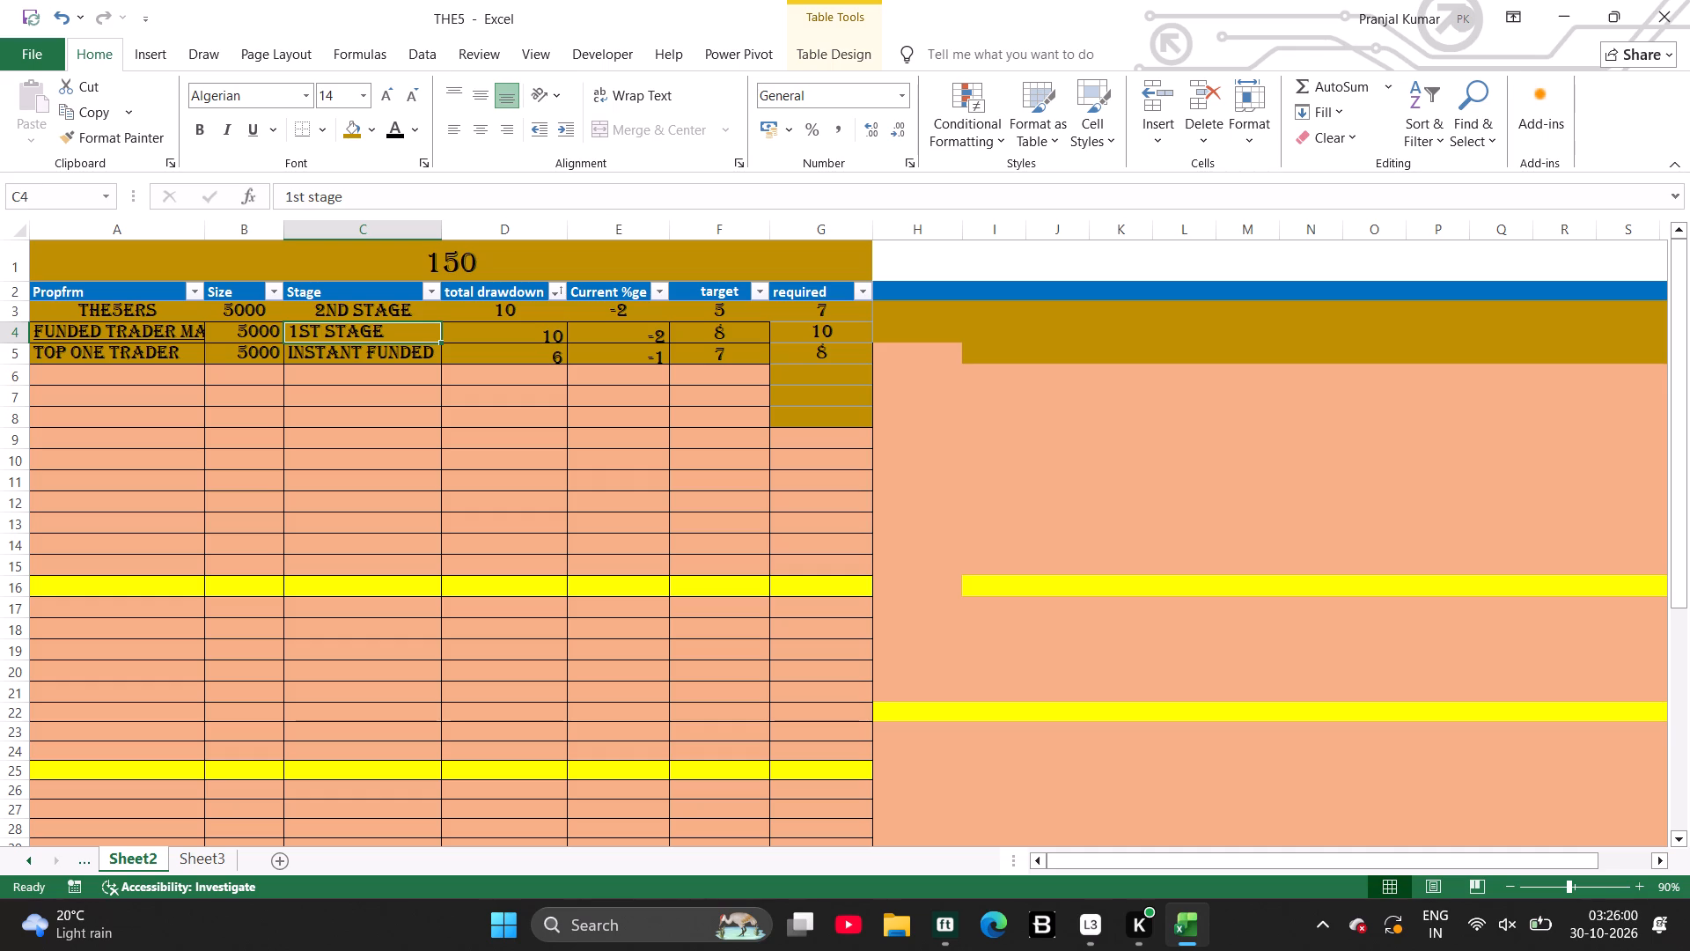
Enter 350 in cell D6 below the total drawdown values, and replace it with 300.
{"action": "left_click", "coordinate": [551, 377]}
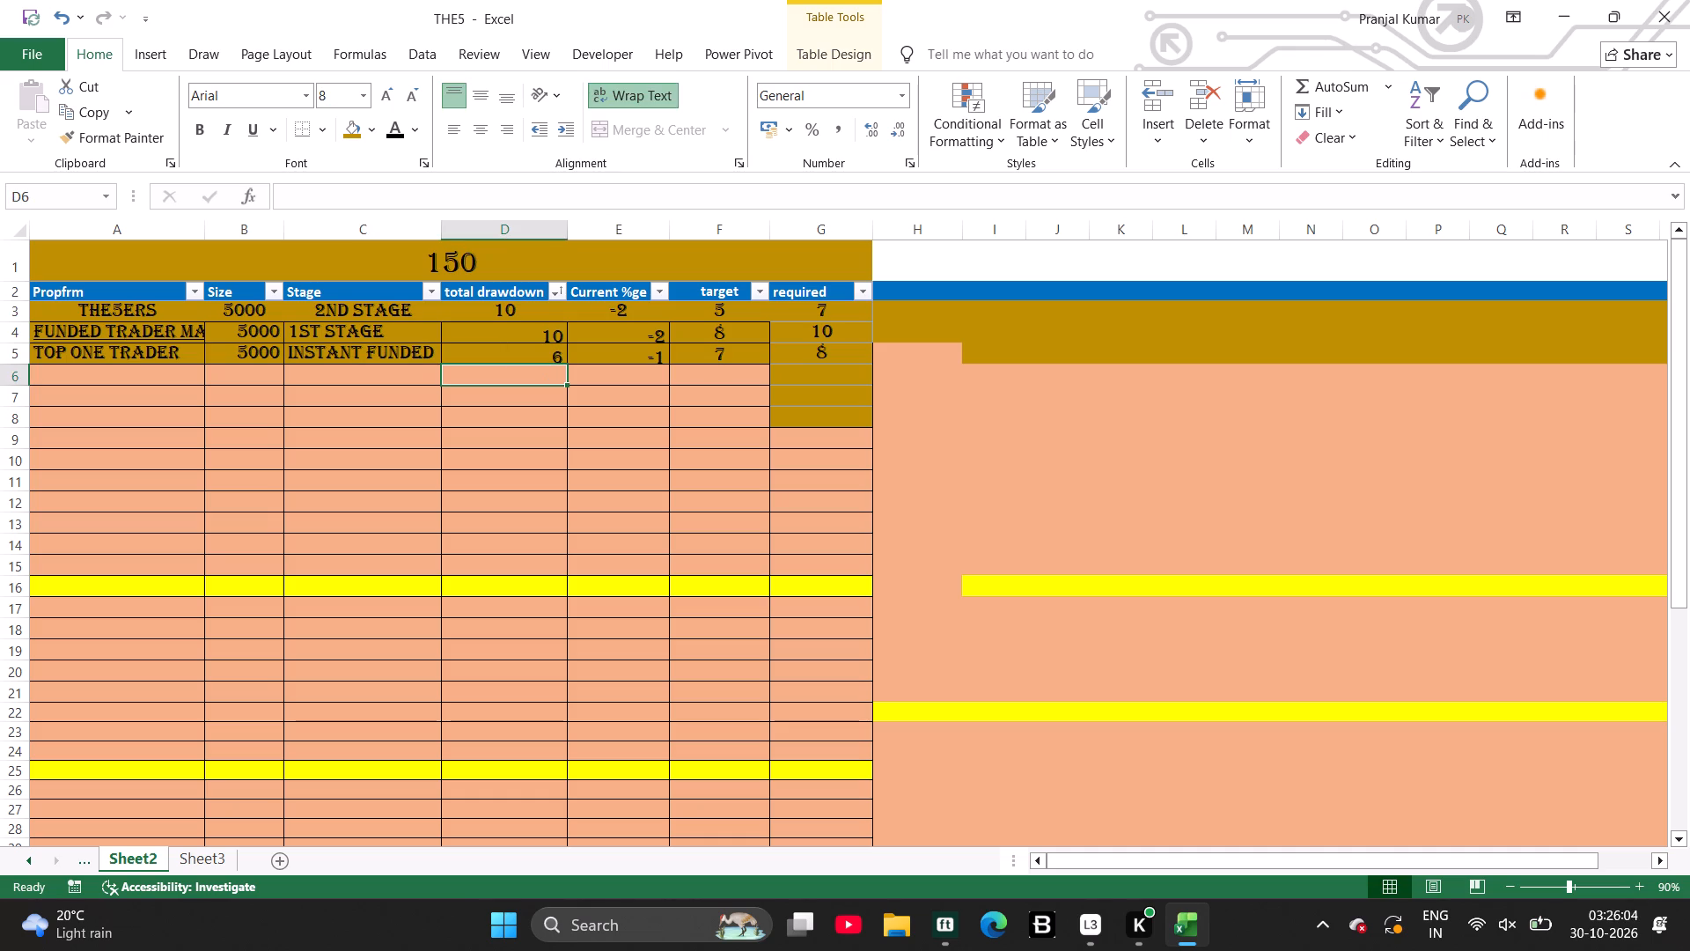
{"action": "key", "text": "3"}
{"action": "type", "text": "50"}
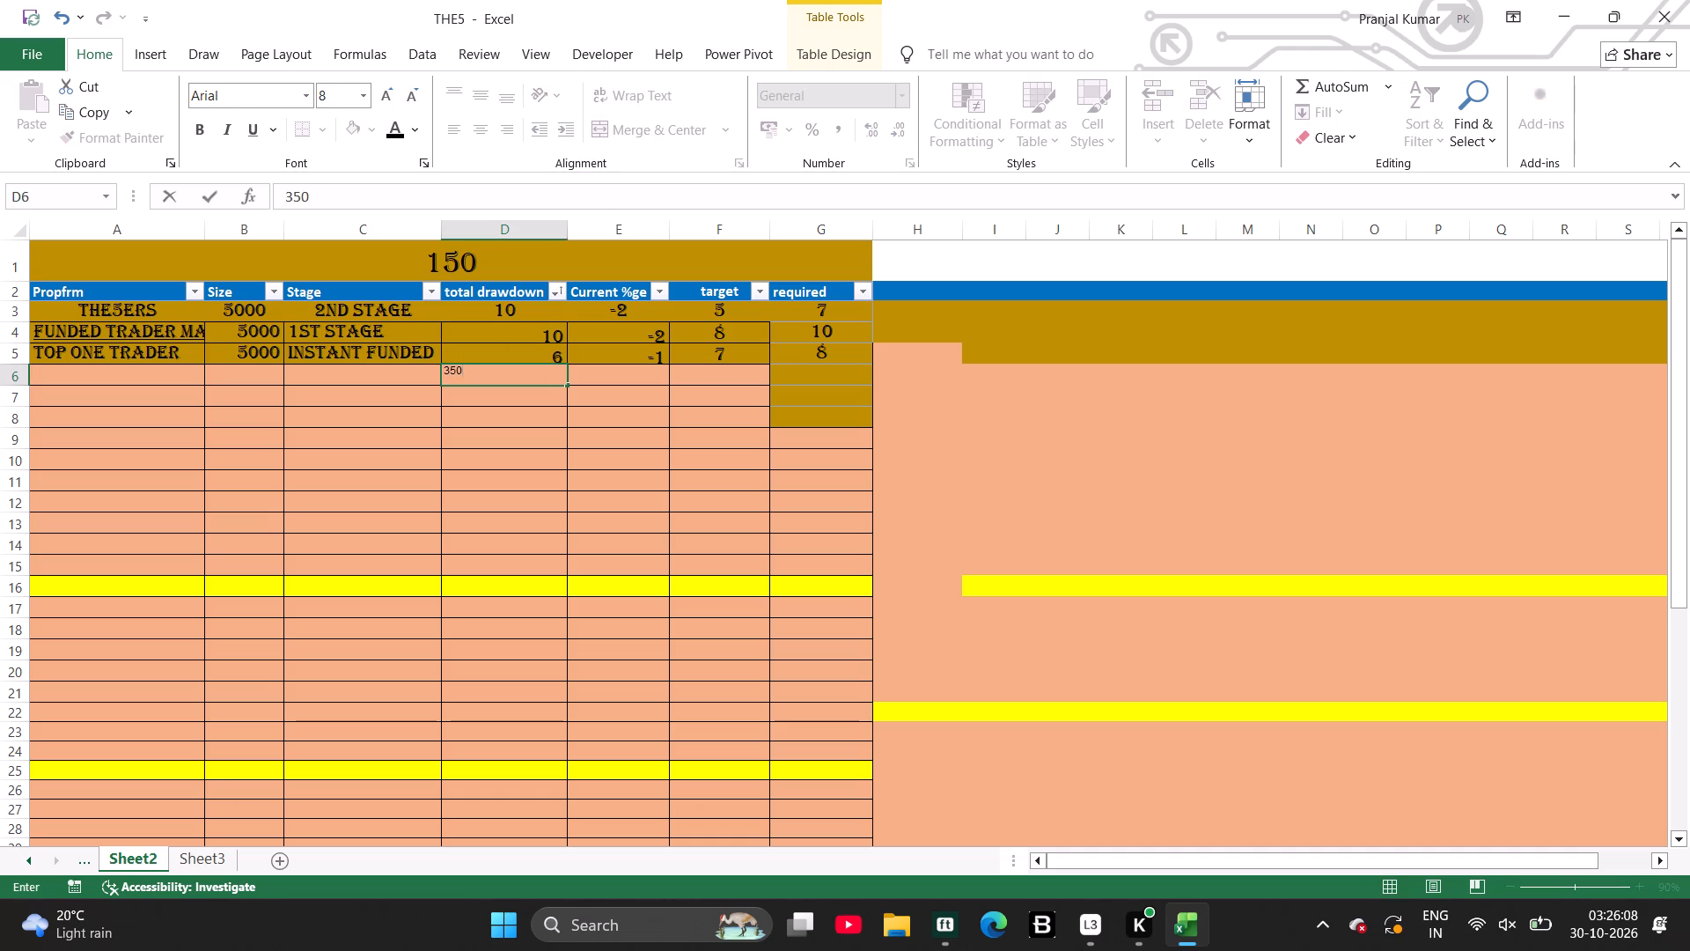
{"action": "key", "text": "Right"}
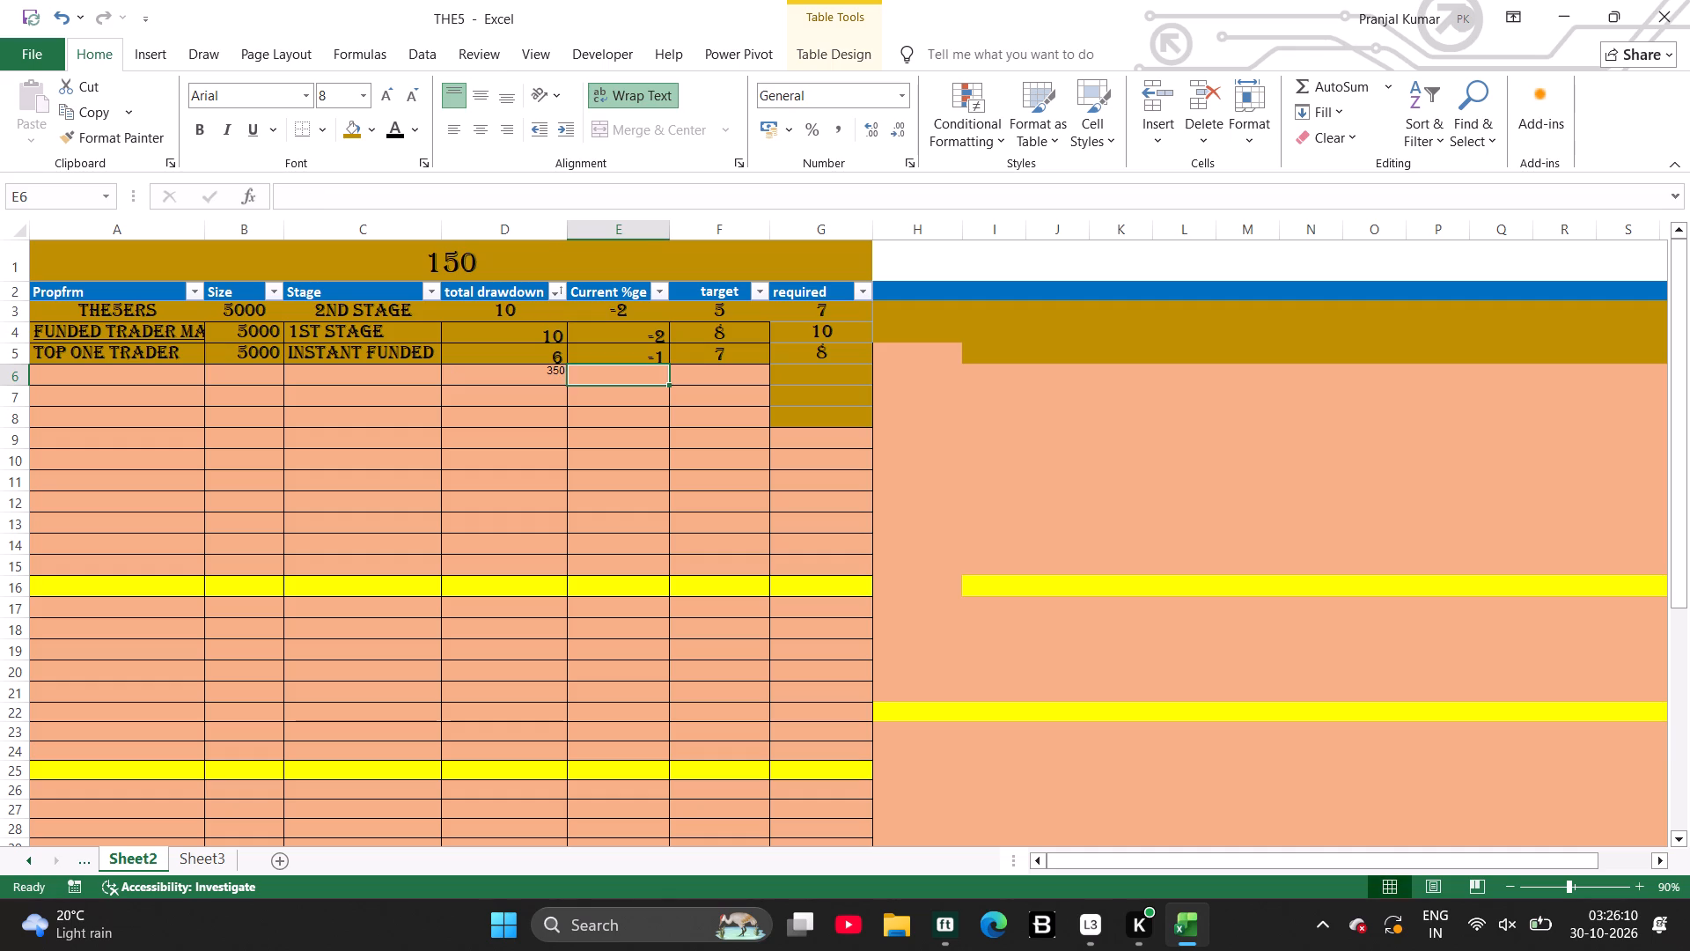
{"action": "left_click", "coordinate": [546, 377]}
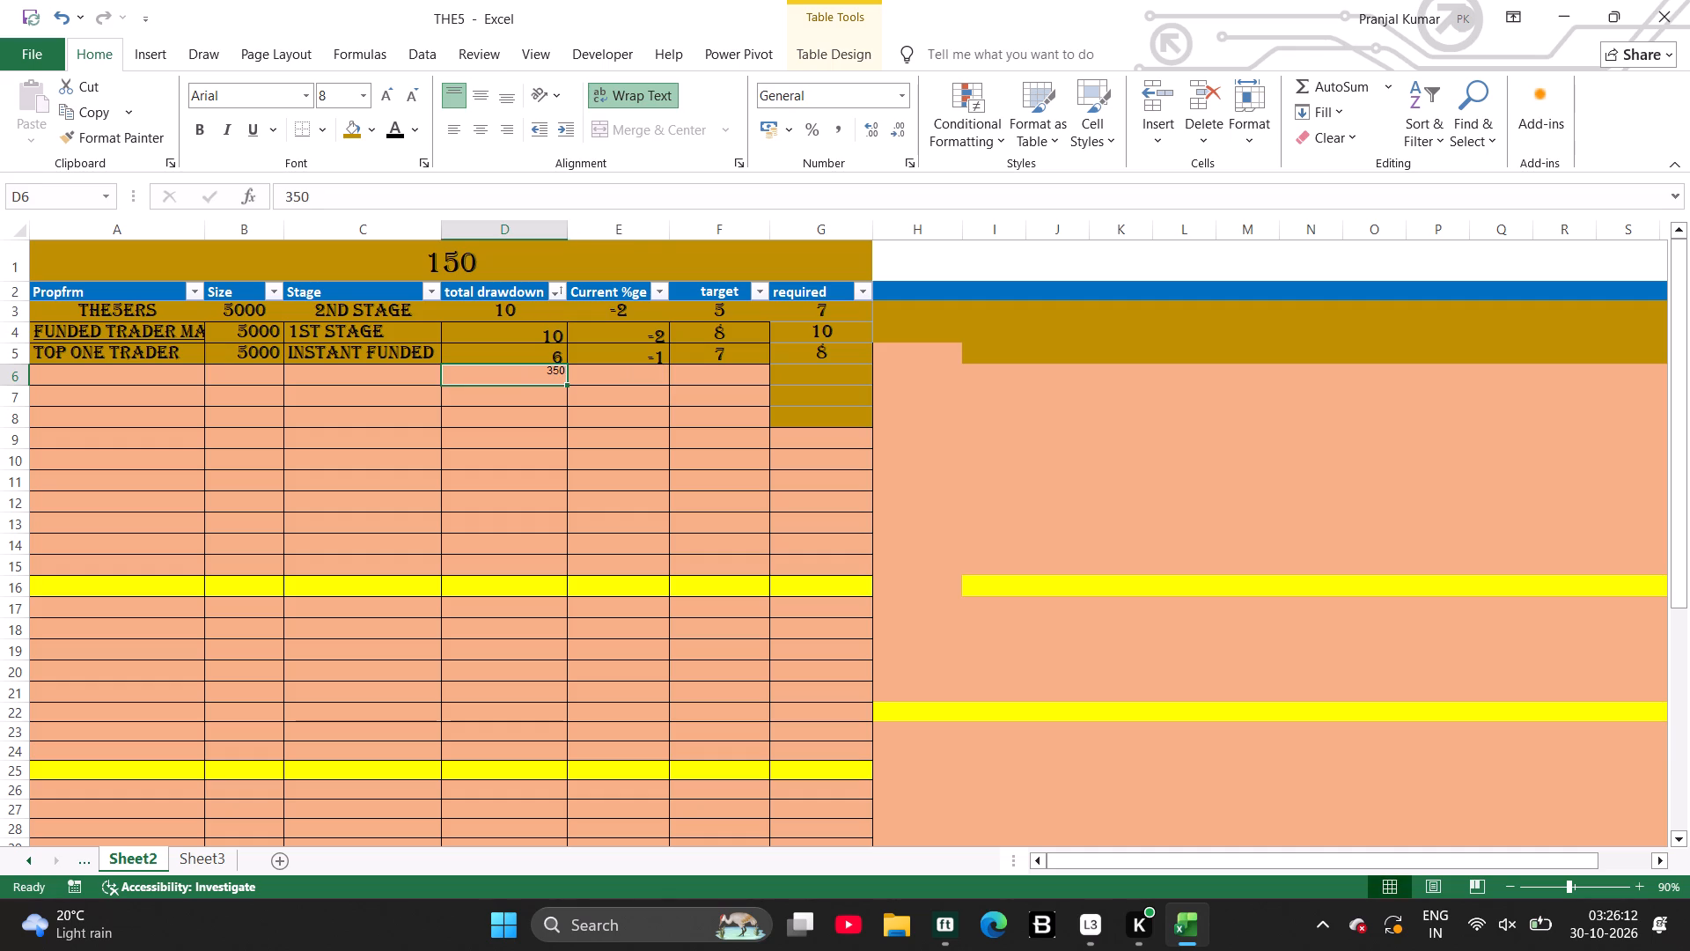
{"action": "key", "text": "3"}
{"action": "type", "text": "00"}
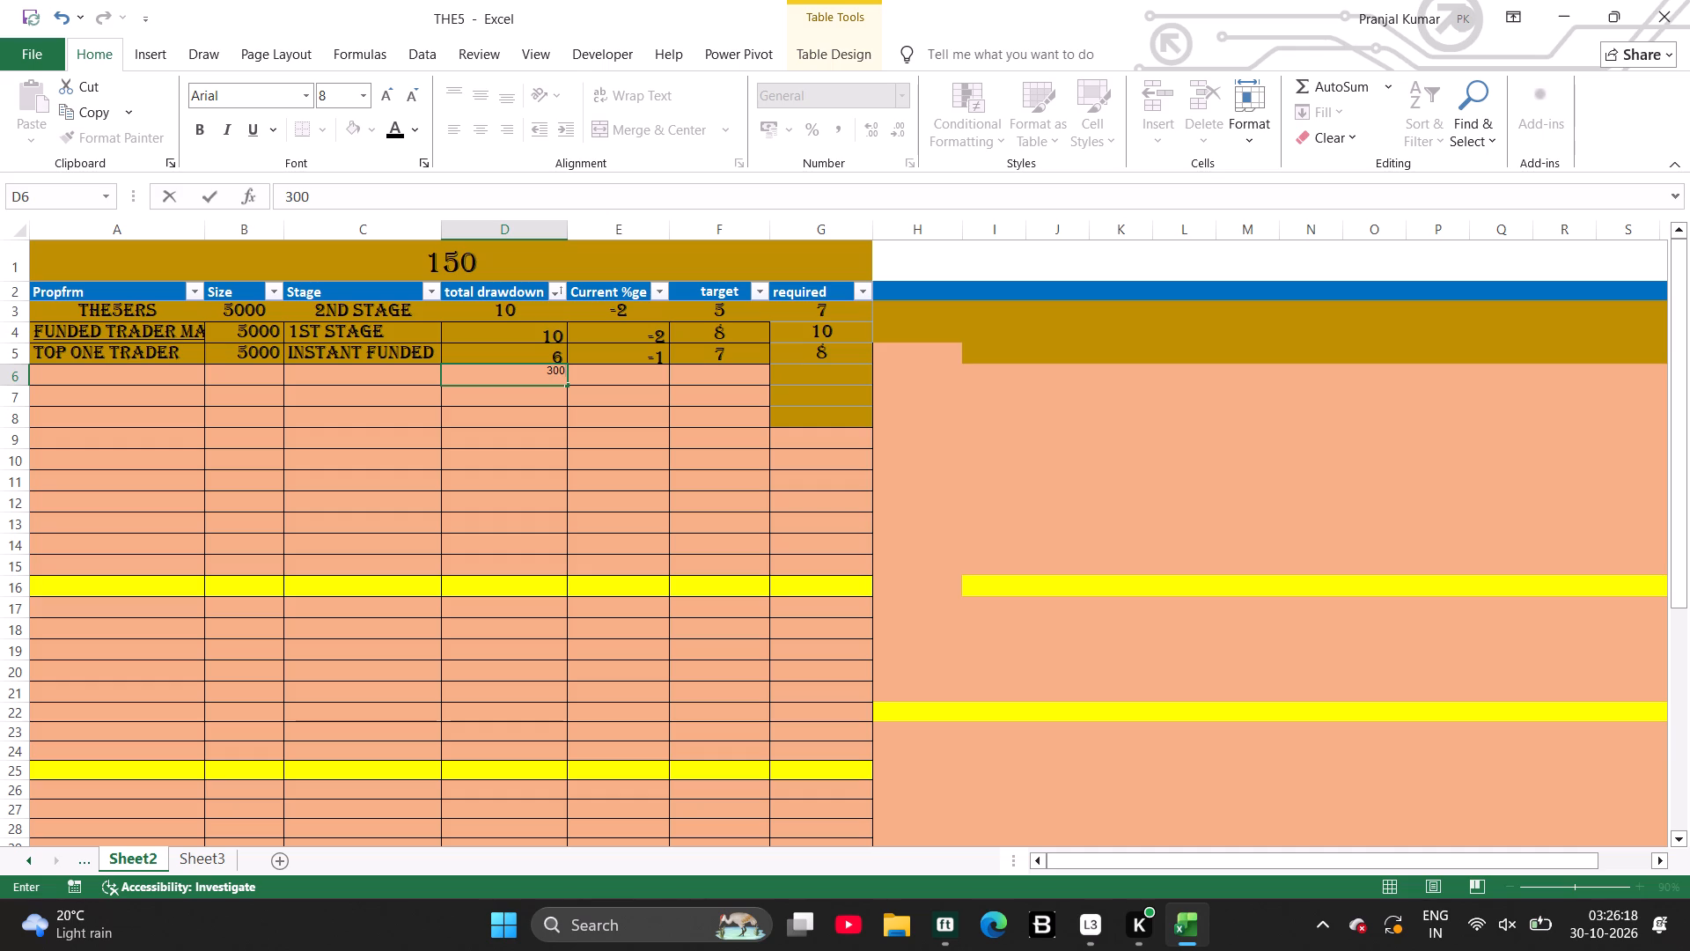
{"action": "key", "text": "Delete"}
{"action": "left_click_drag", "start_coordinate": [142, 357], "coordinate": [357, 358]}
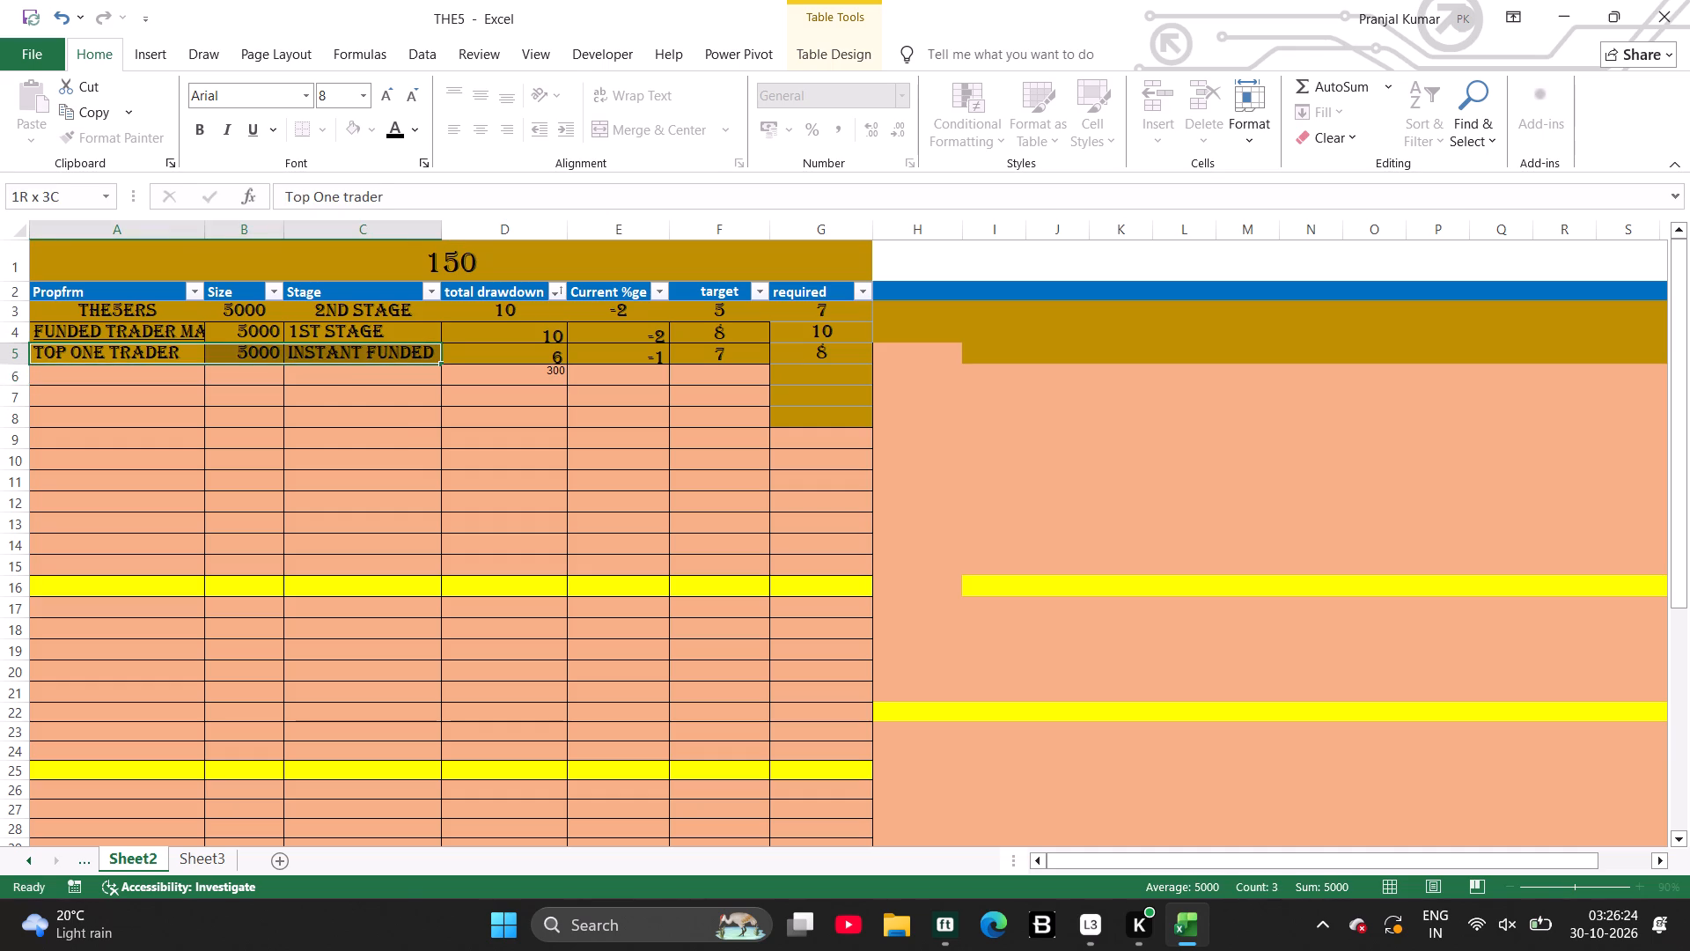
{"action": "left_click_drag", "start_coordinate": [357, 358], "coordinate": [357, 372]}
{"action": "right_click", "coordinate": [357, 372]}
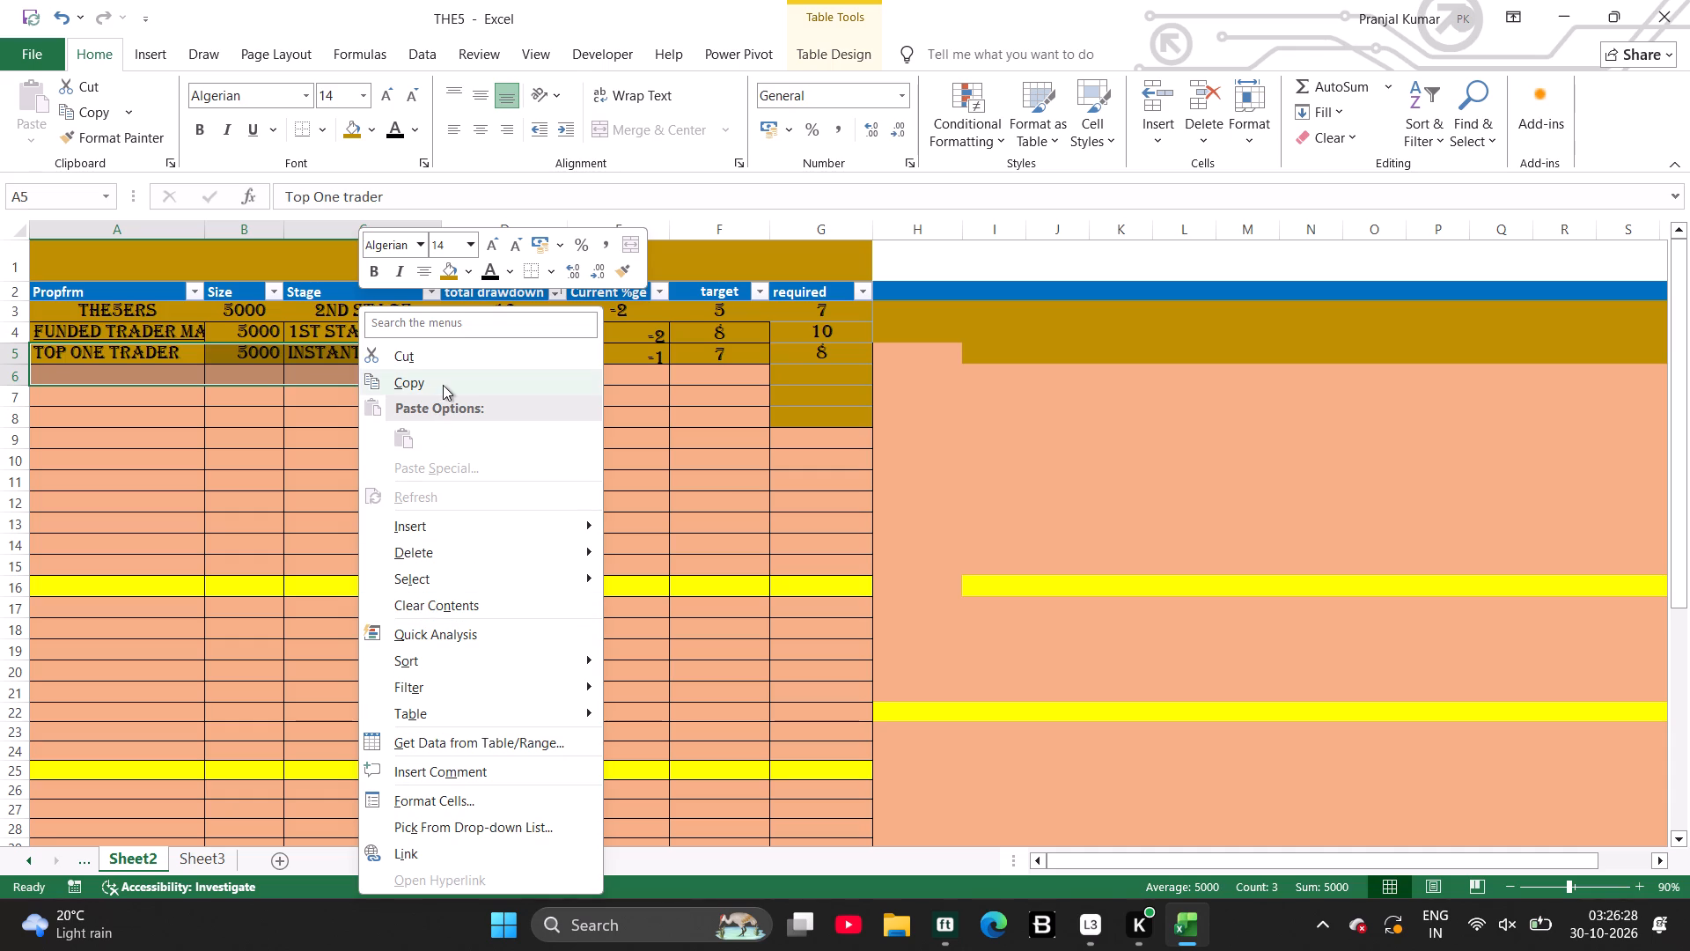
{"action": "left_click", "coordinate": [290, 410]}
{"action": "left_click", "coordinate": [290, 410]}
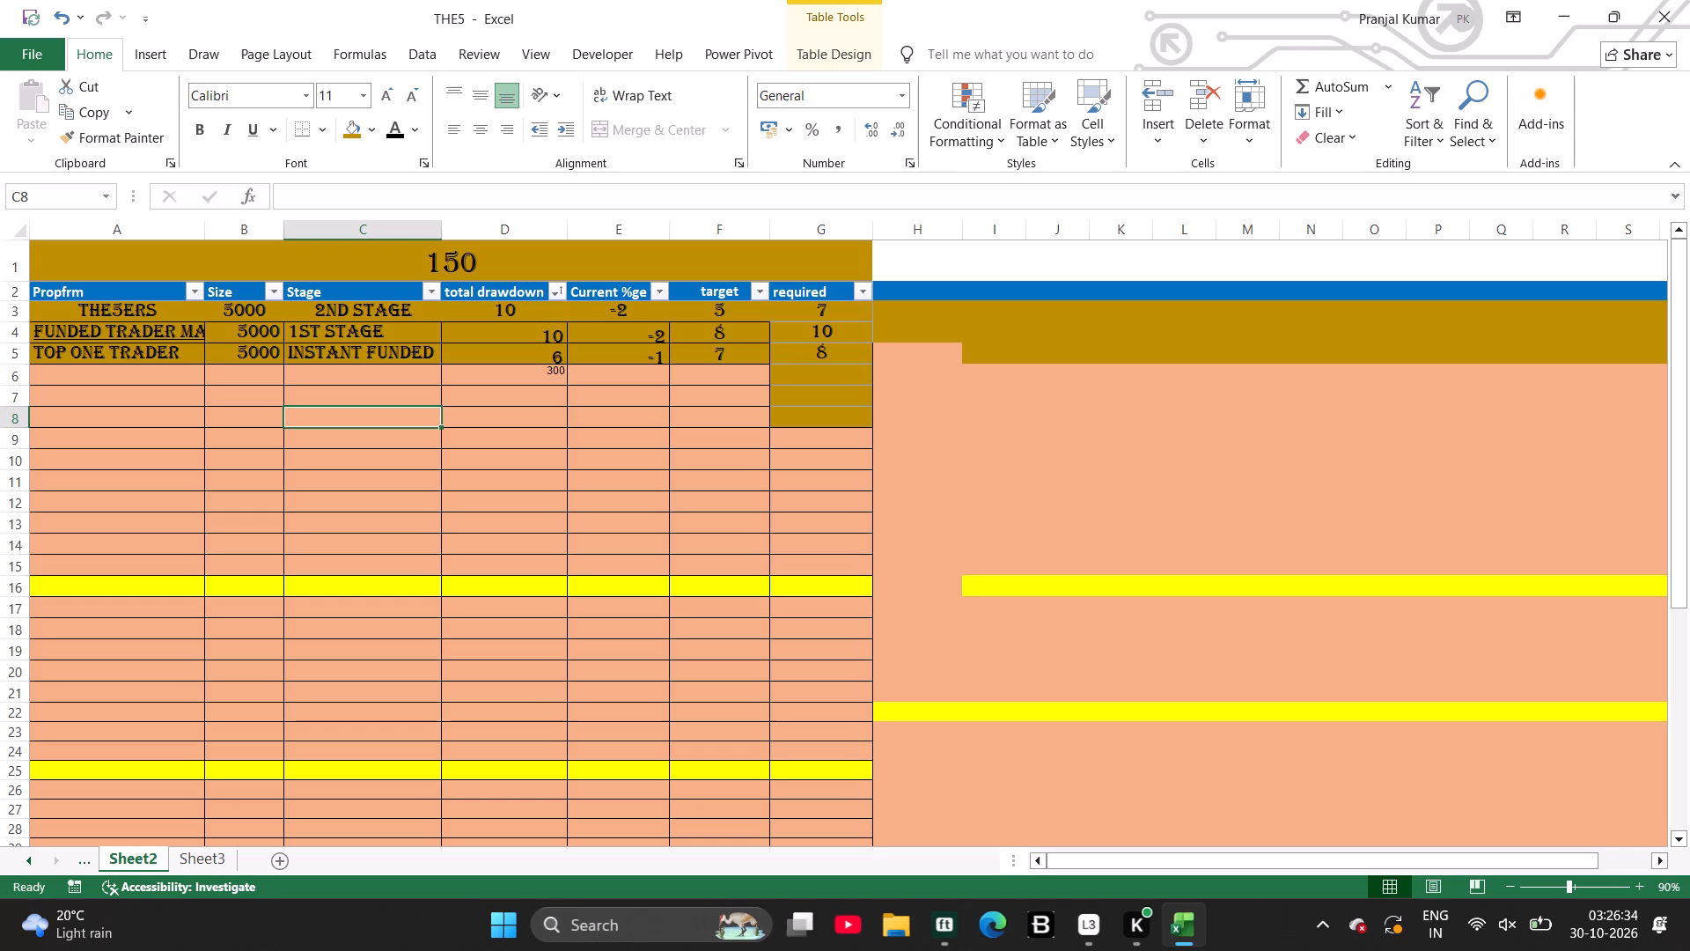
Fill the amounts row beneath the table entries with 250 in D6, 50 in E6 and 350 in F6.
{"action": "left_click", "coordinate": [547, 373]}
{"action": "type", "text": "250"}
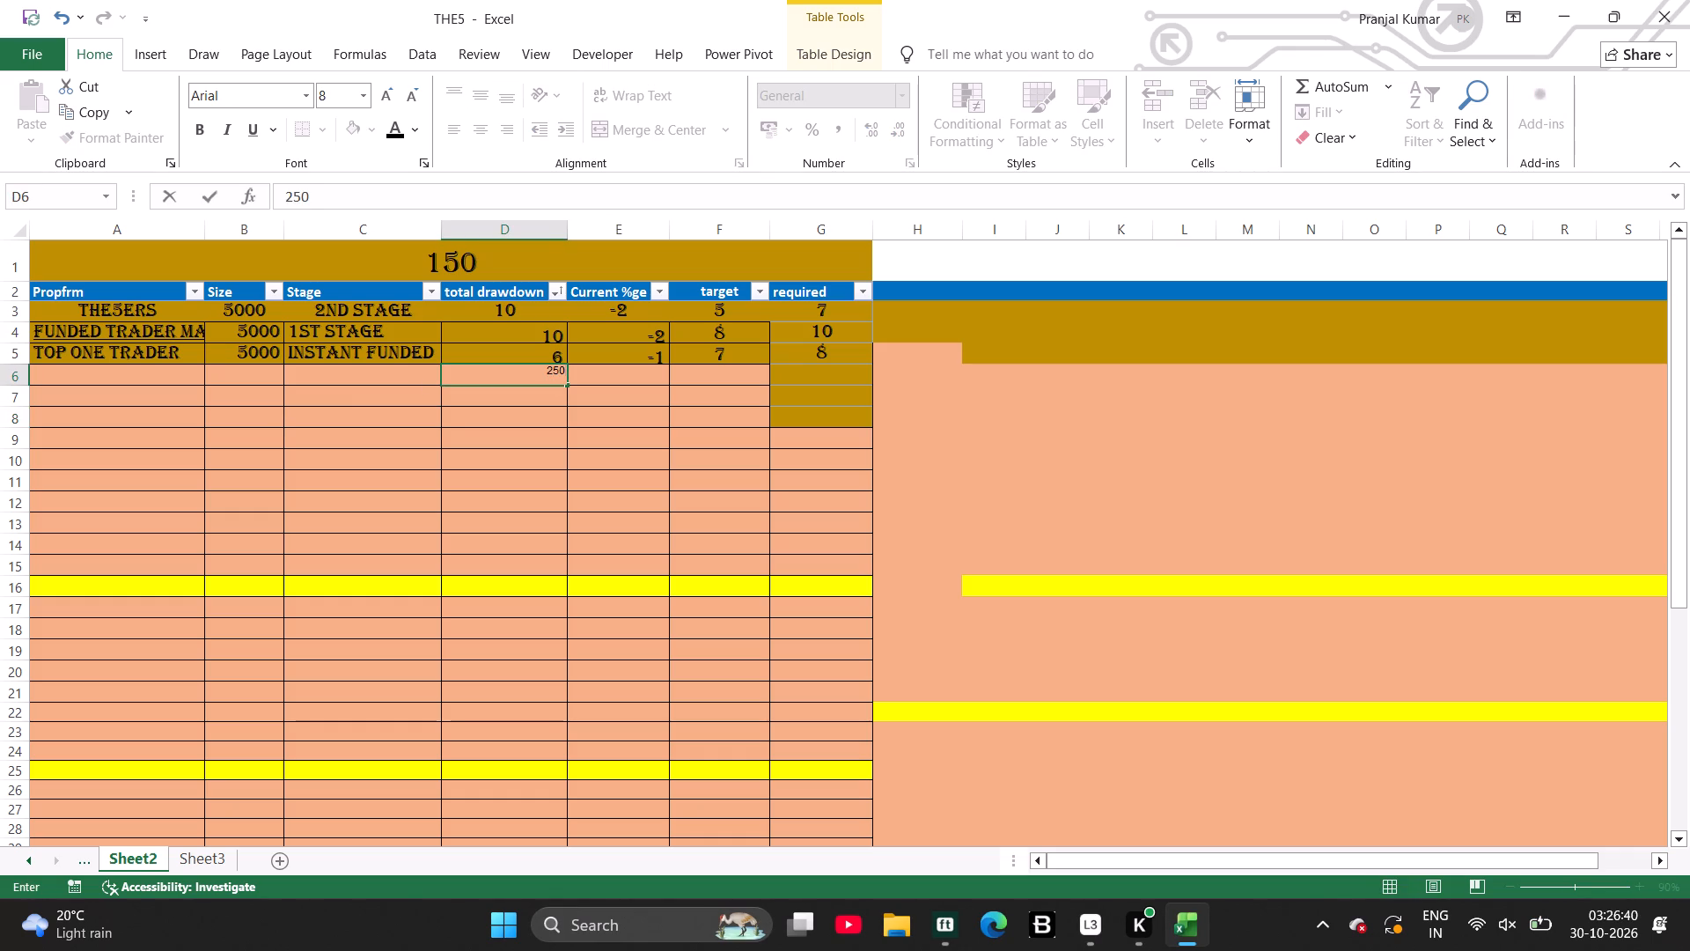
{"action": "key", "text": "Right"}
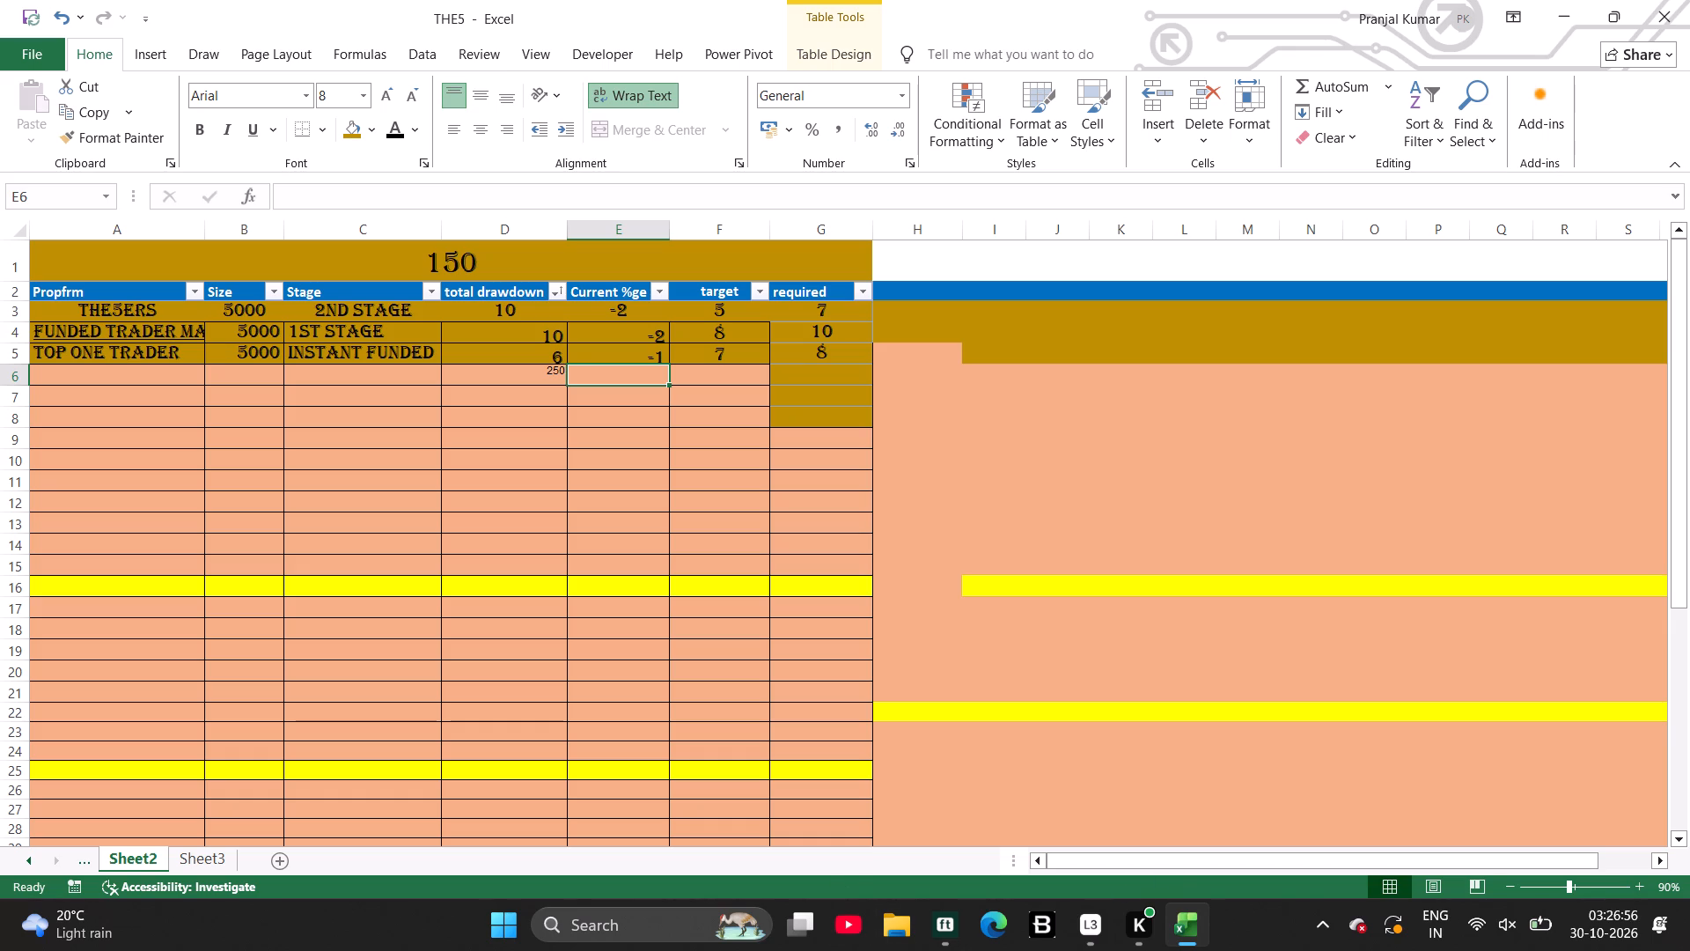
{"action": "type", "text": "50"}
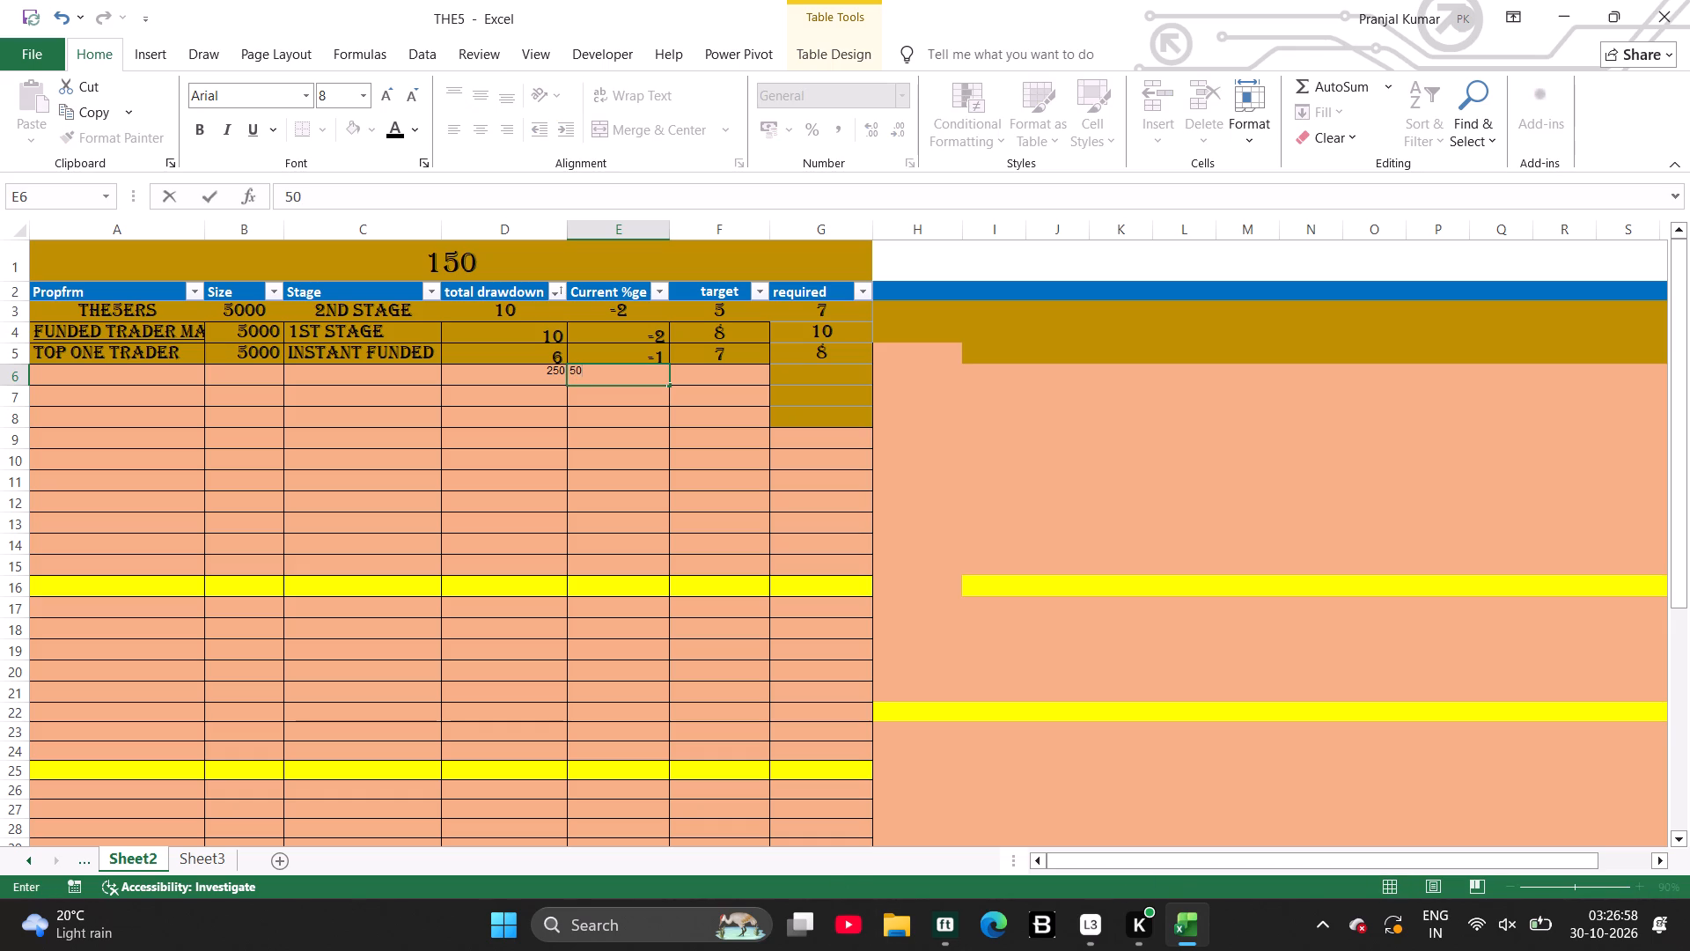
{"action": "key", "text": "Right"}
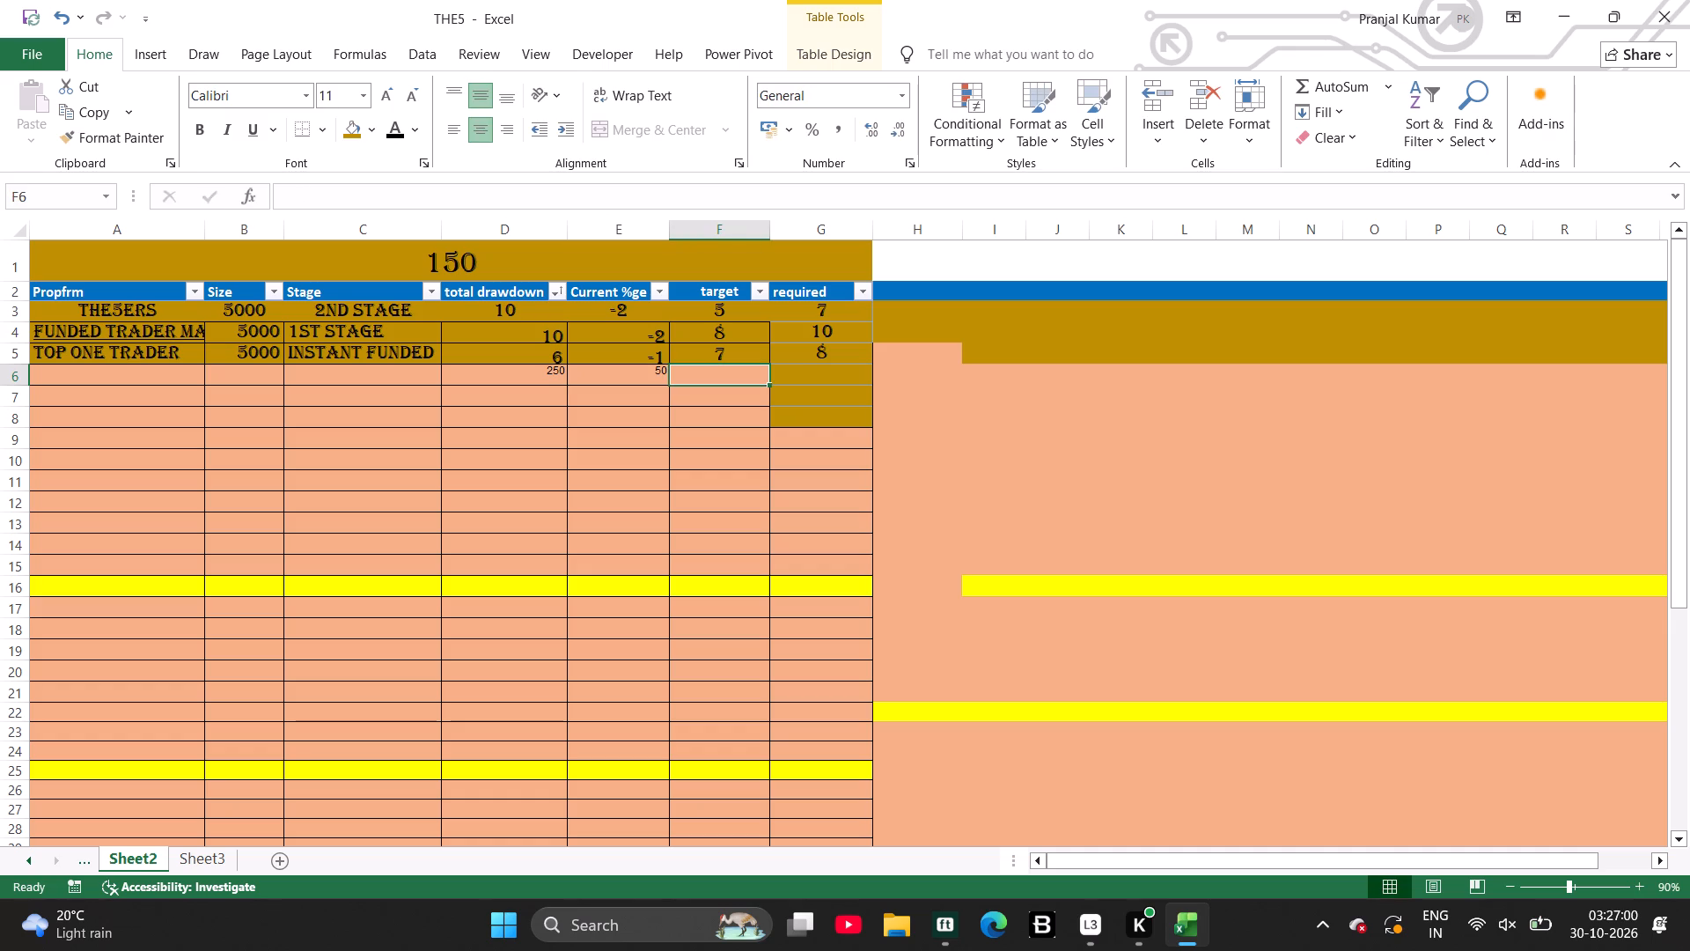
{"action": "key", "text": "3"}
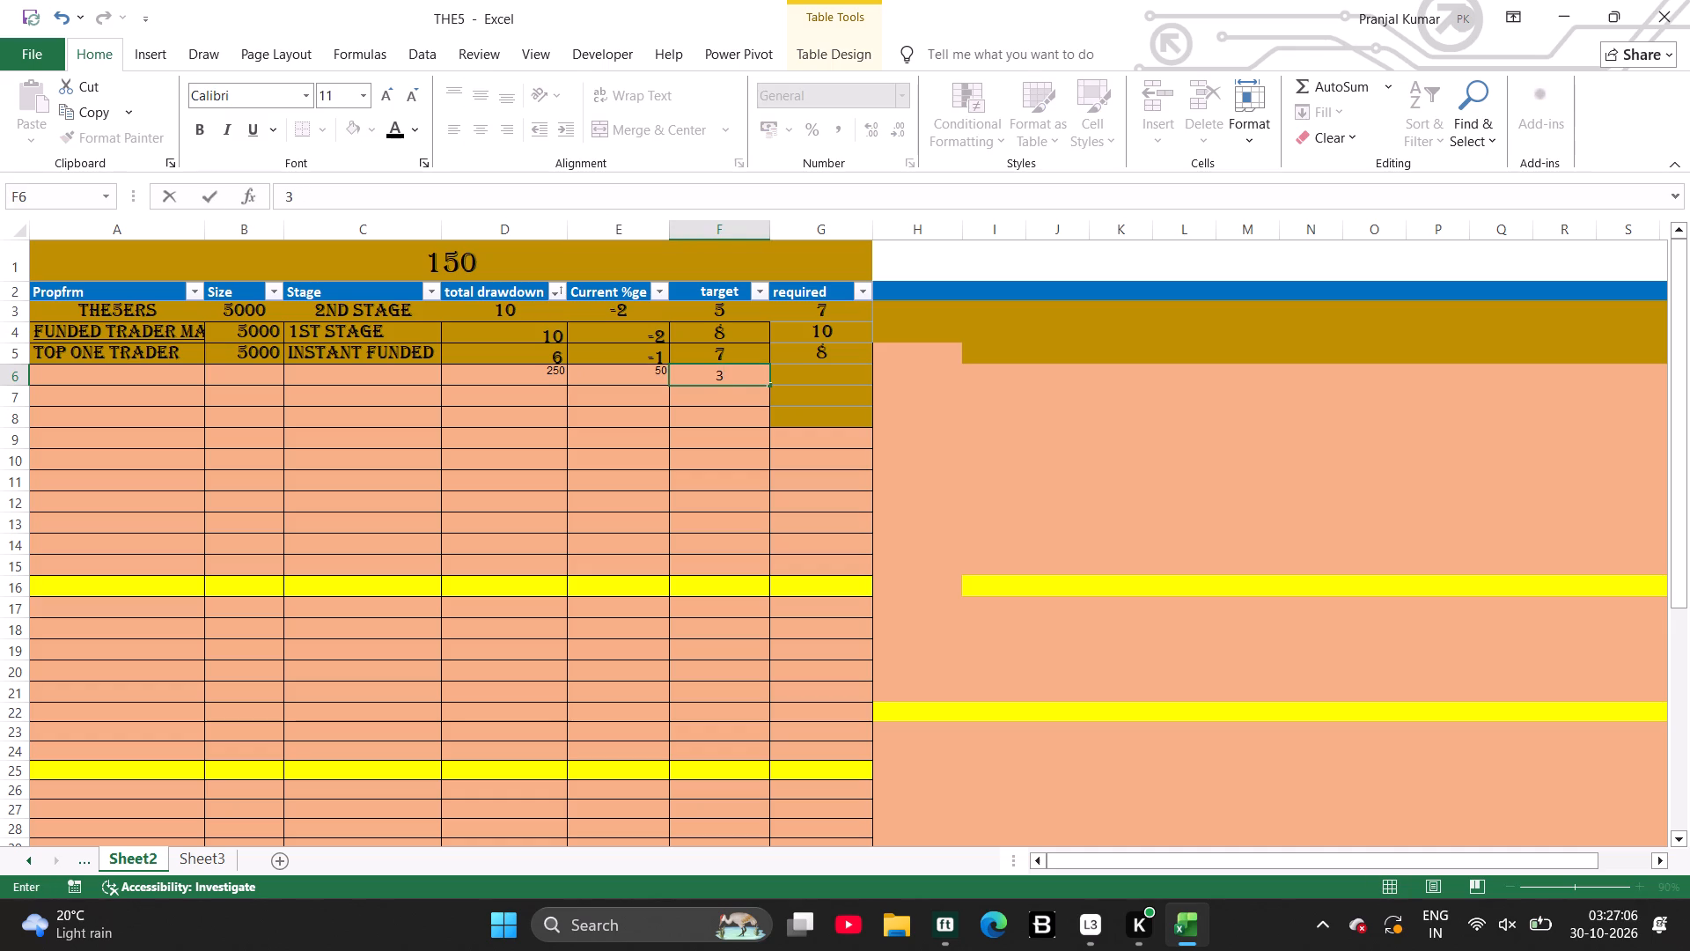
{"action": "key", "text": "4"}
{"action": "key", "text": "0"}
{"action": "left_click_drag", "start_coordinate": [740, 368], "coordinate": [722, 374]}
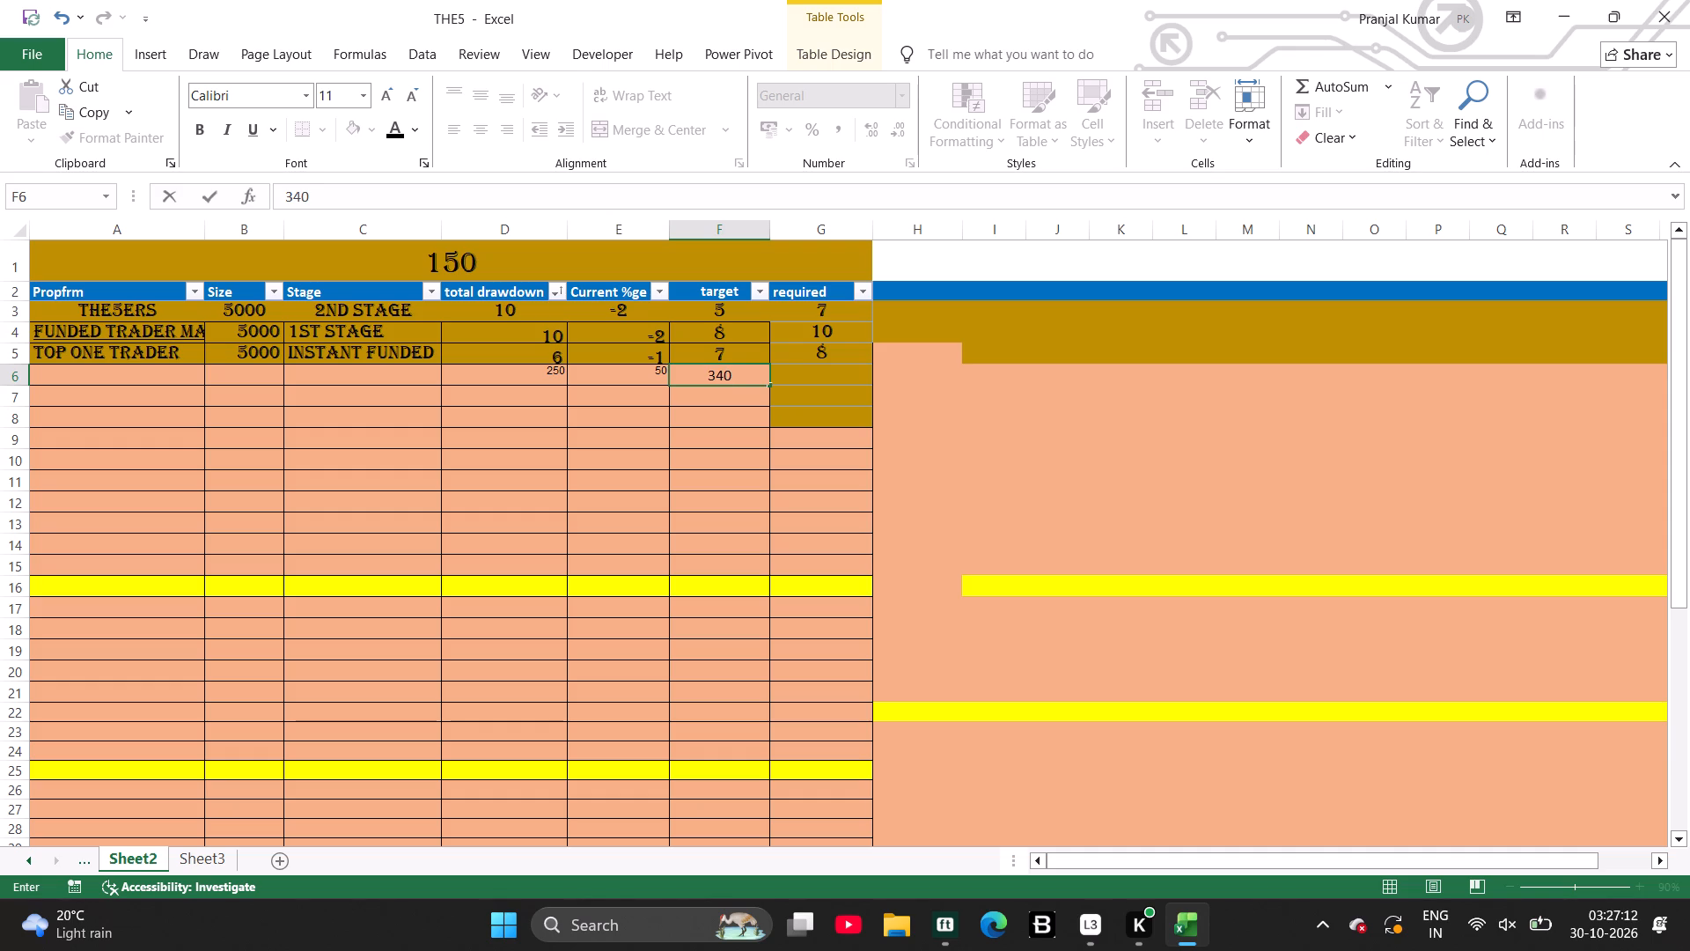
{"action": "left_click_drag", "start_coordinate": [722, 374], "coordinate": [725, 374]}
{"action": "triple_click", "coordinate": [738, 377]}
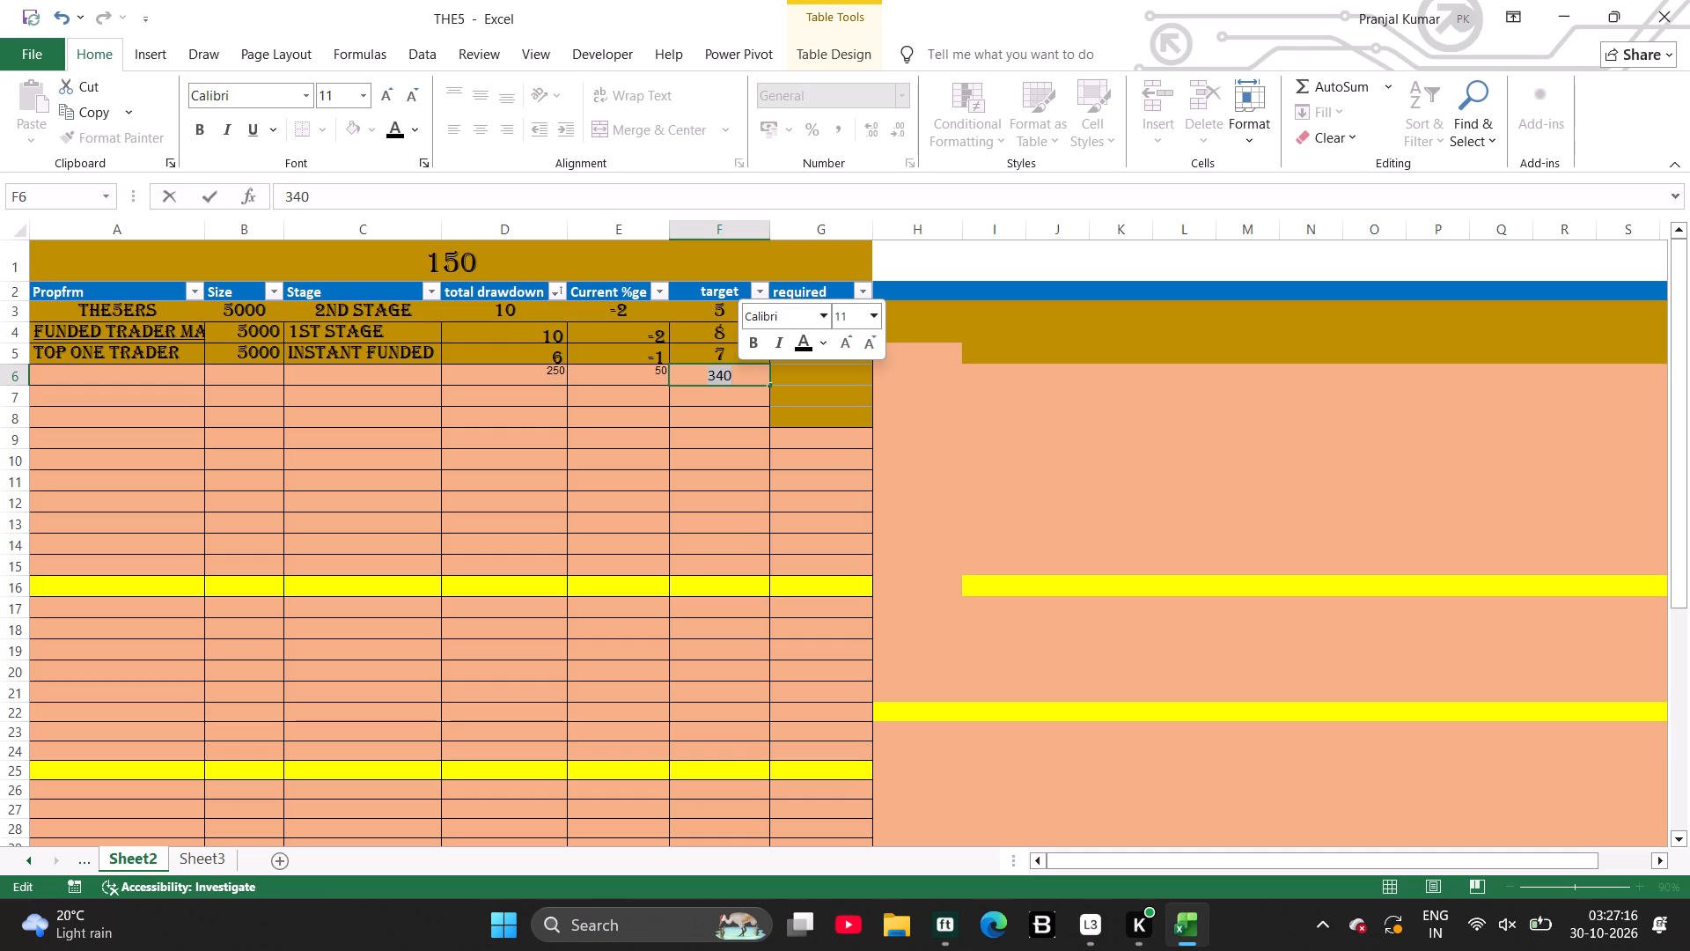
{"action": "type", "text": "350"}
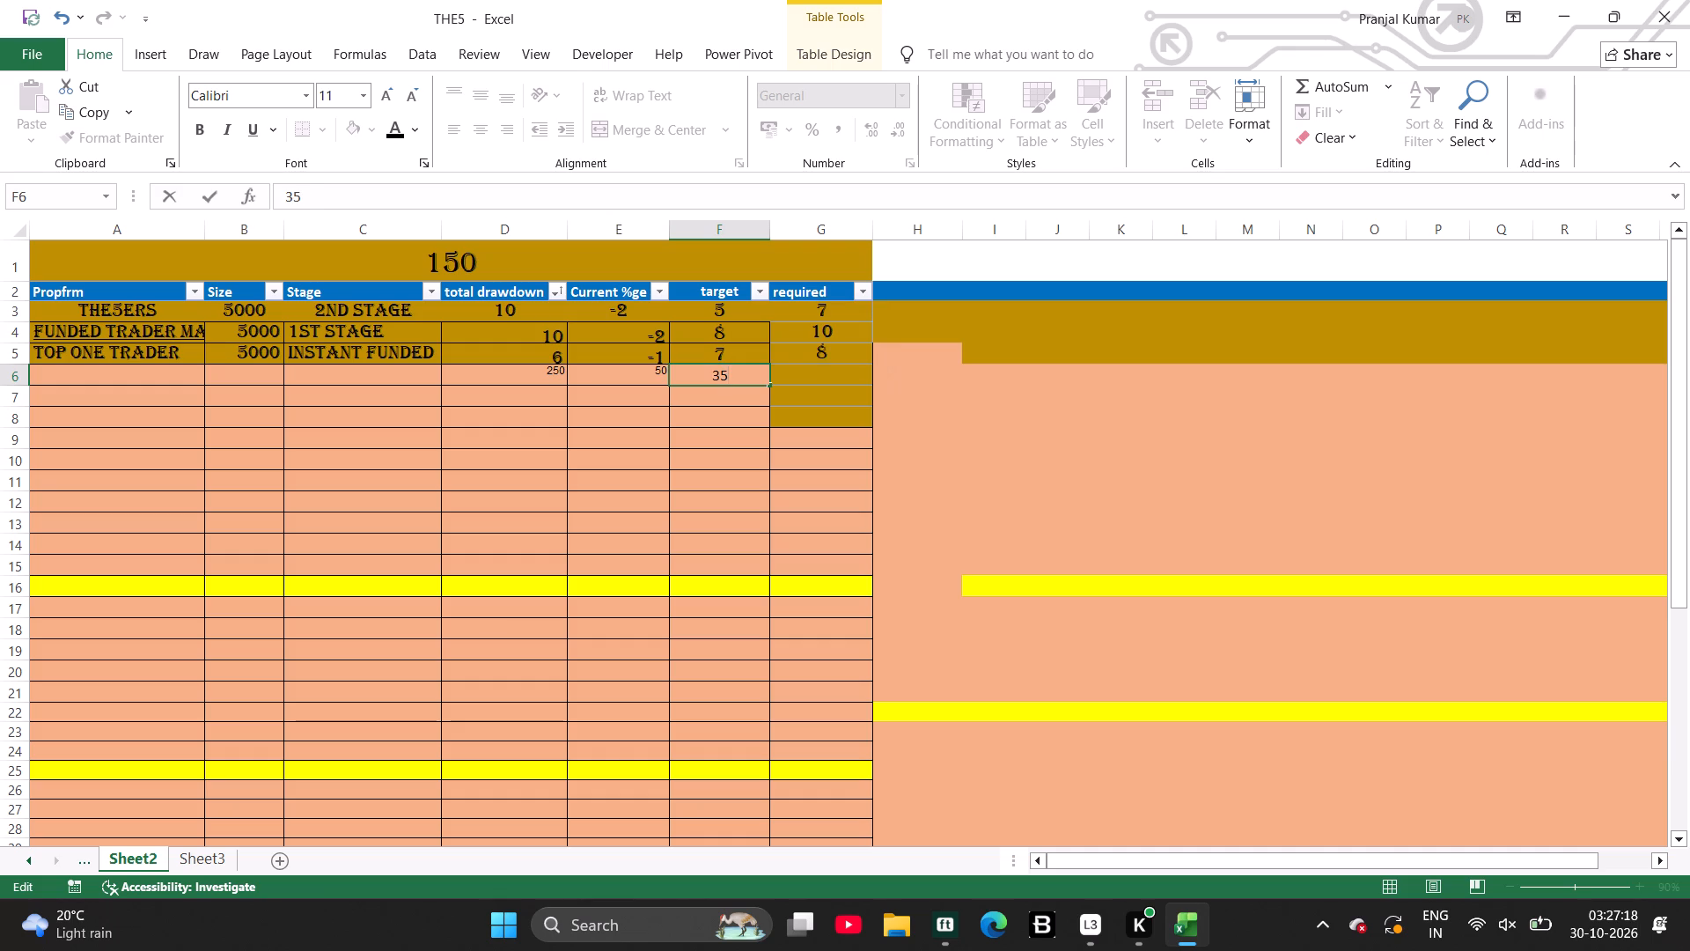
{"action": "key", "text": "Return"}
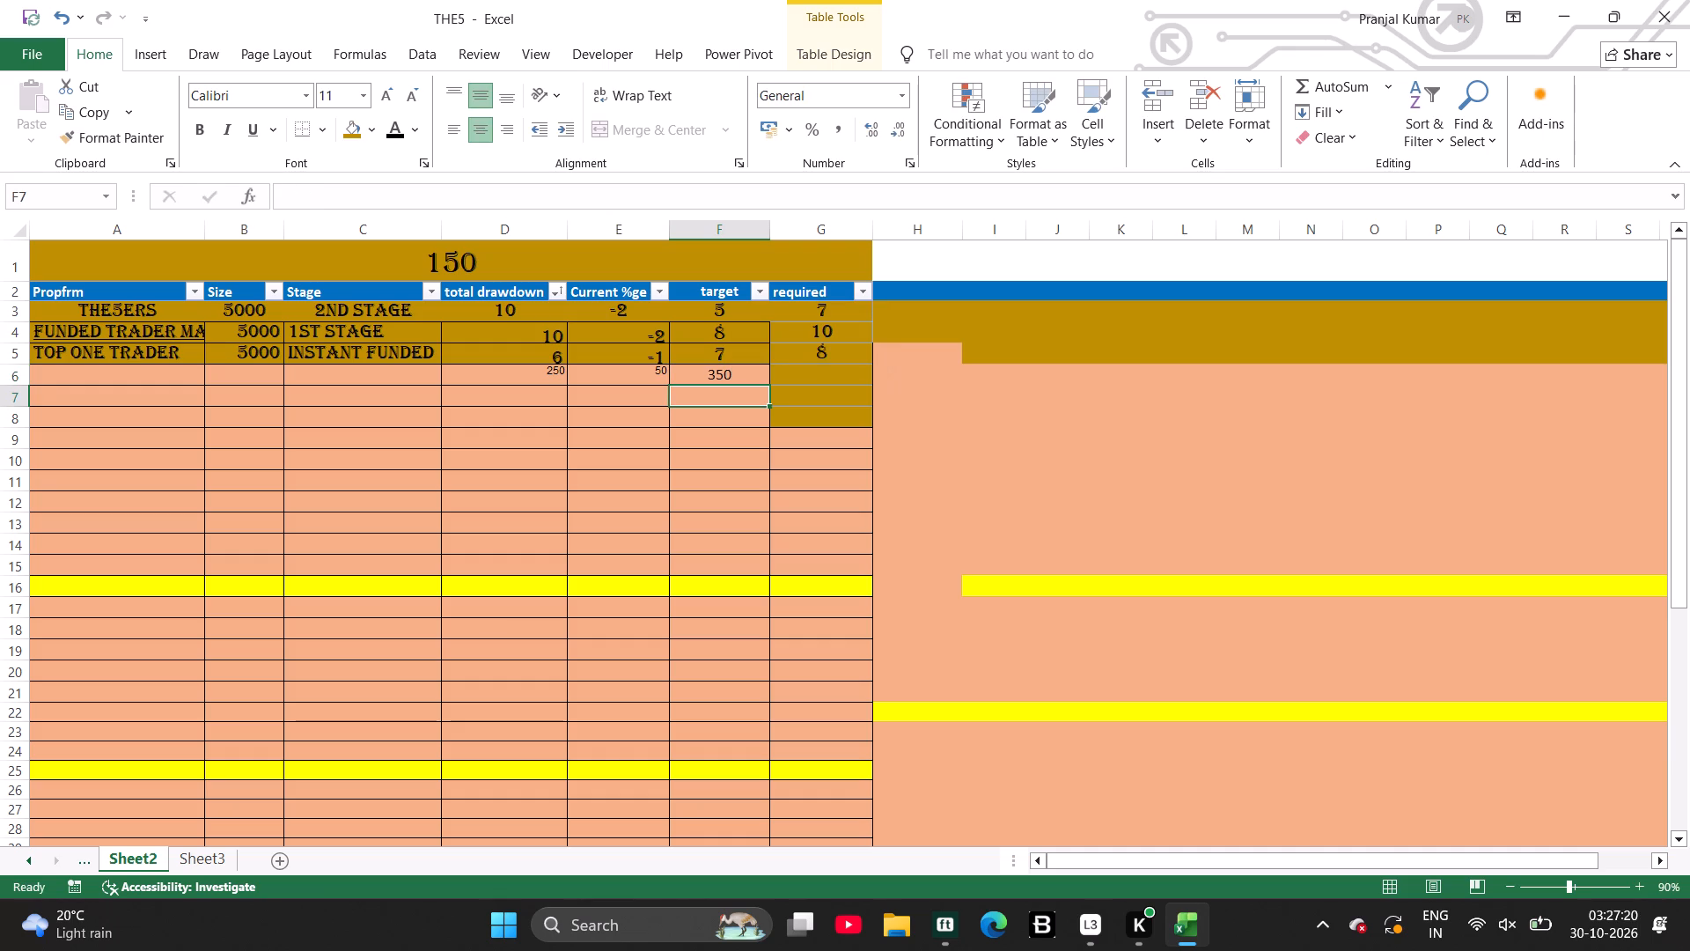
Fill the required formula from cell G4 down through G6 to cover the amounts row.
{"action": "left_click_drag", "start_coordinate": [850, 354], "coordinate": [839, 373]}
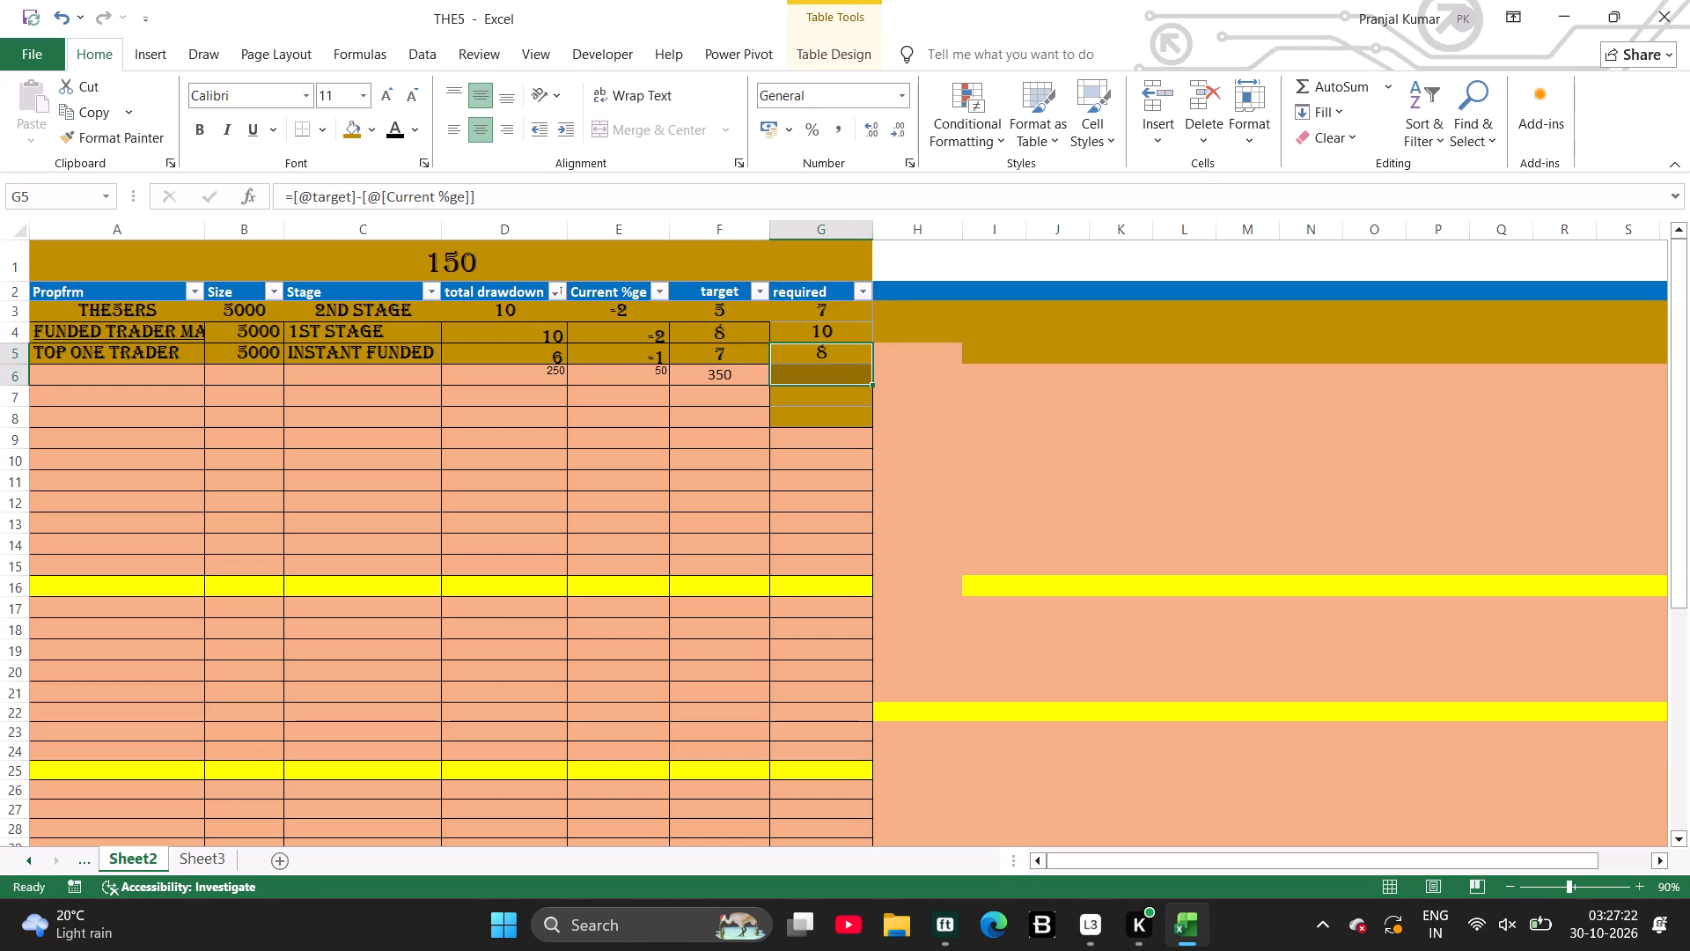
{"action": "left_click", "coordinate": [843, 365]}
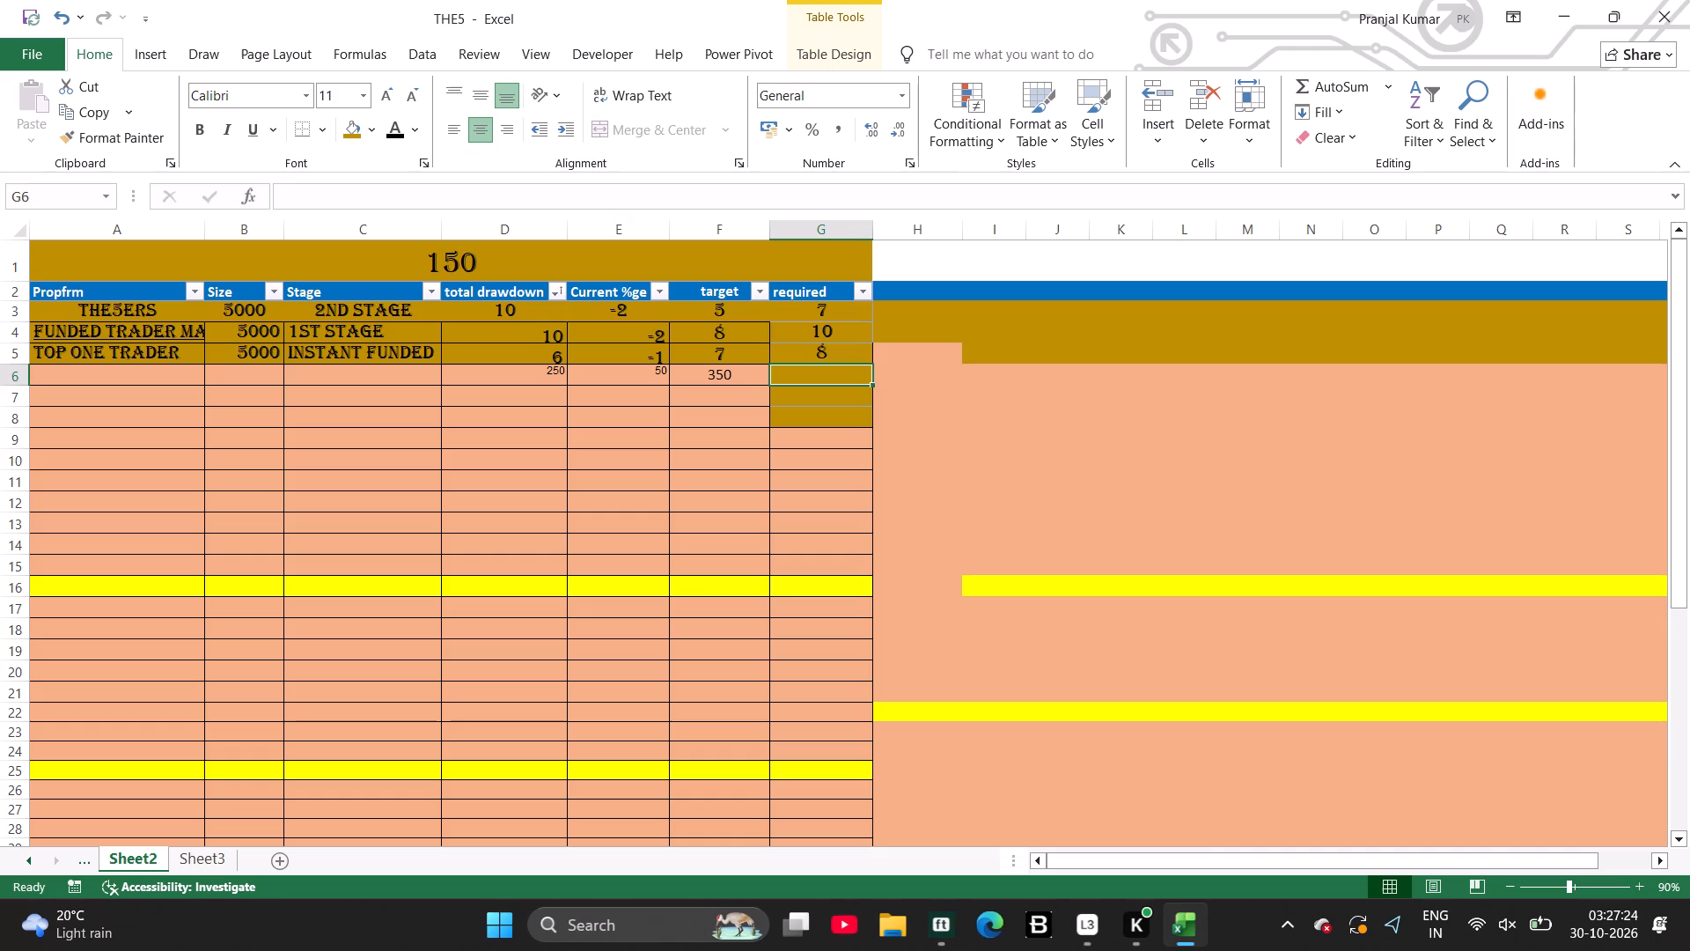
{"action": "left_click", "coordinate": [846, 324]}
{"action": "left_click_drag", "start_coordinate": [871, 343], "coordinate": [870, 352]}
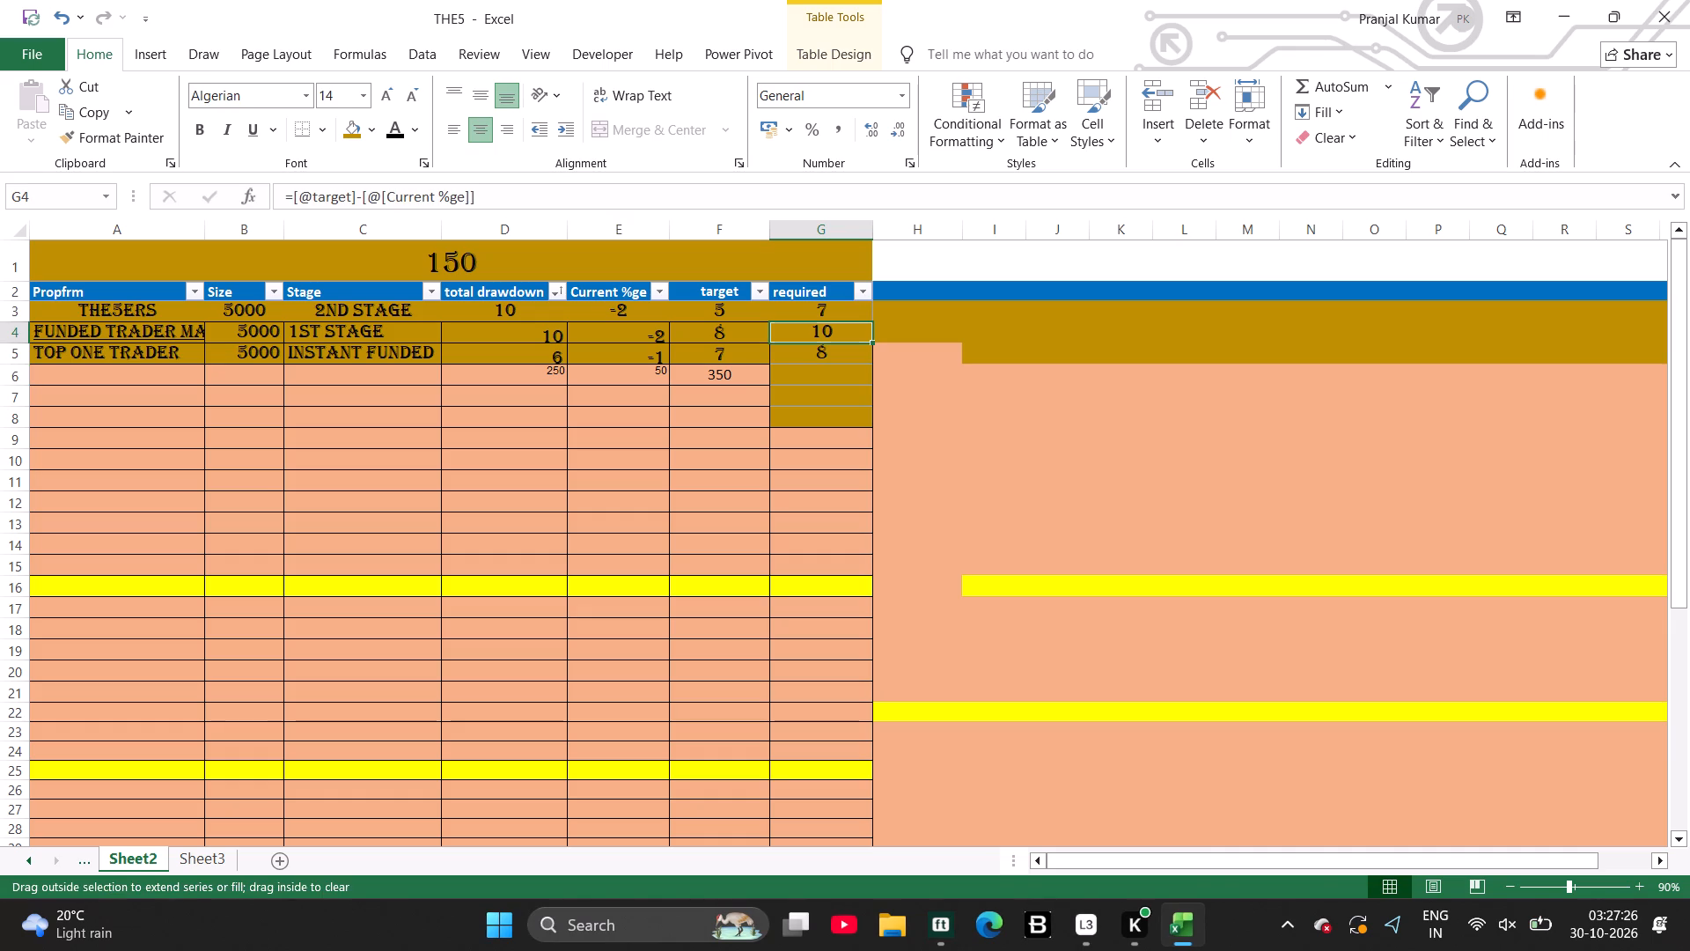
{"action": "left_click_drag", "start_coordinate": [870, 352], "coordinate": [867, 380]}
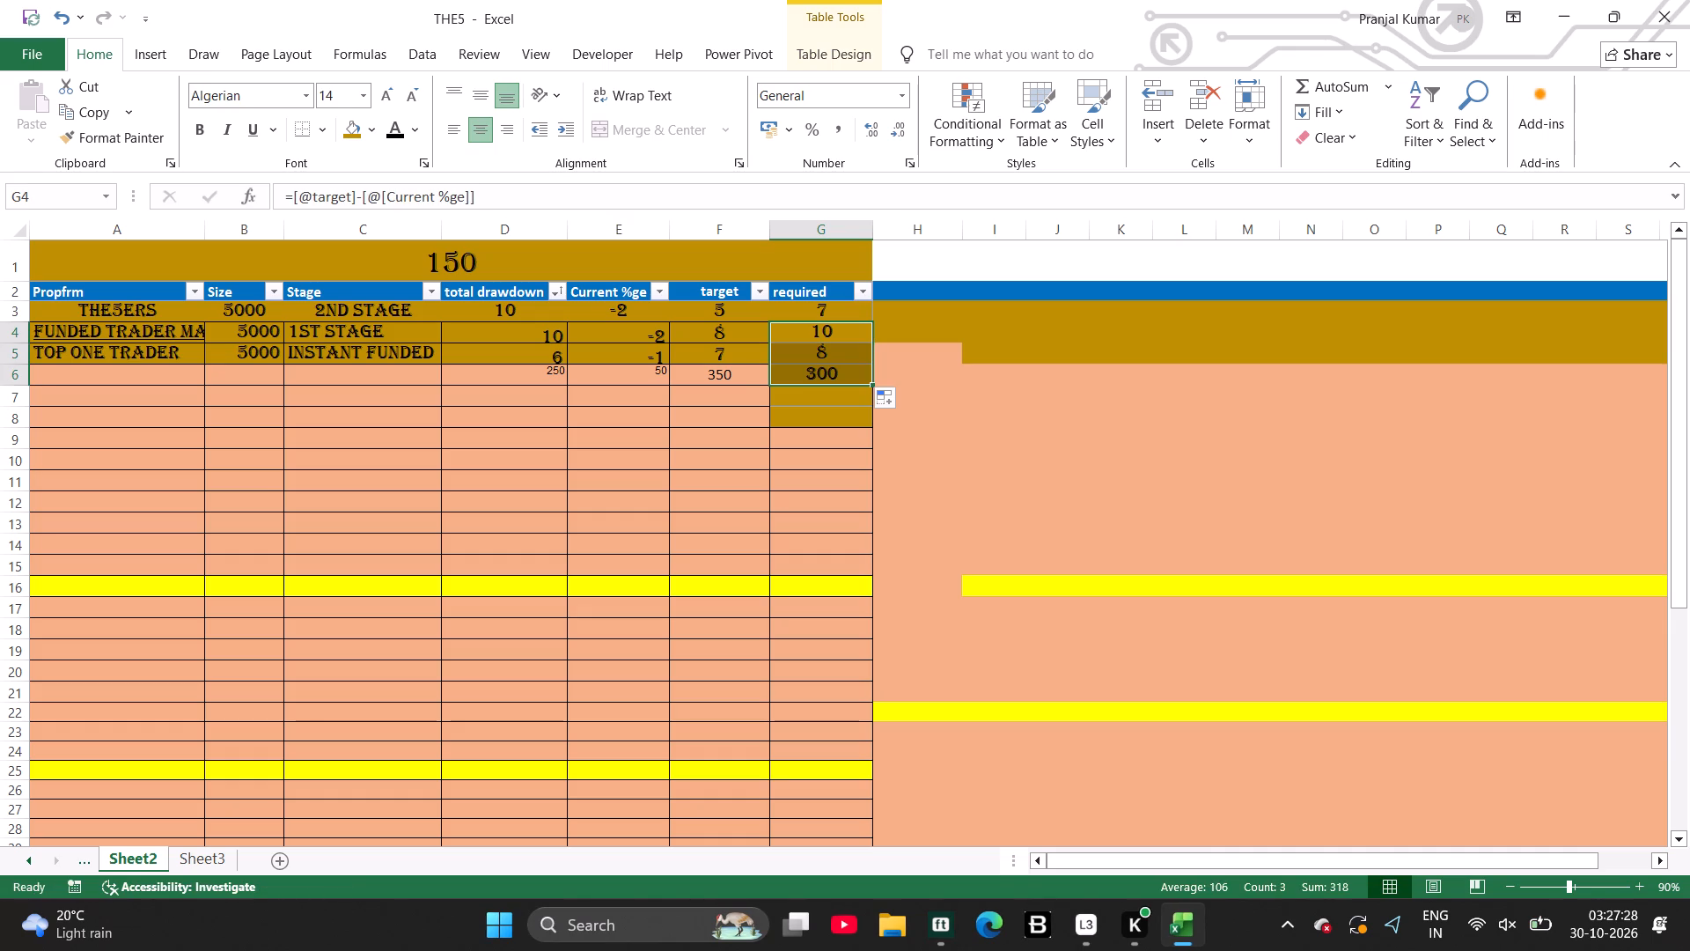
{"action": "left_click", "coordinate": [676, 449]}
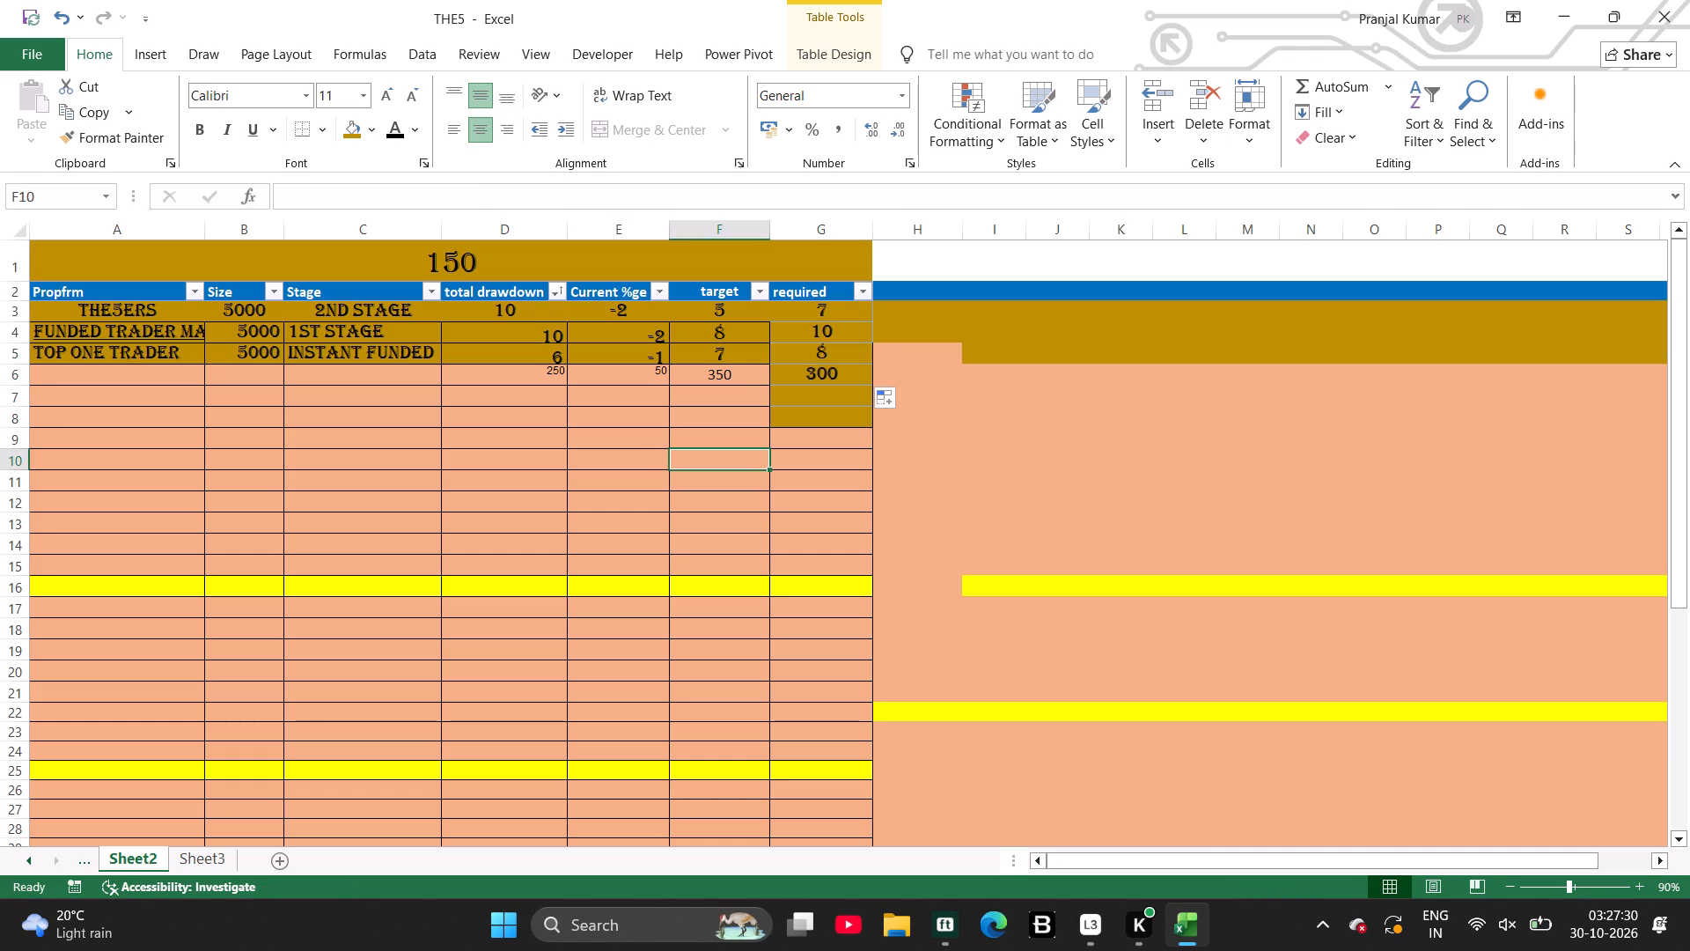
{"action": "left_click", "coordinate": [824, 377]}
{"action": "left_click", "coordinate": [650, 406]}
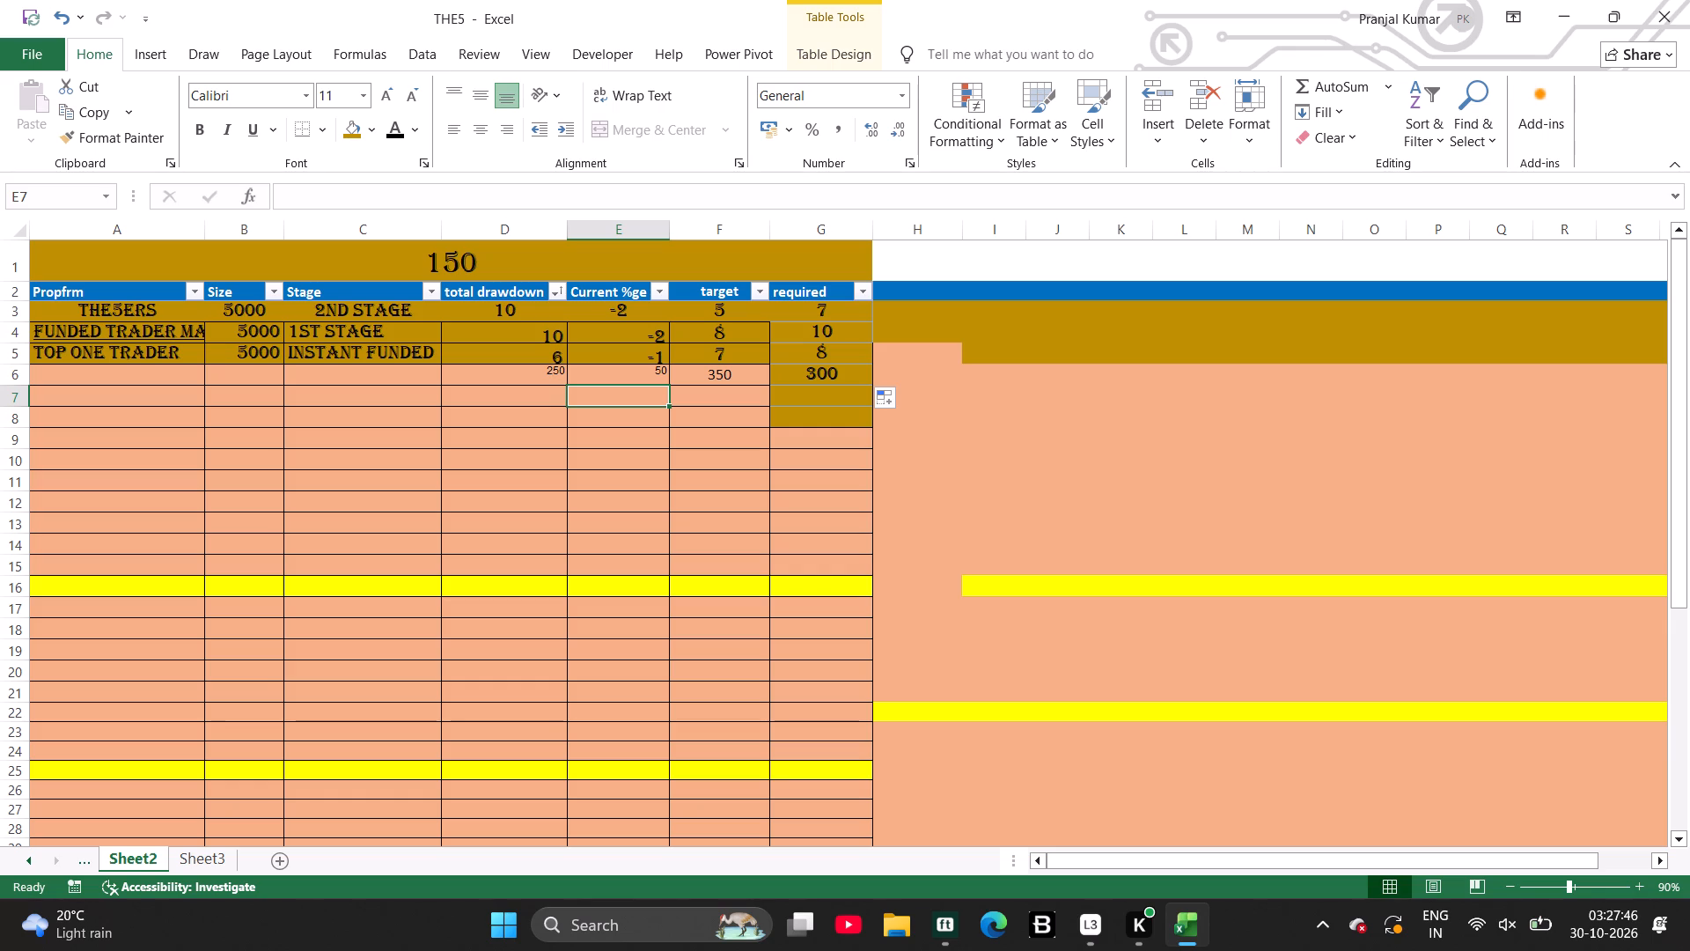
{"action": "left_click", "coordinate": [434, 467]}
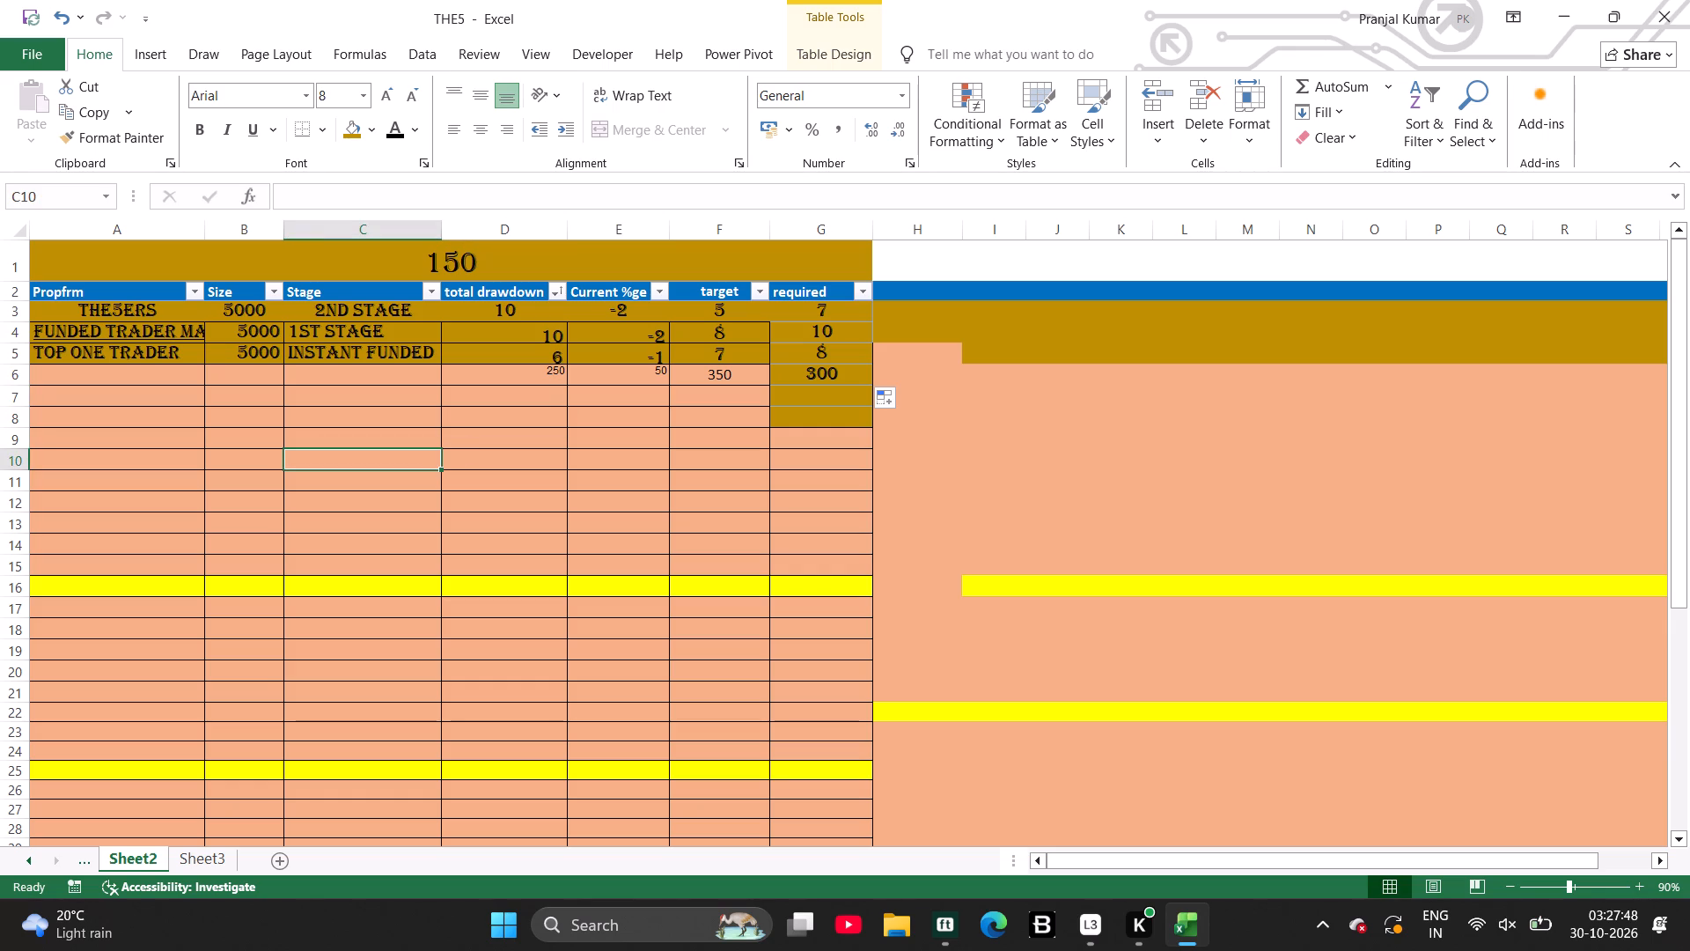
Format the whole amounts row, row 6, in 14-point Algerian font.
{"action": "left_click", "coordinate": [24, 380]}
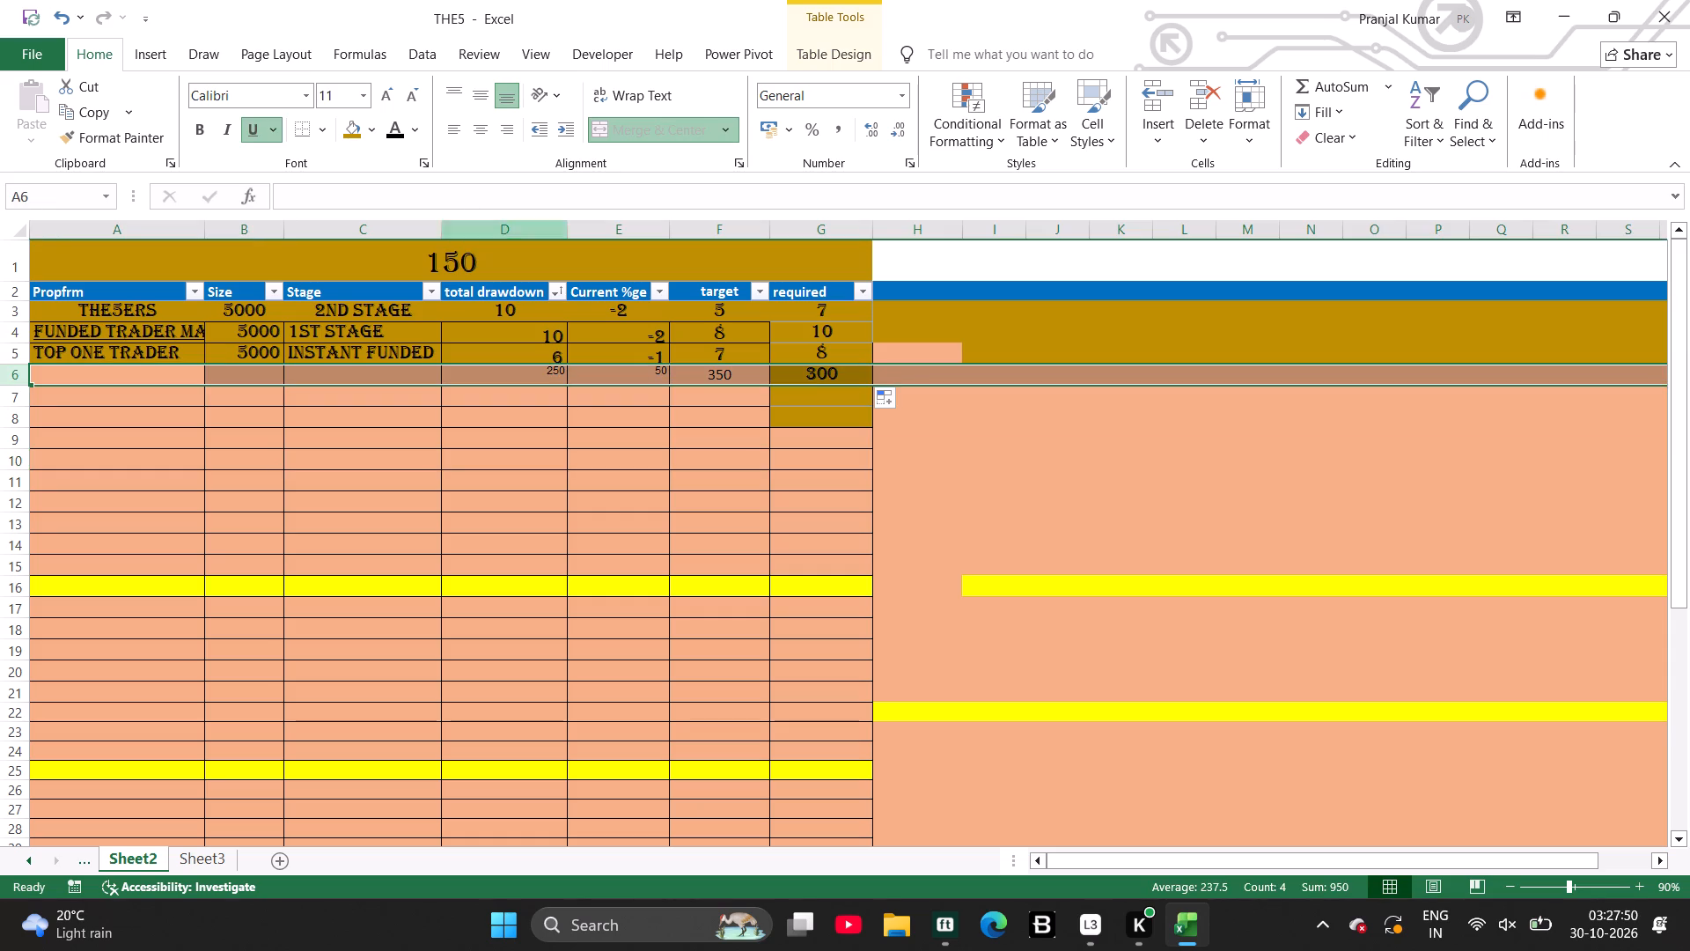
{"action": "left_click", "coordinate": [366, 96]}
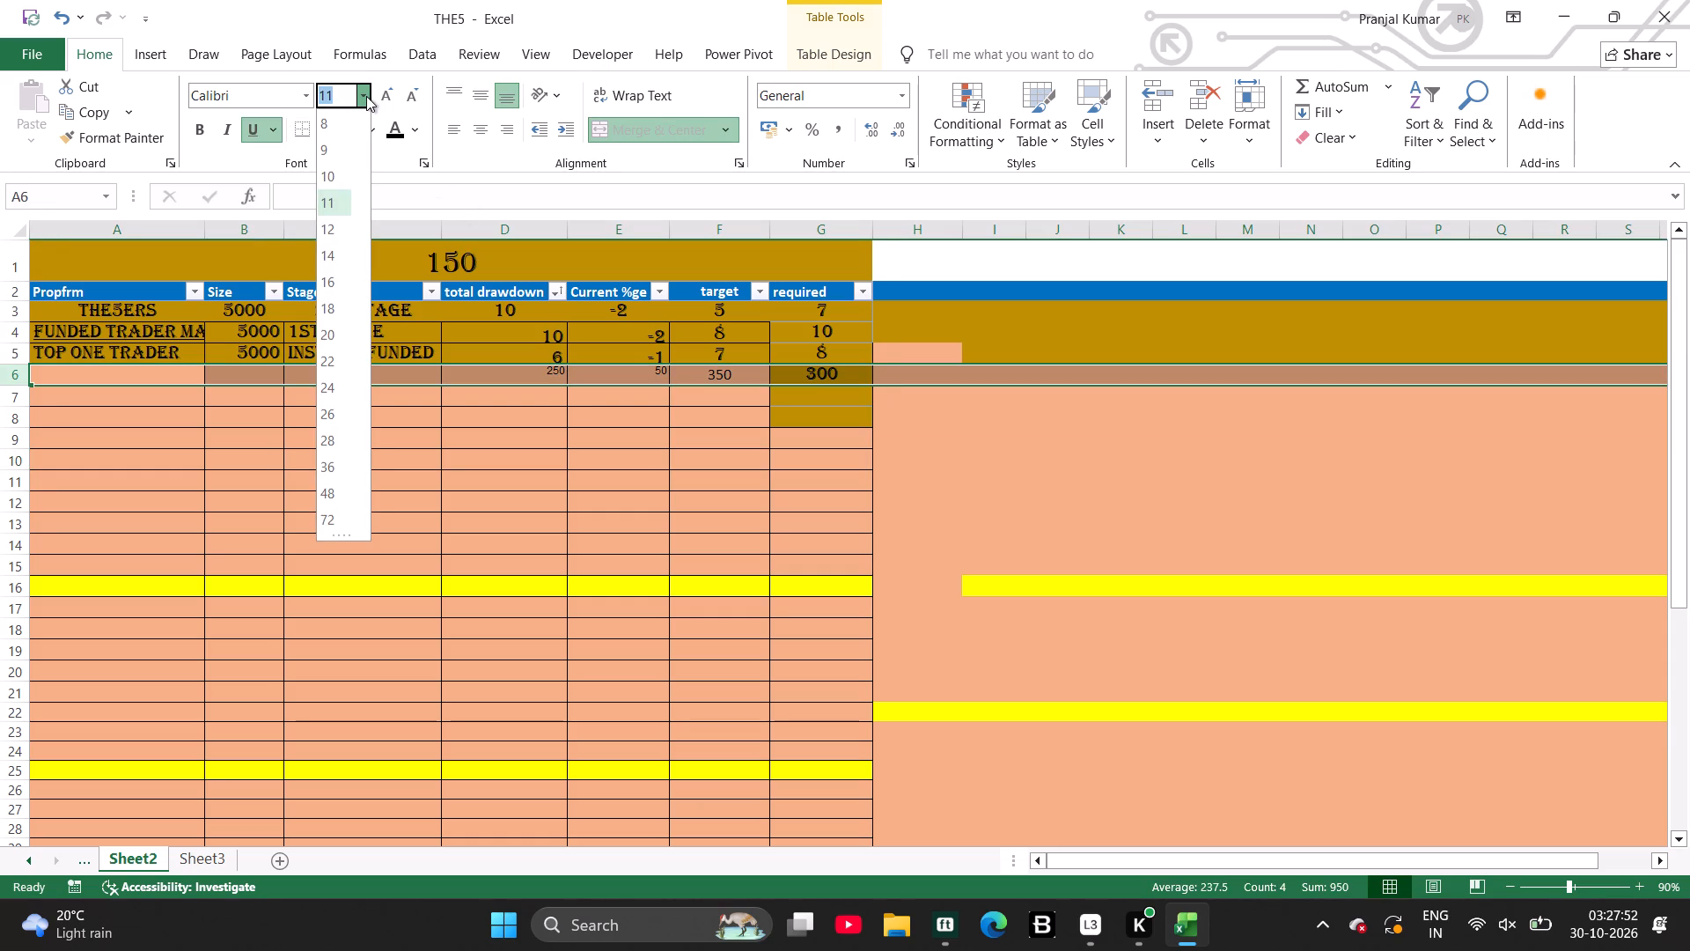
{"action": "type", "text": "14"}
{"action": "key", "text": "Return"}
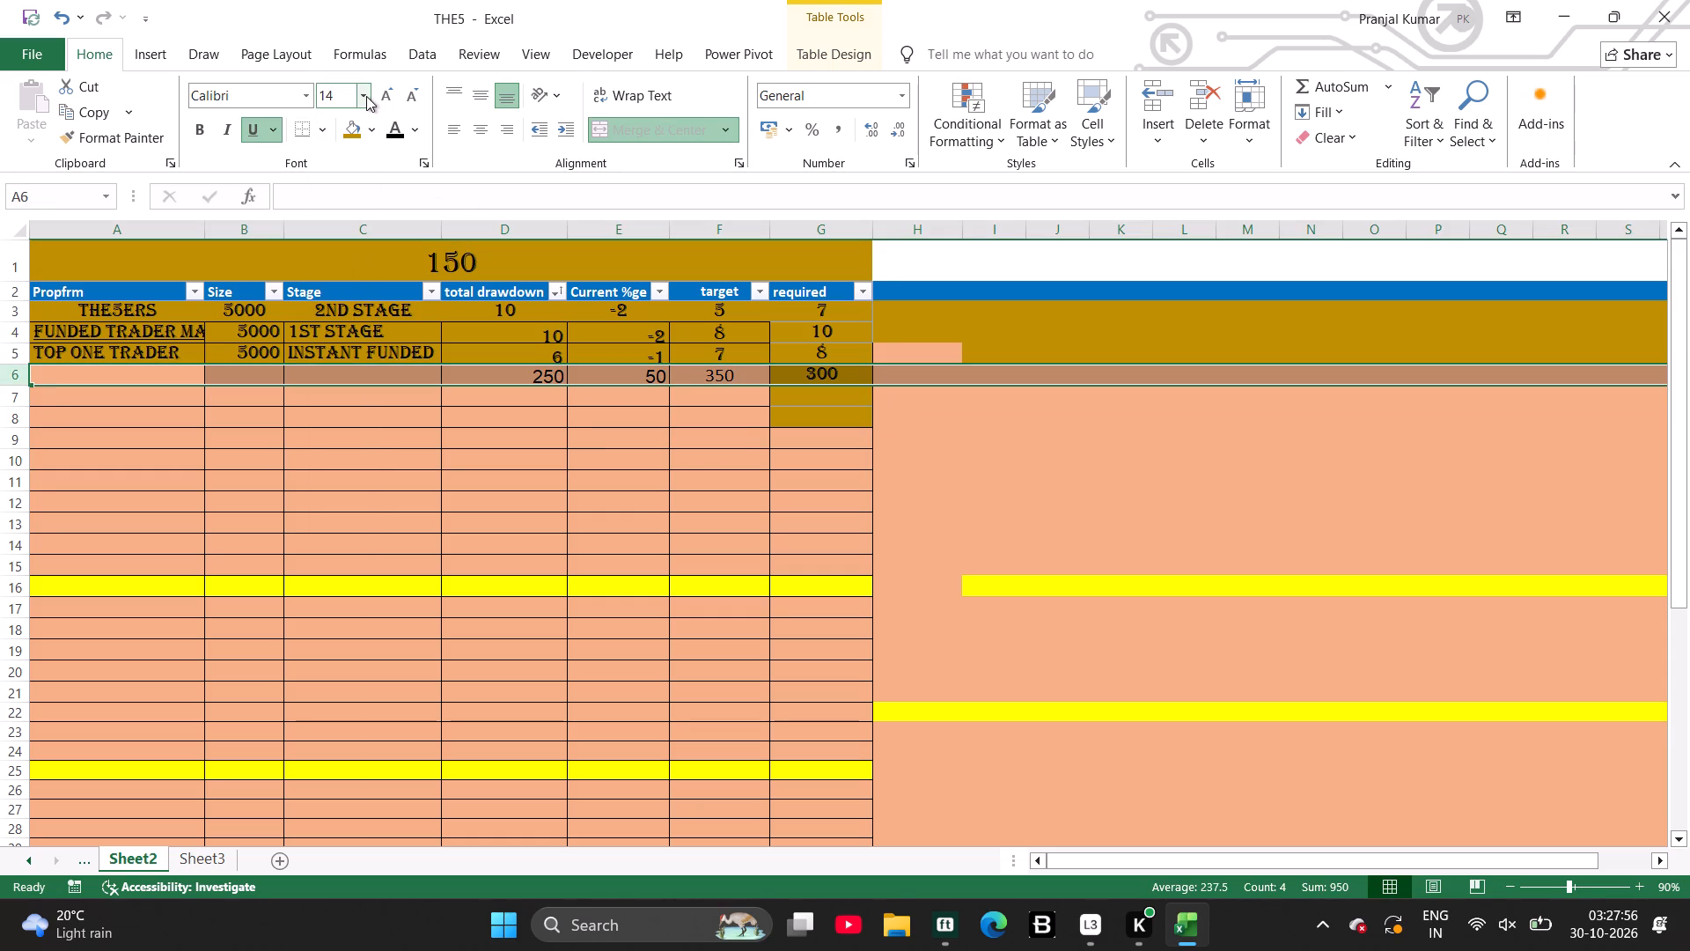
{"action": "left_click", "coordinate": [307, 93]}
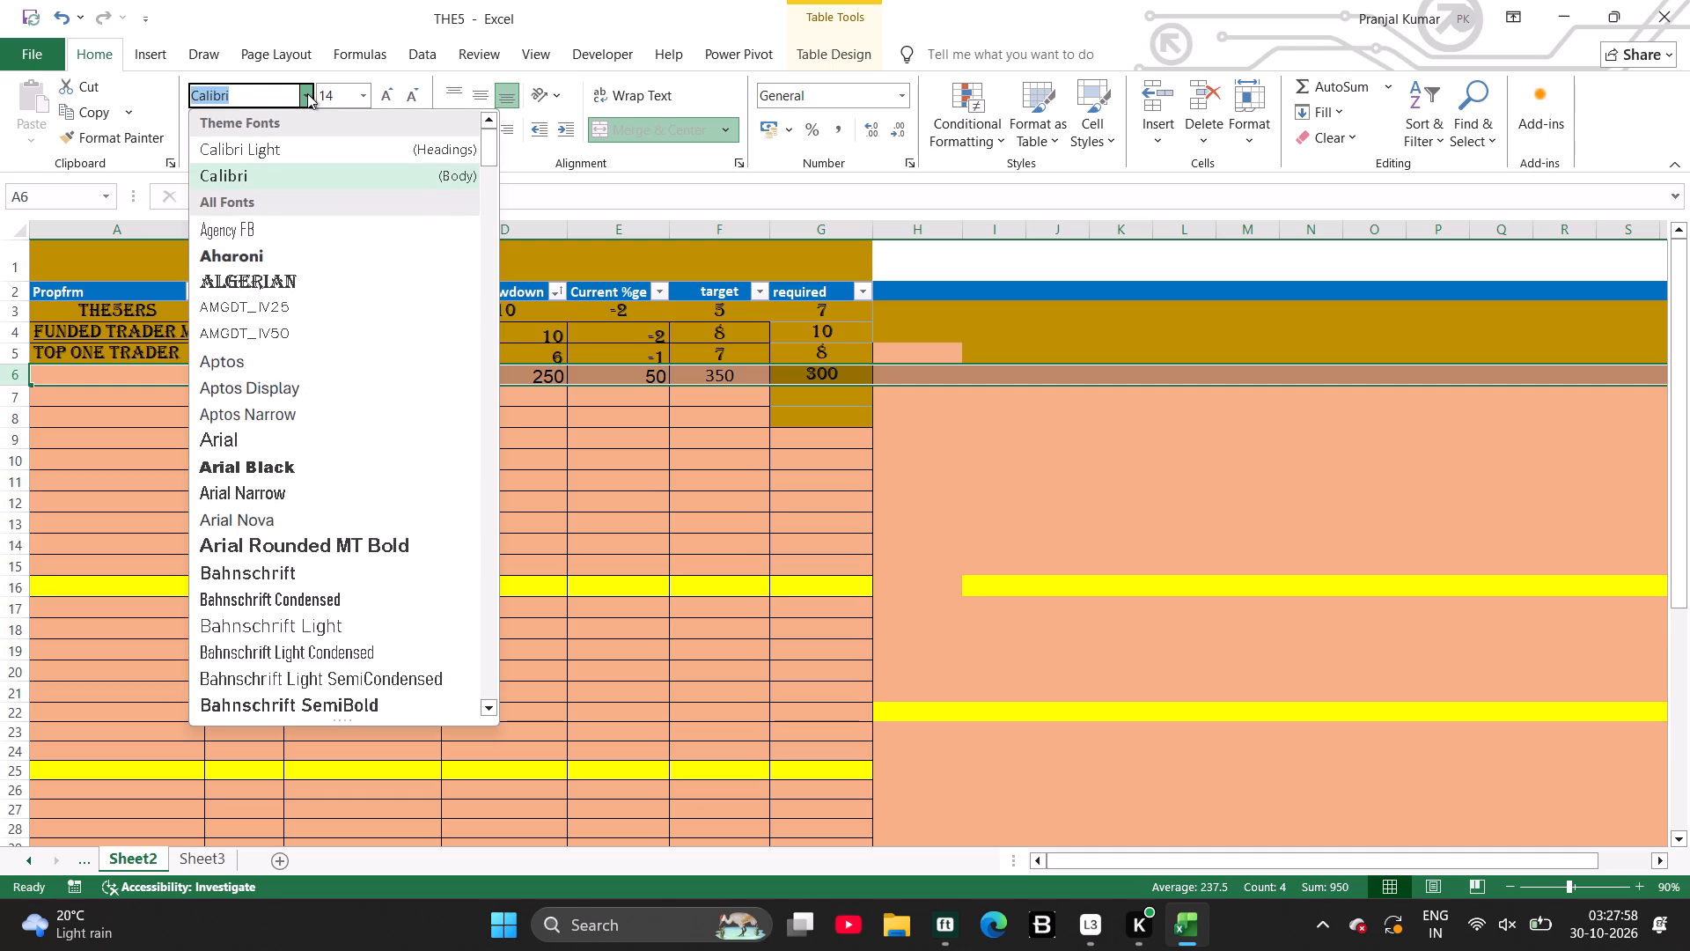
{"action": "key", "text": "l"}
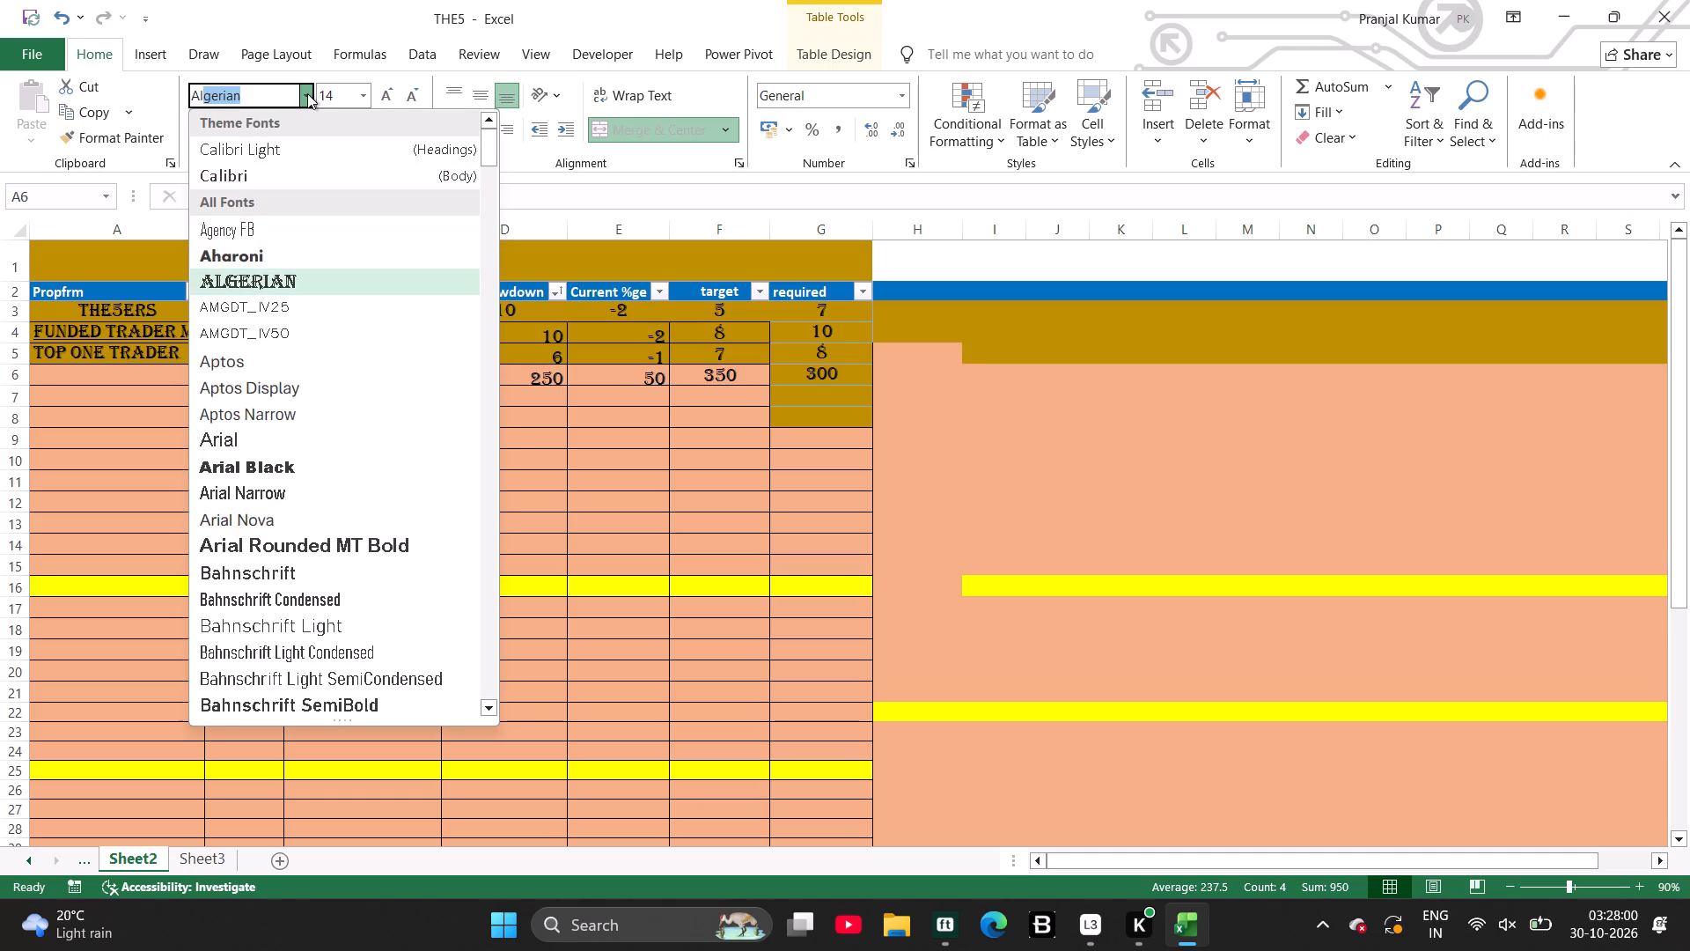
{"action": "key", "text": "Return"}
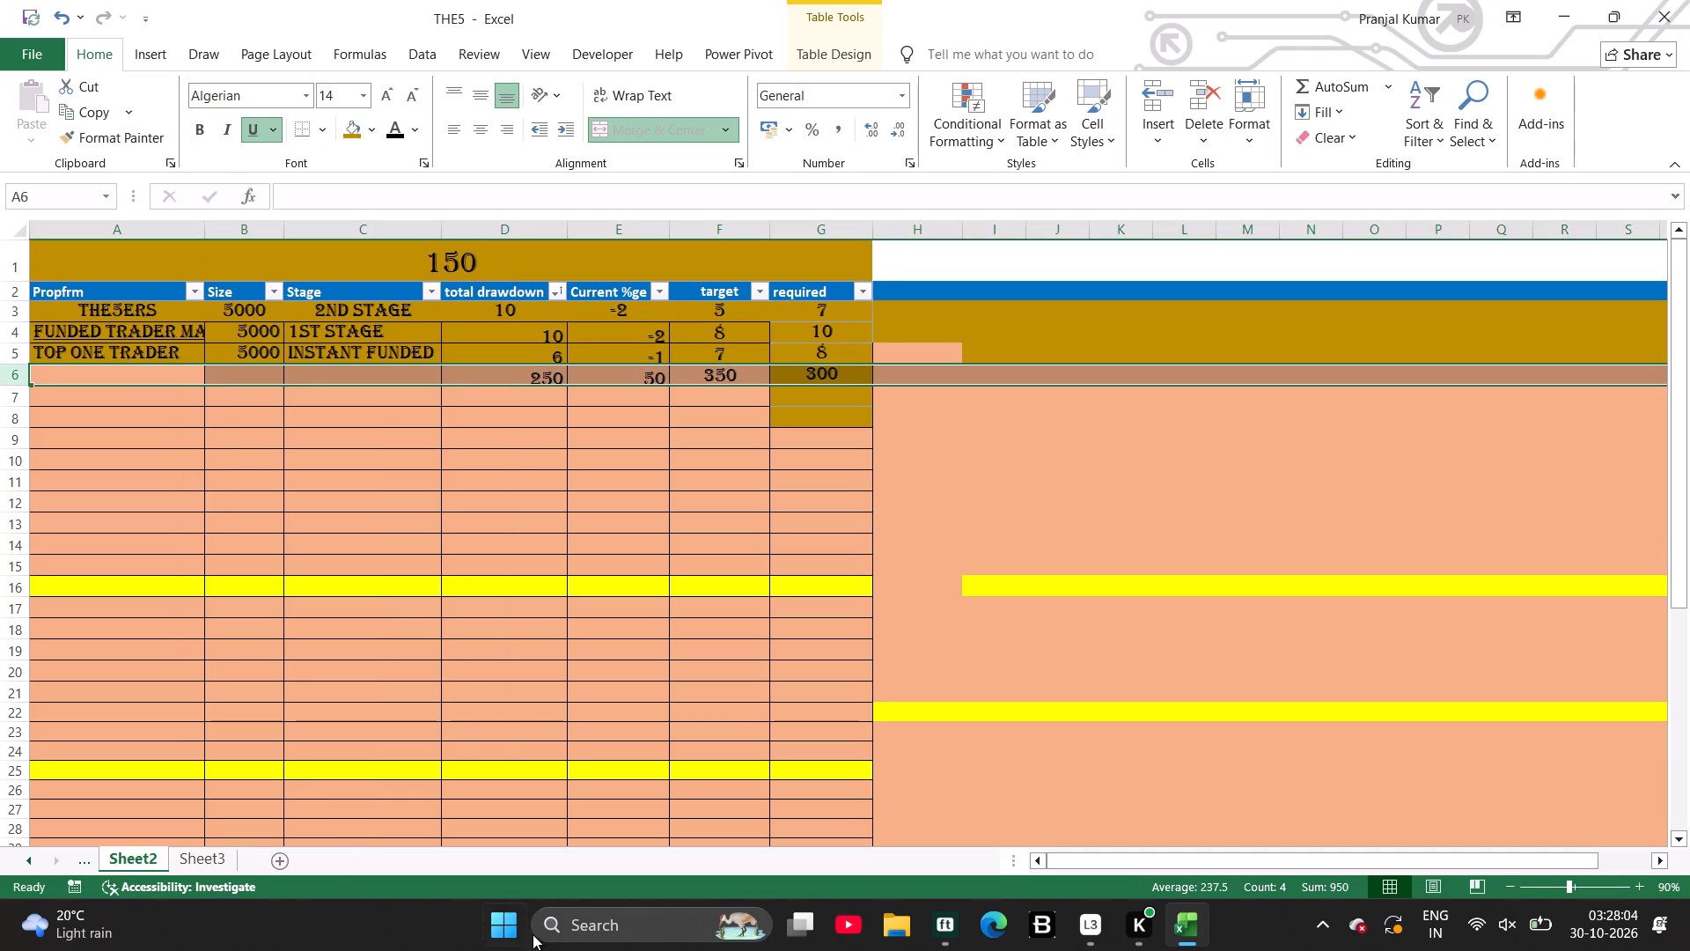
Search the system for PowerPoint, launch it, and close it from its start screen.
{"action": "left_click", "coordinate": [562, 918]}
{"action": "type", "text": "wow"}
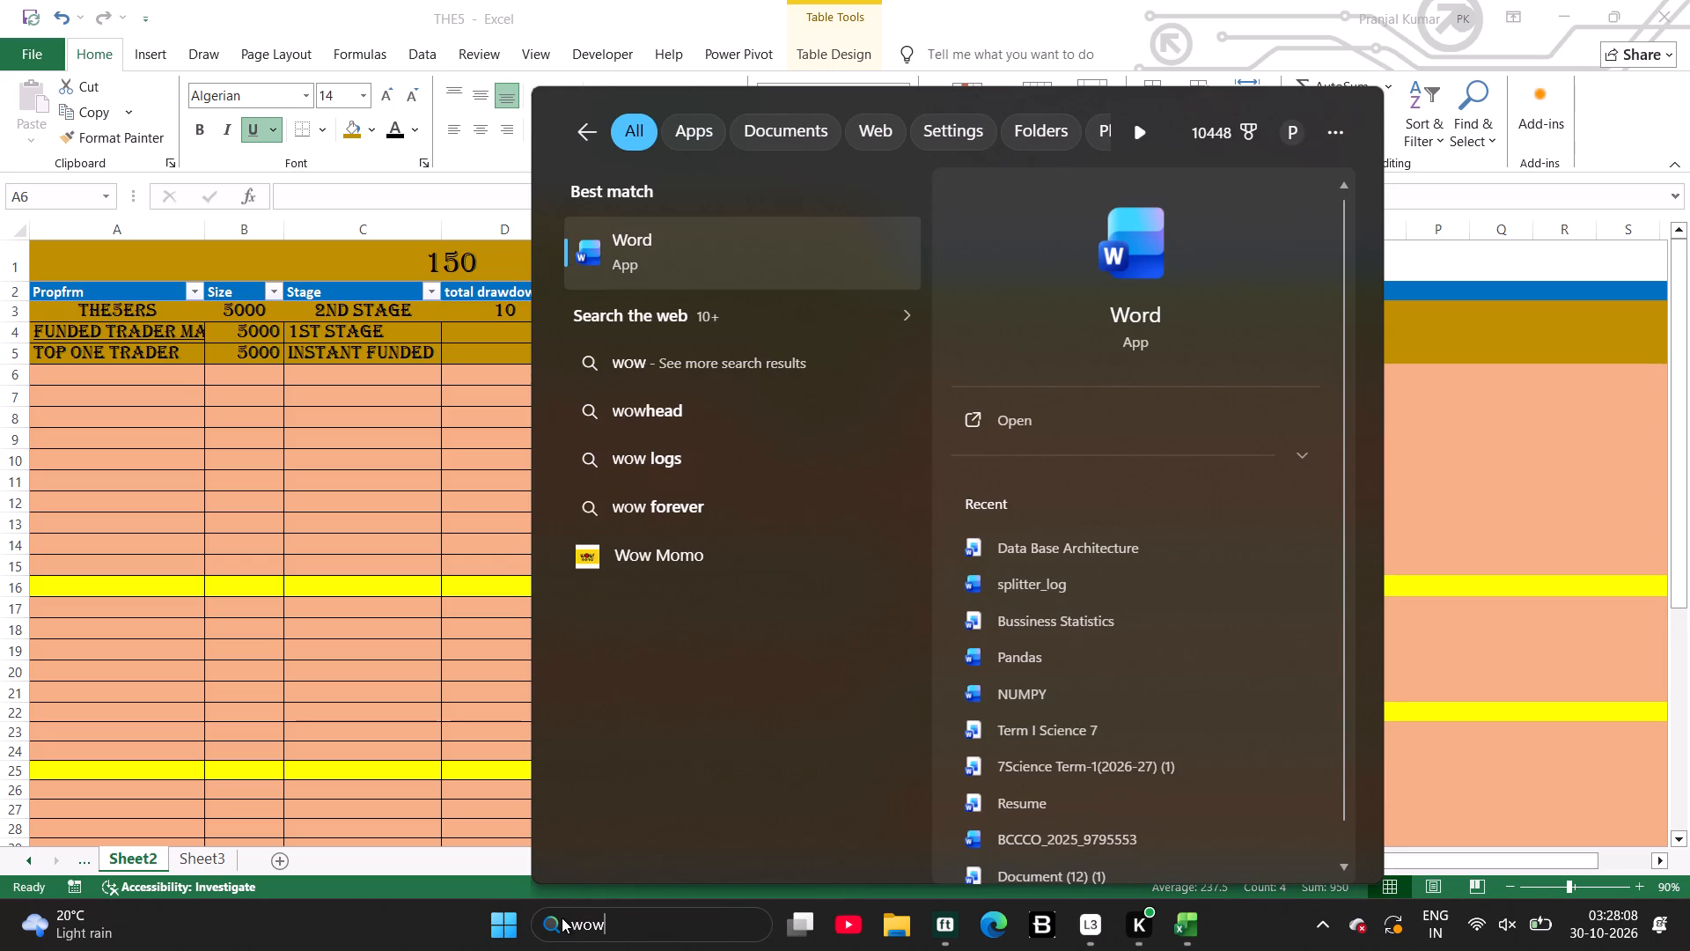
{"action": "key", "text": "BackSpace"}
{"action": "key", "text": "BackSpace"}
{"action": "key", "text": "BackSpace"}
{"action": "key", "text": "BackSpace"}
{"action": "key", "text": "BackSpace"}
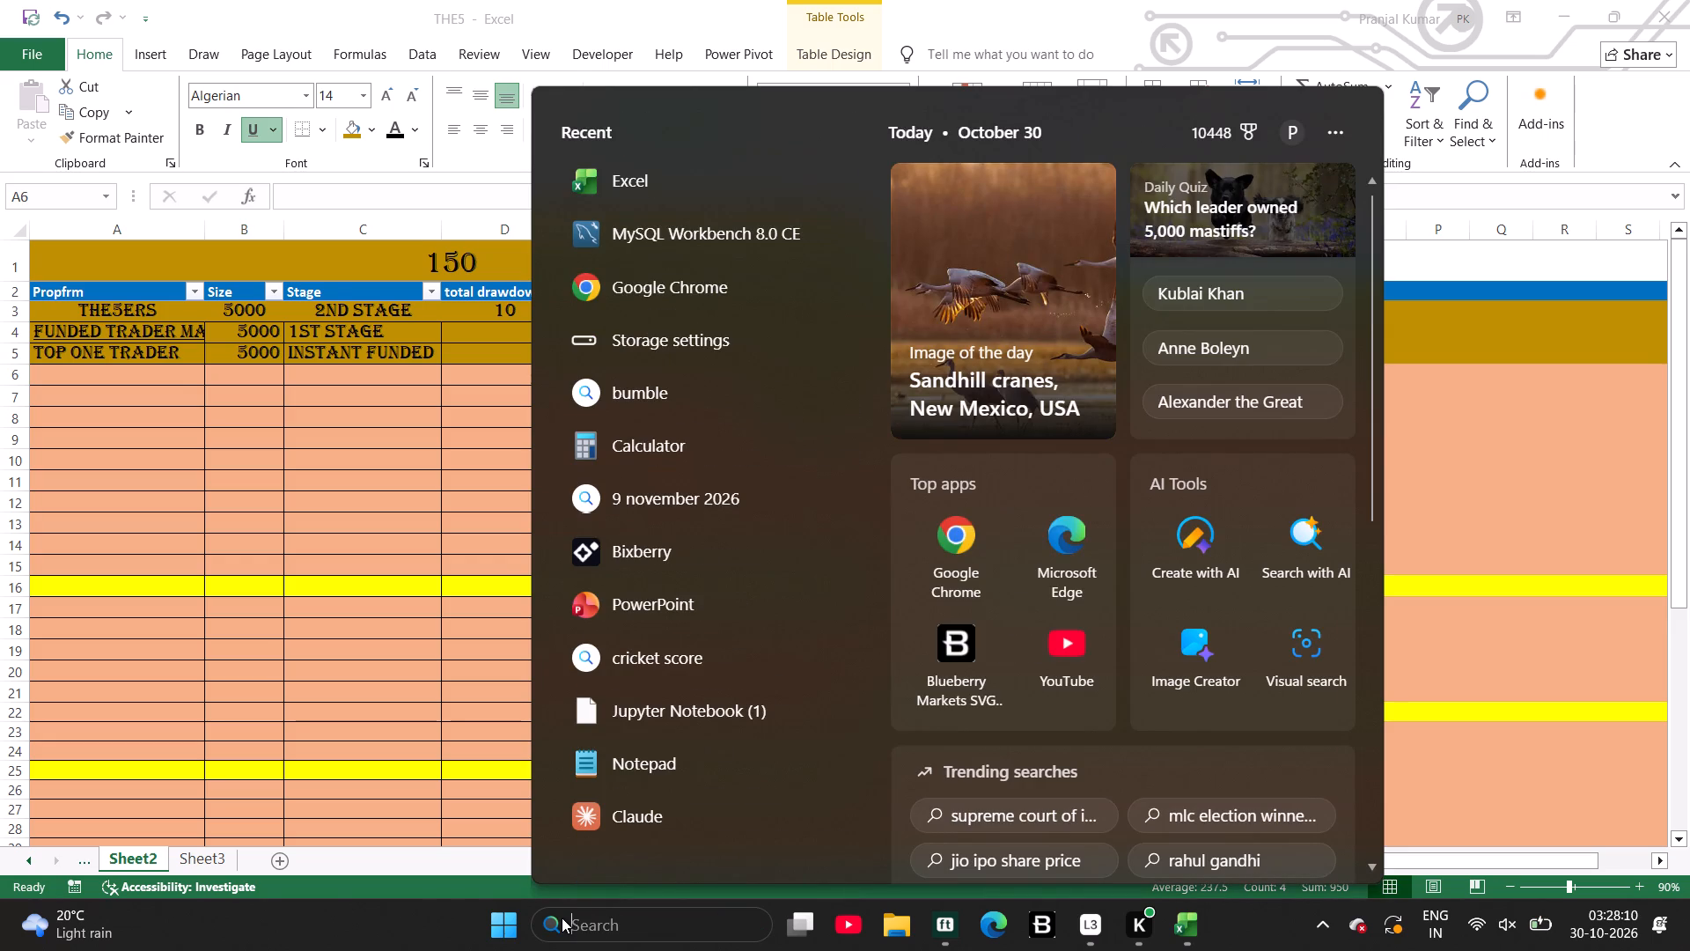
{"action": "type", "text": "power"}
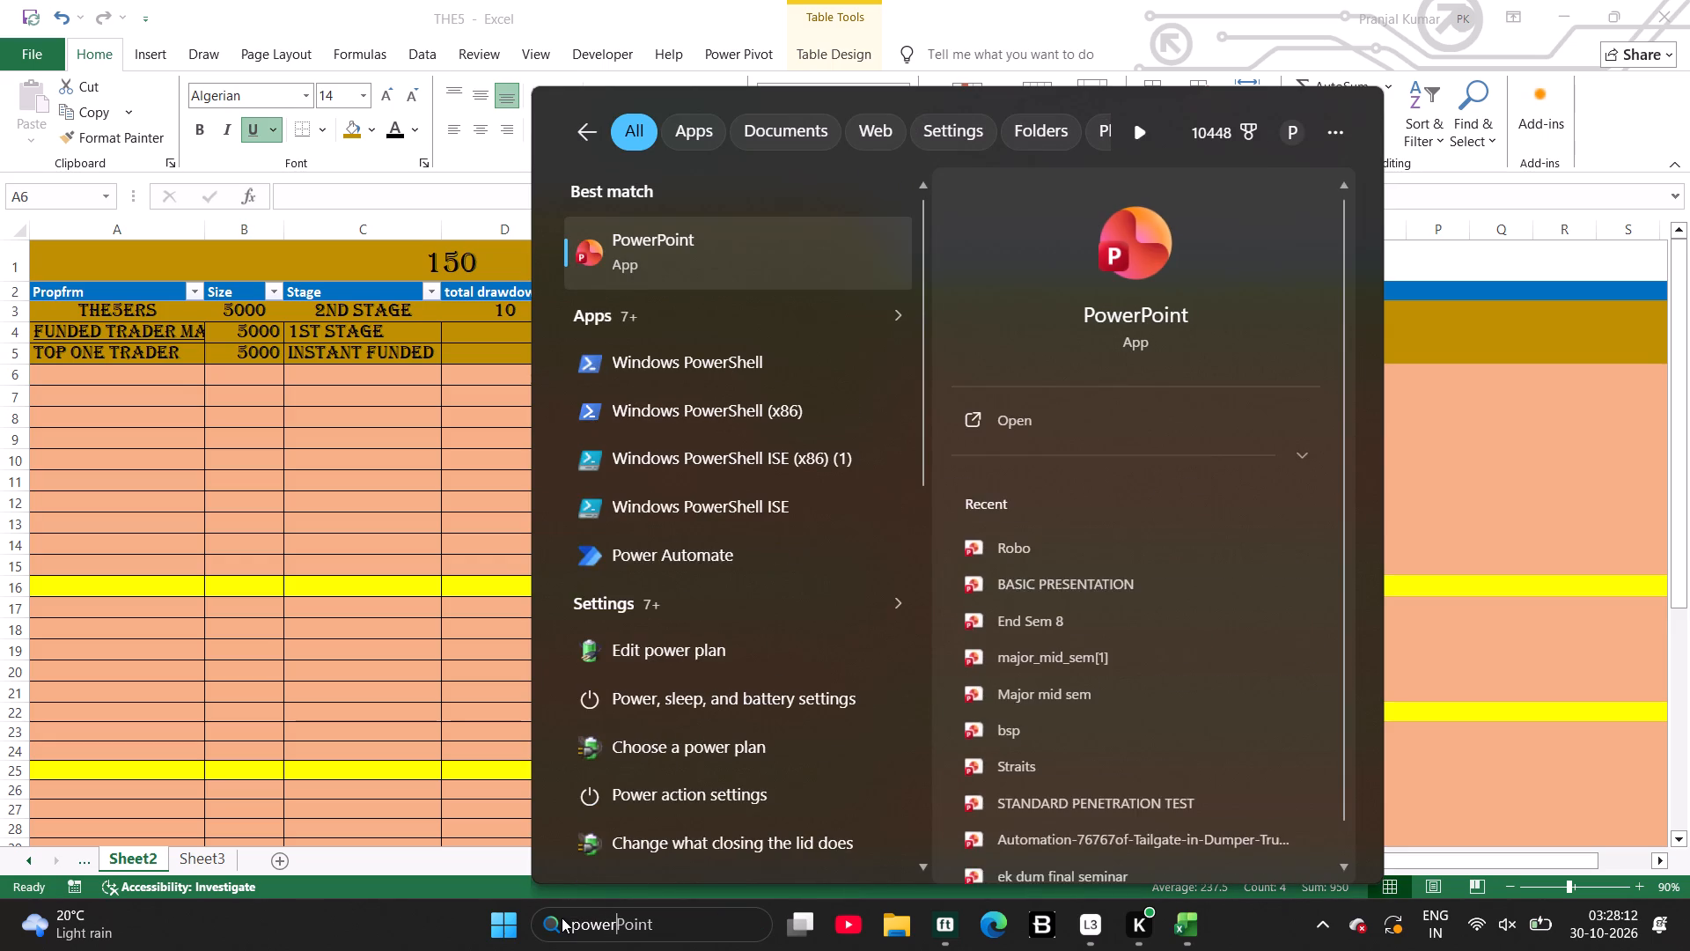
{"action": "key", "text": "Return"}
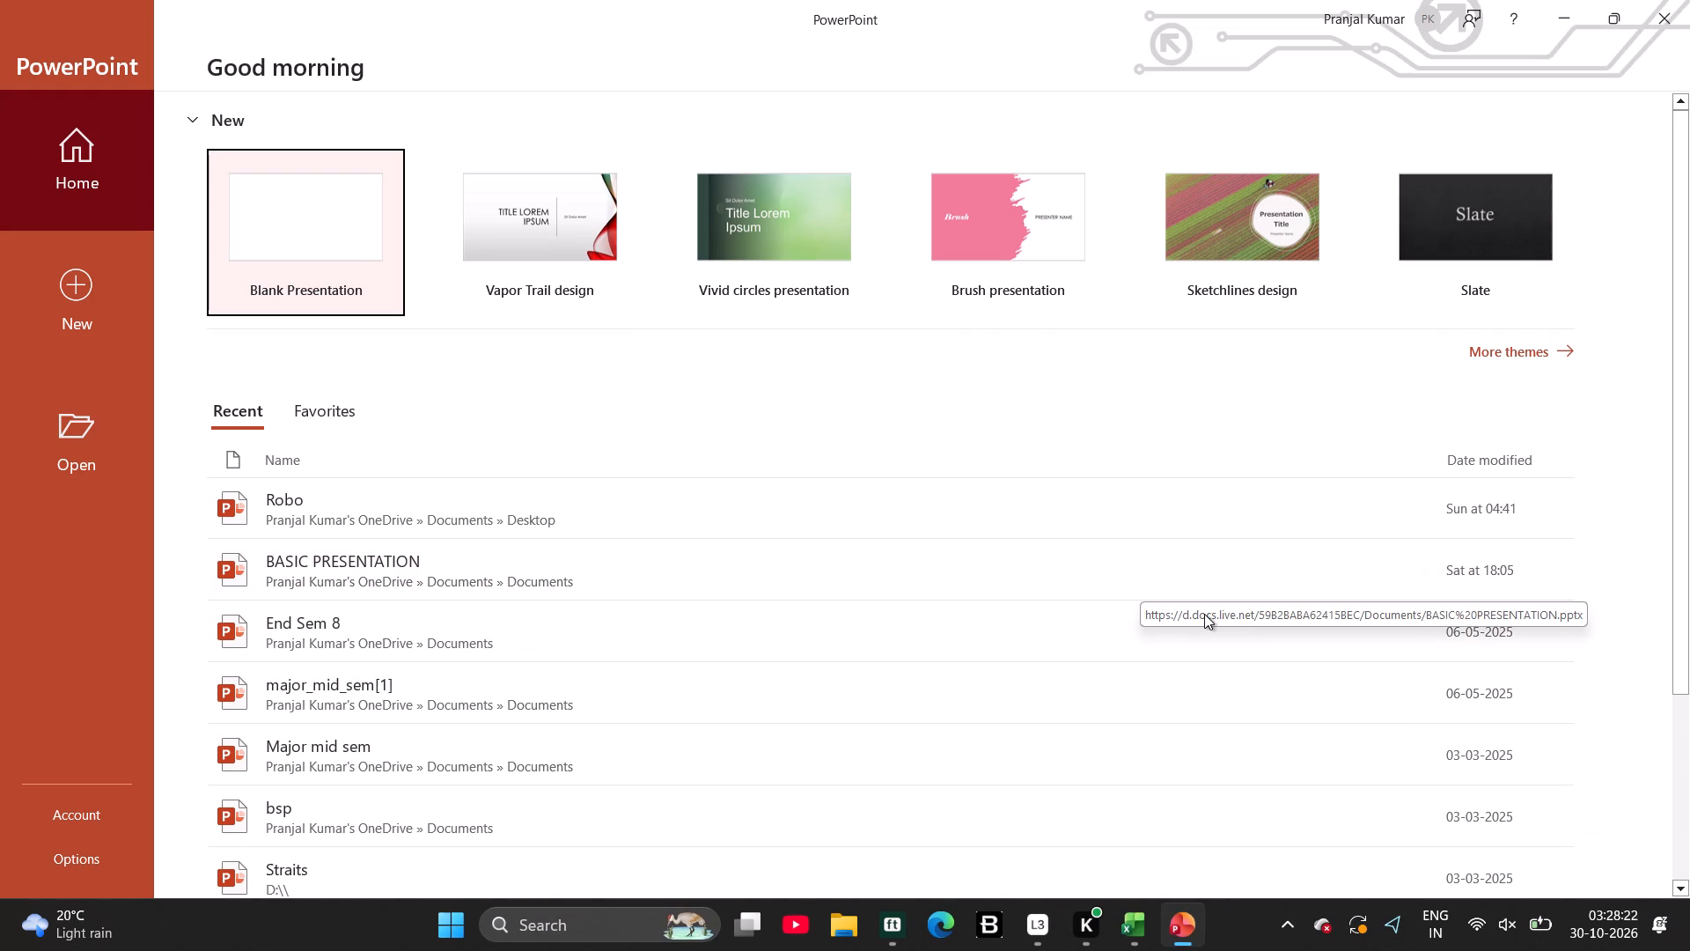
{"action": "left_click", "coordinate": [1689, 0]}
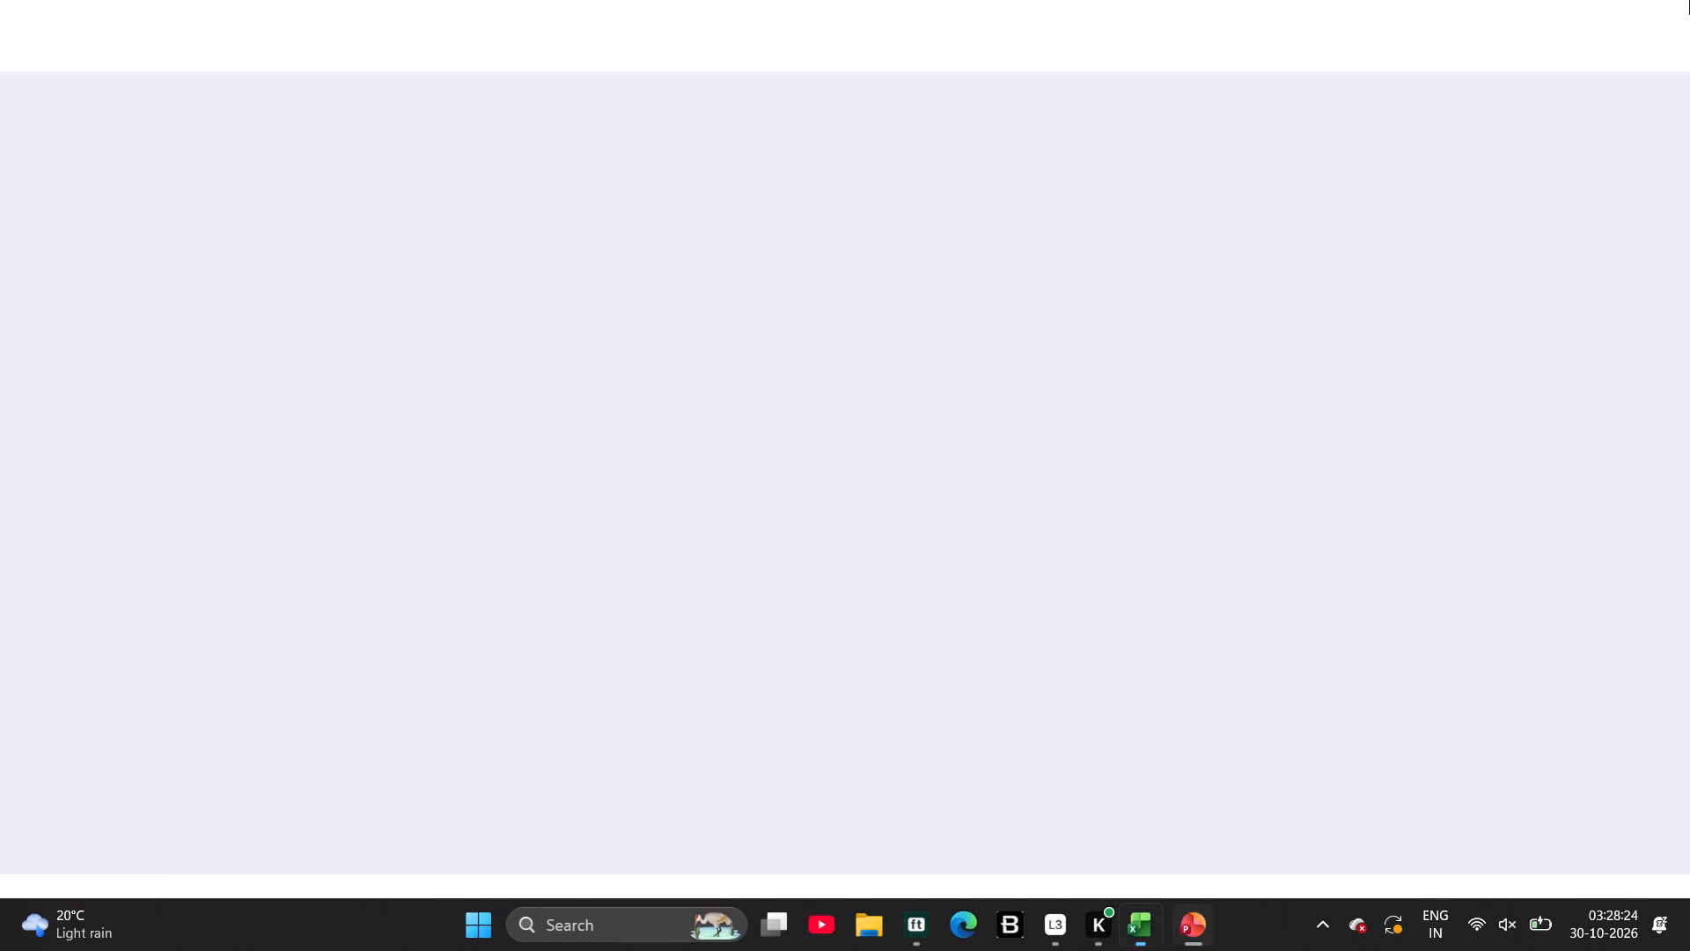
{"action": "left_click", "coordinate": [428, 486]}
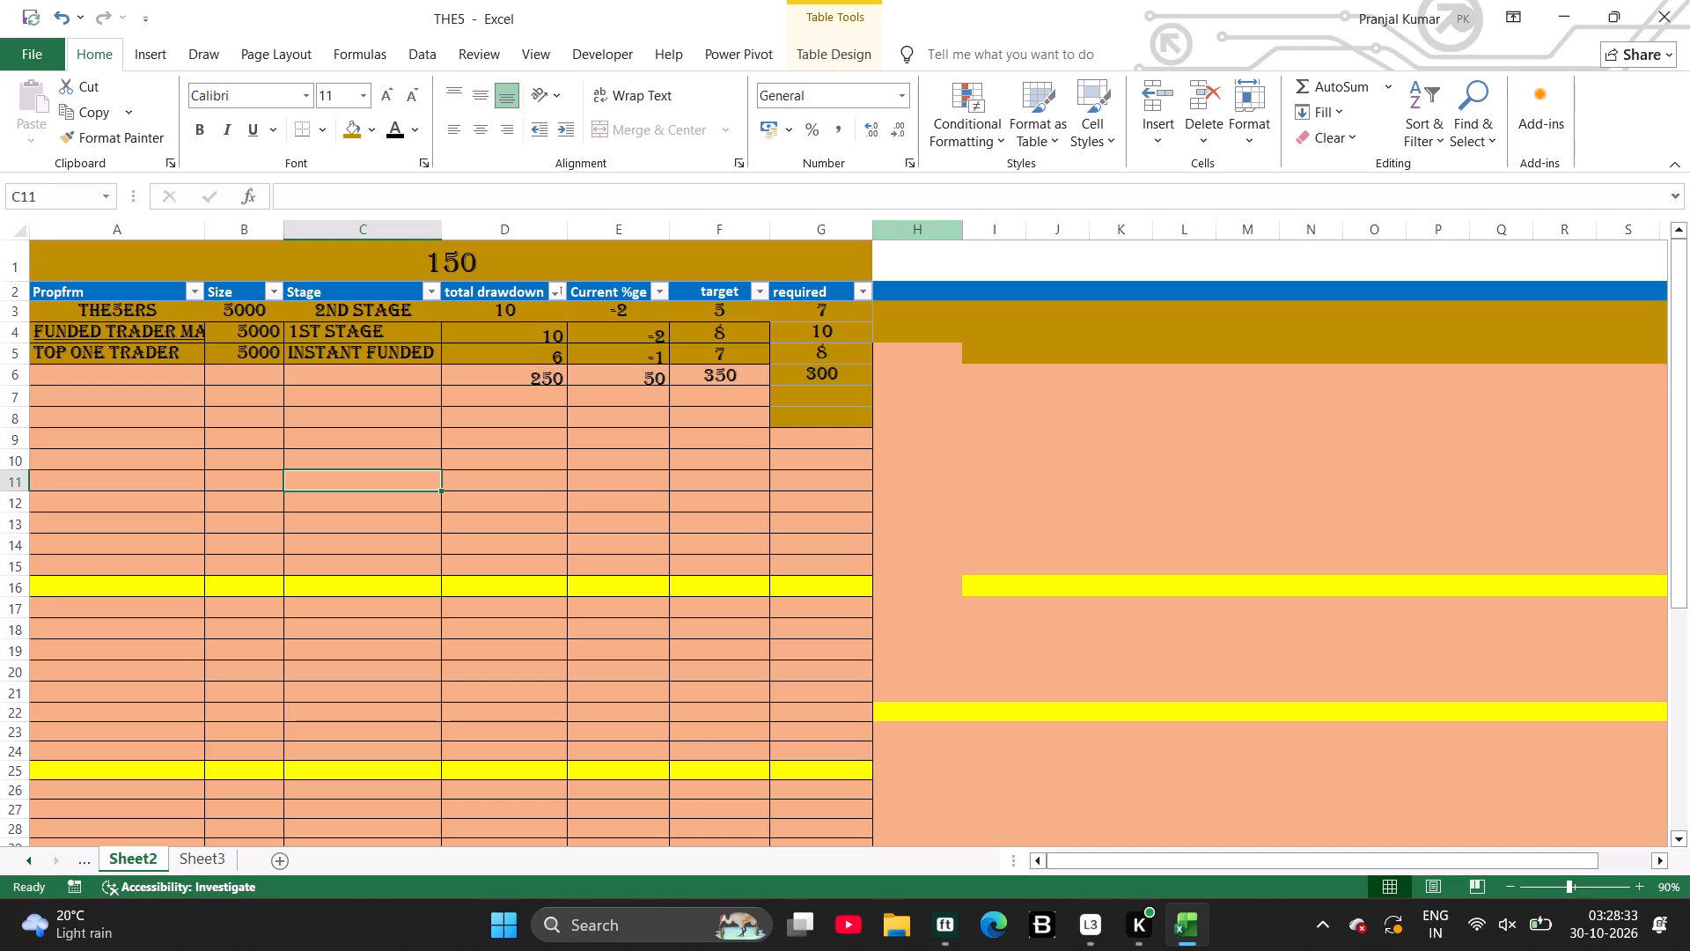
Enter the header "Available" in cell H2, beside the required column header.
{"action": "left_click_drag", "start_coordinate": [915, 237], "coordinate": [845, 240]}
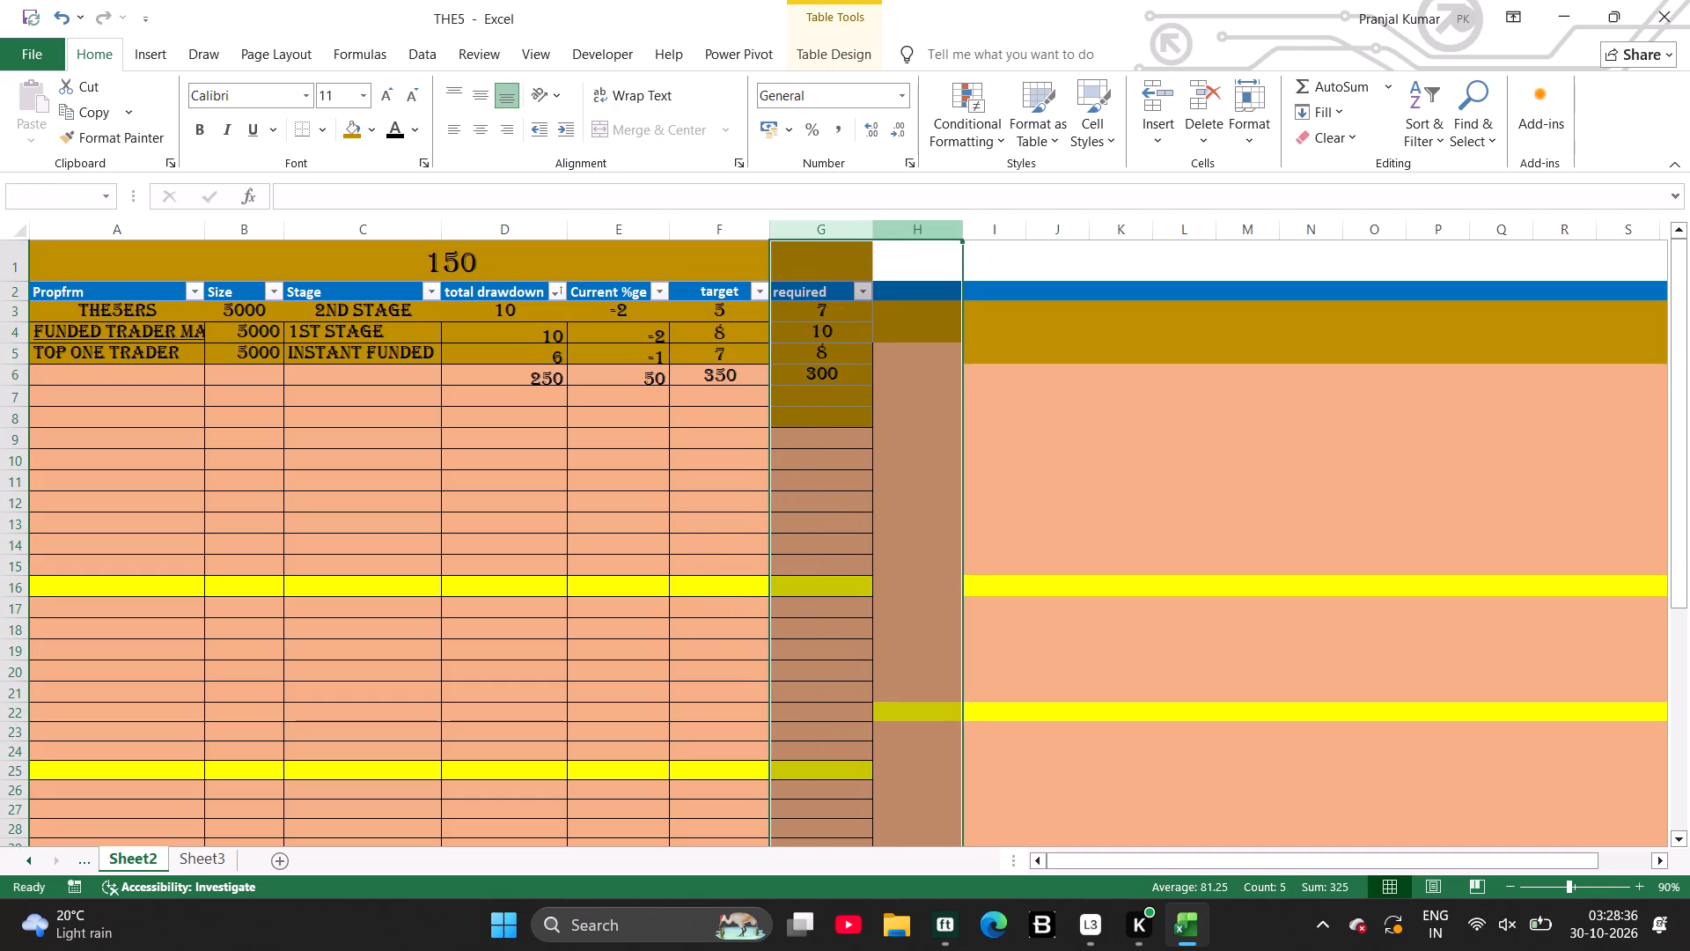
{"action": "left_click", "coordinate": [900, 316]}
{"action": "left_click", "coordinate": [925, 291]}
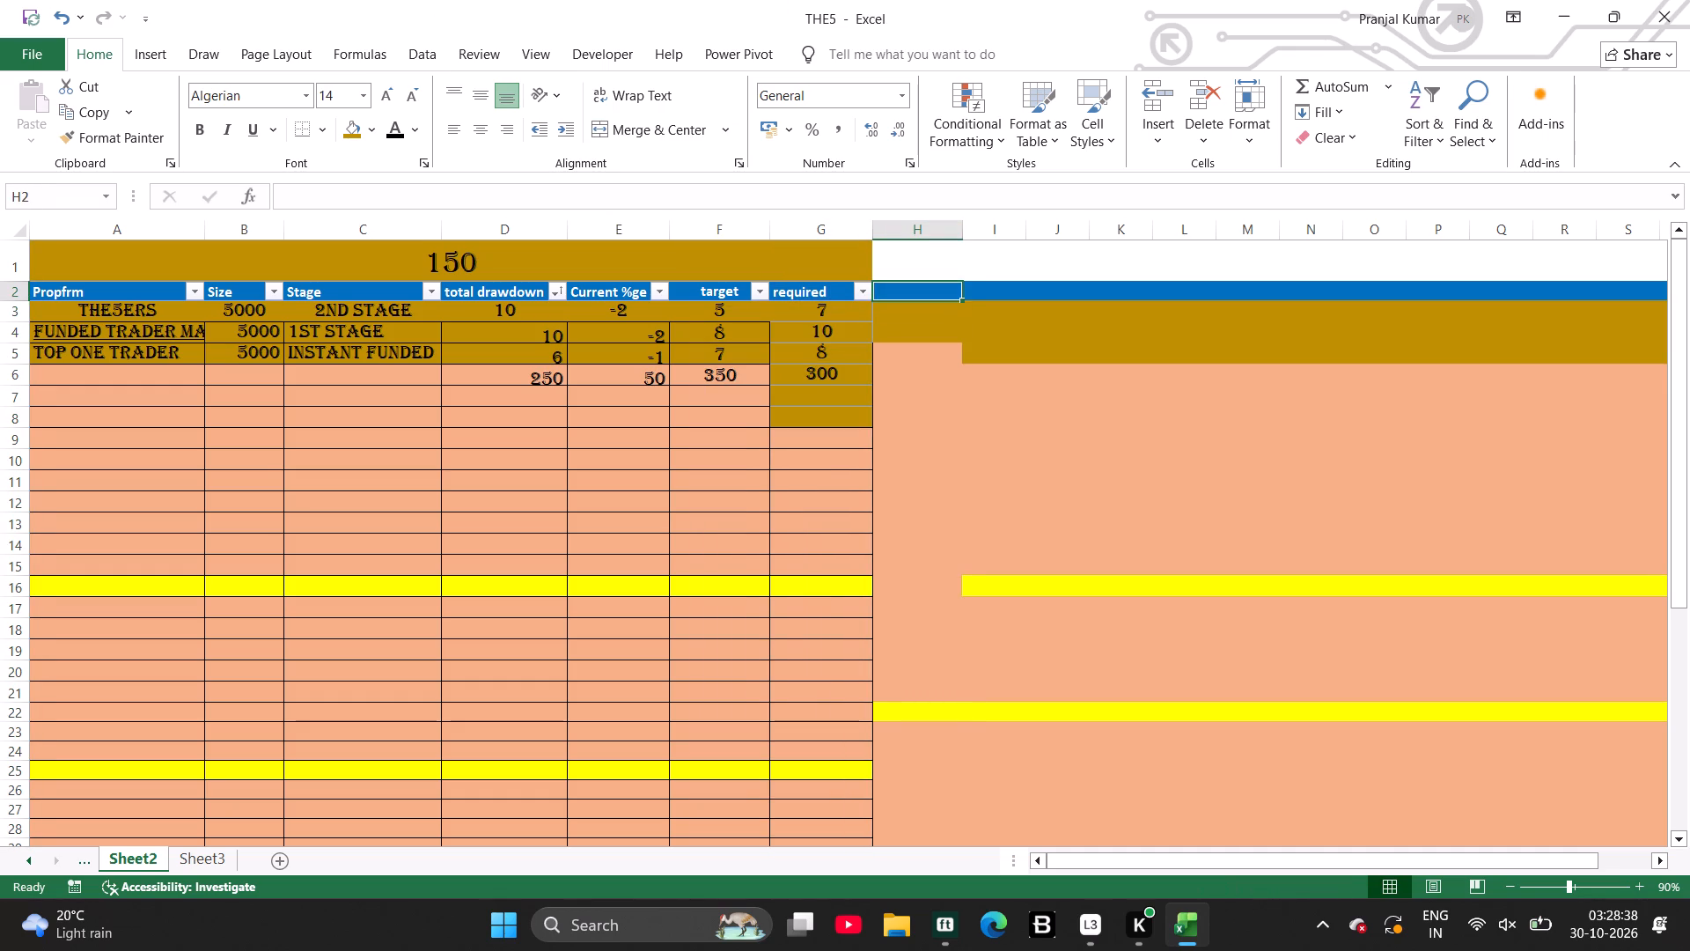
{"action": "key", "text": "a"}
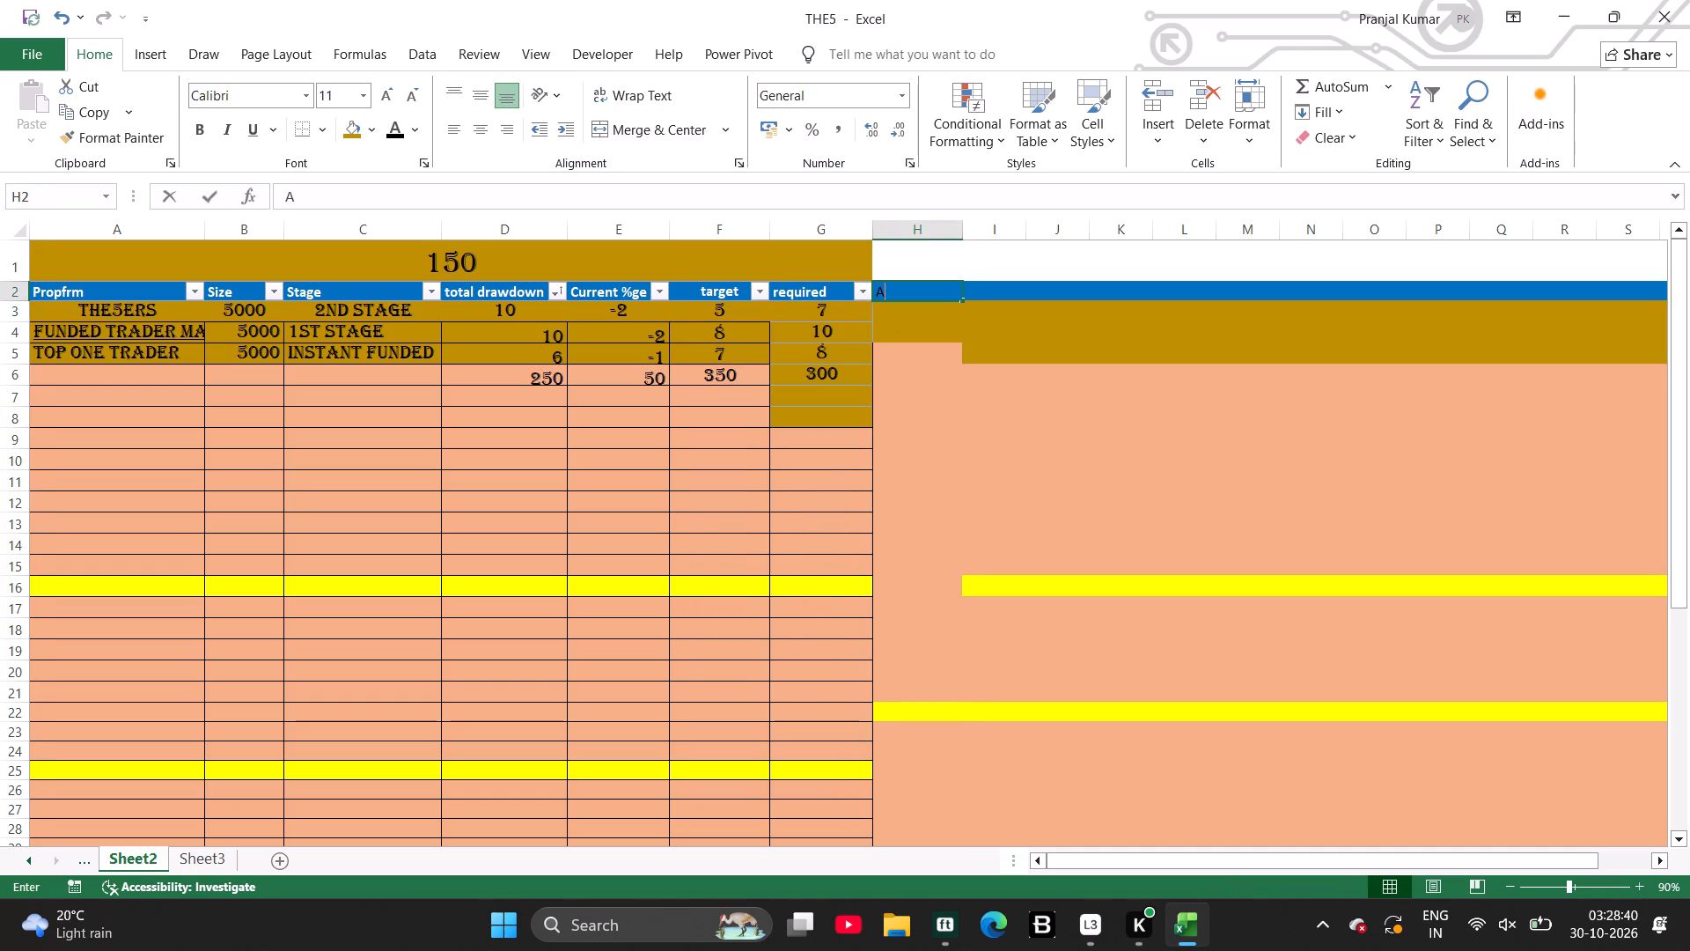
{"action": "key", "text": "v"}
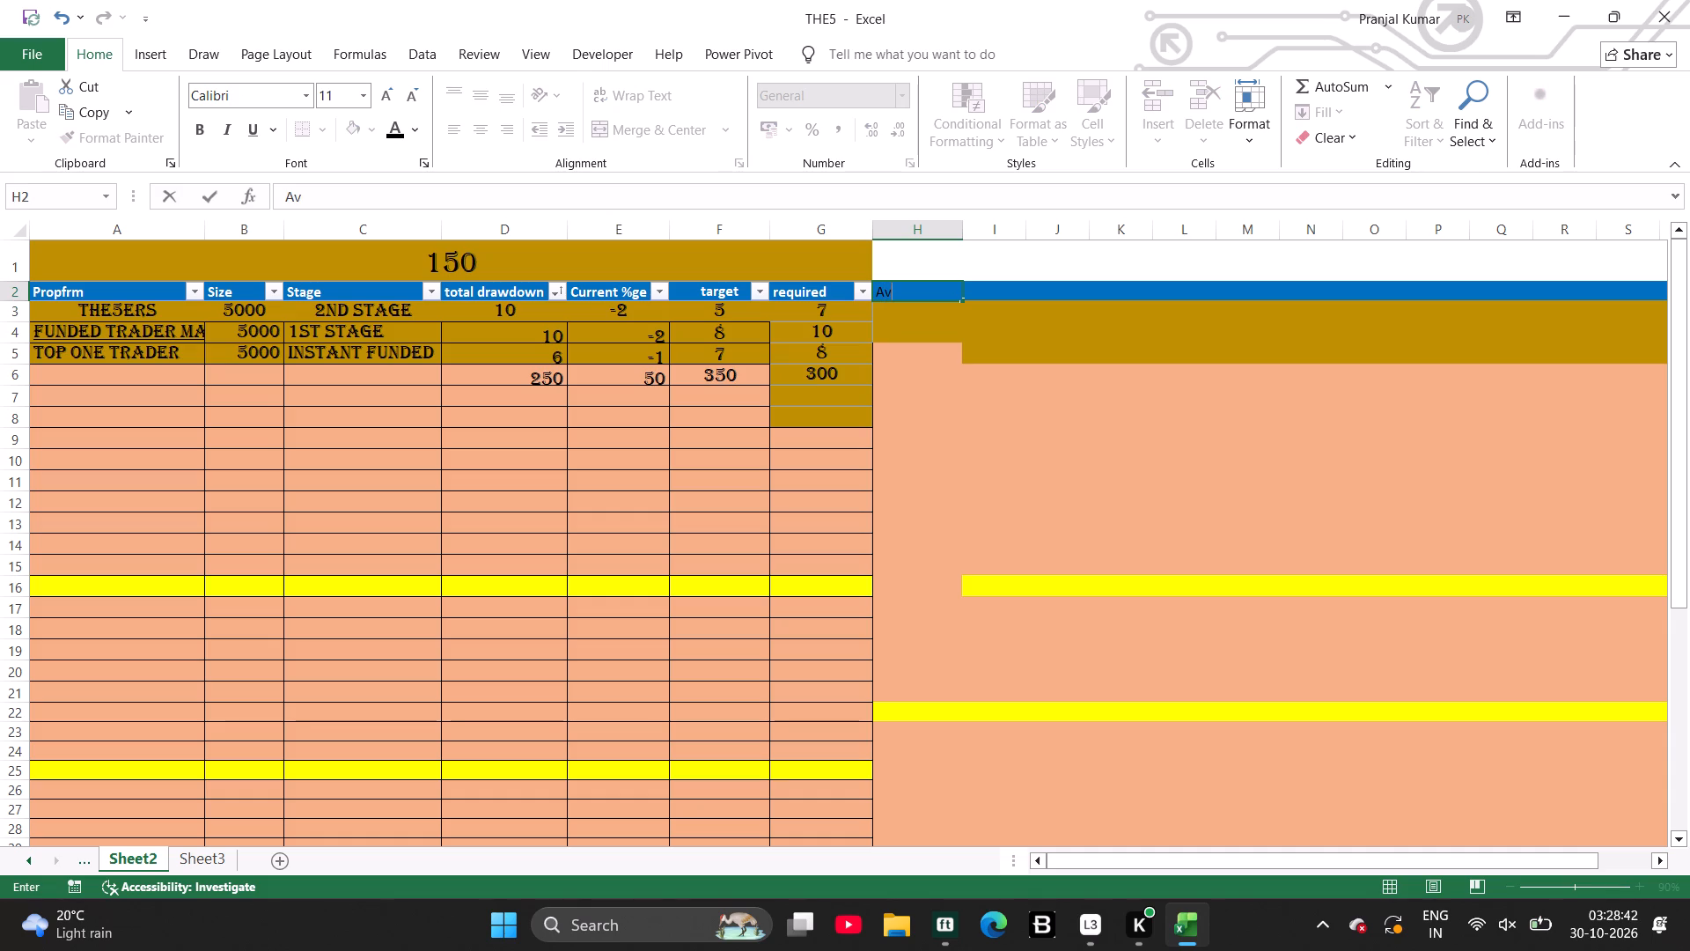
{"action": "key", "text": "a"}
{"action": "key", "text": "i"}
{"action": "type", "text": "lab"}
{"action": "type", "text": "le"}
Open the font colour choices for the "Available" header text in H2.
{"action": "left_click_drag", "start_coordinate": [935, 291], "coordinate": [881, 299]}
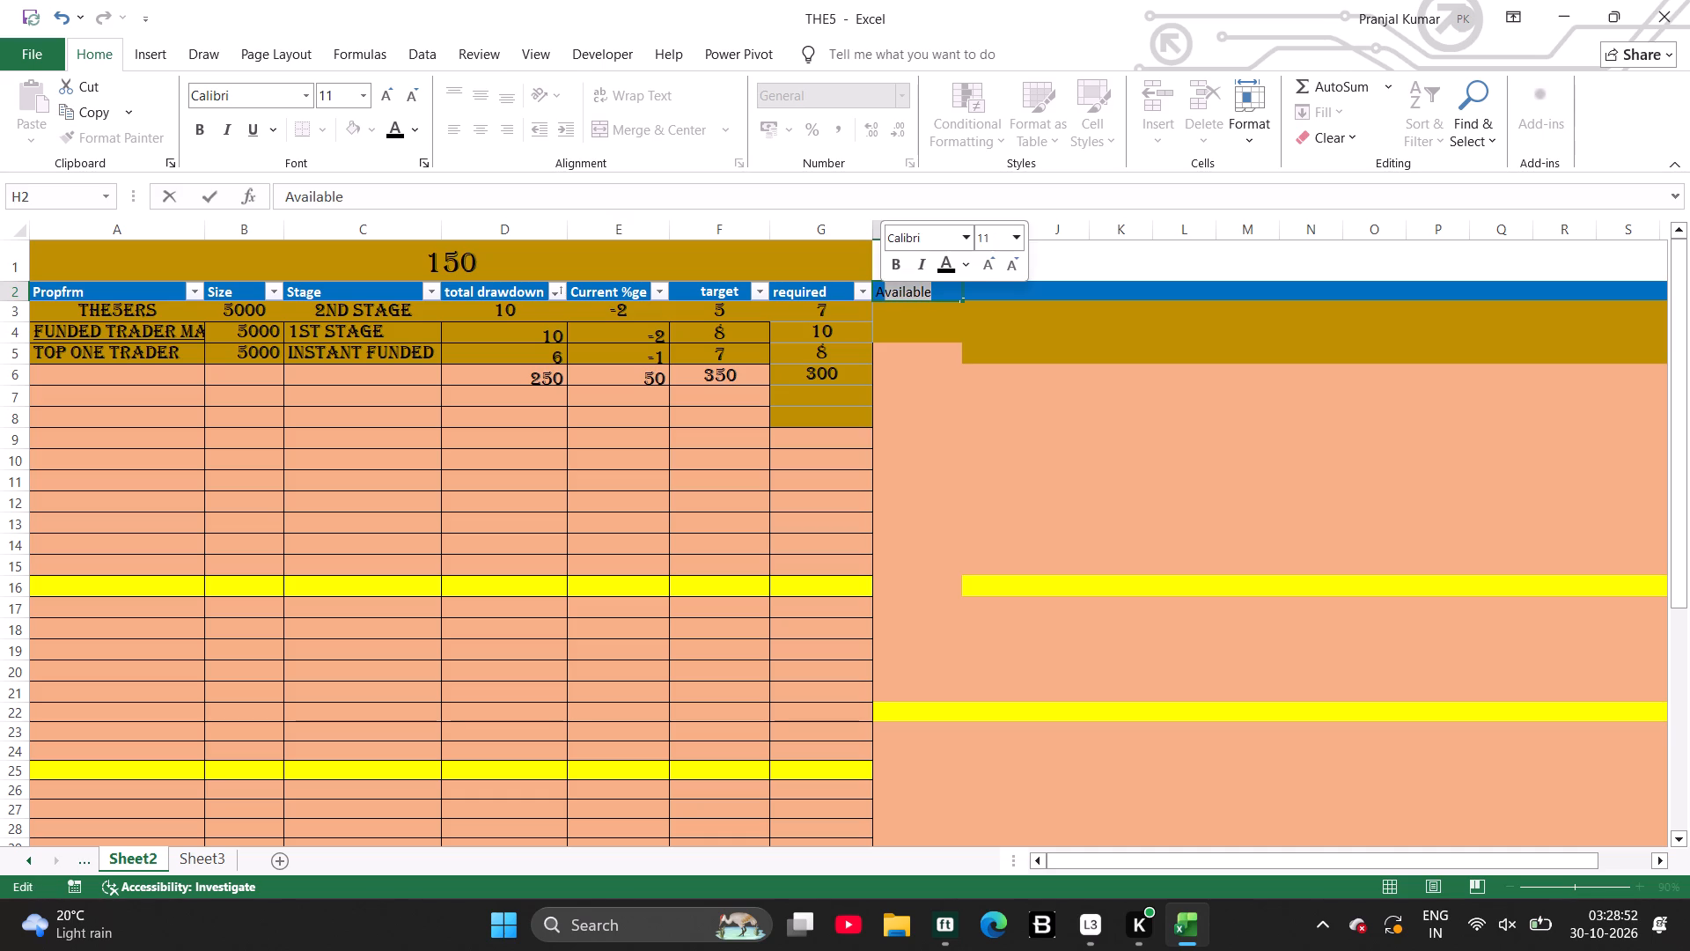
{"action": "left_click", "coordinate": [967, 260]}
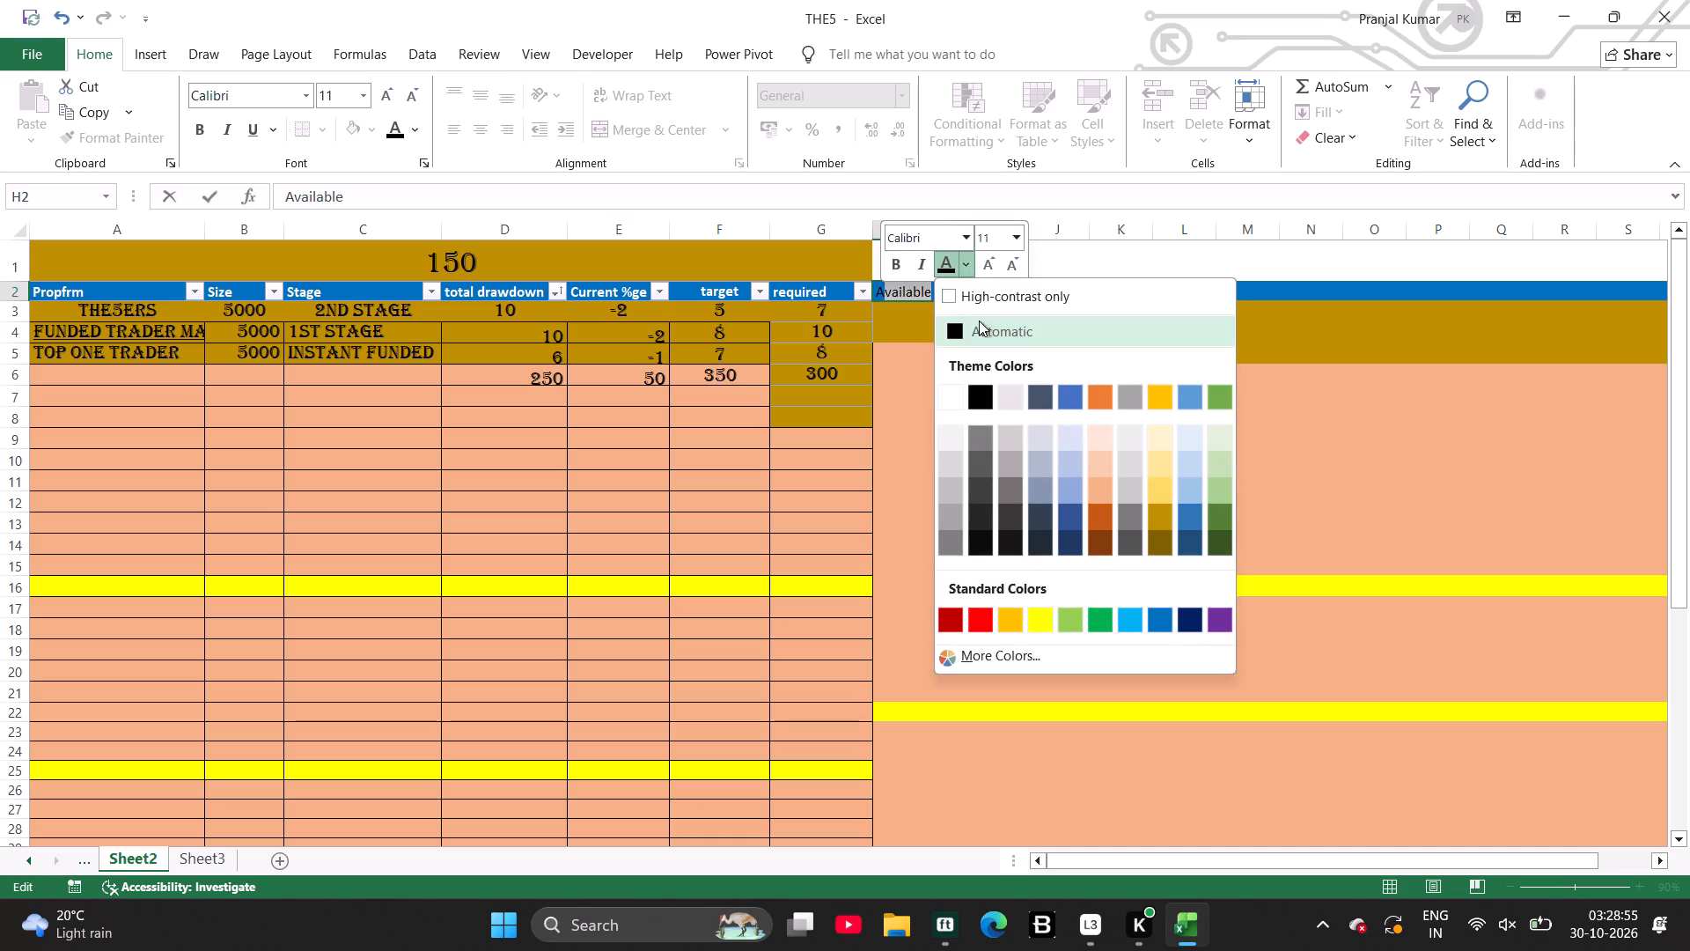